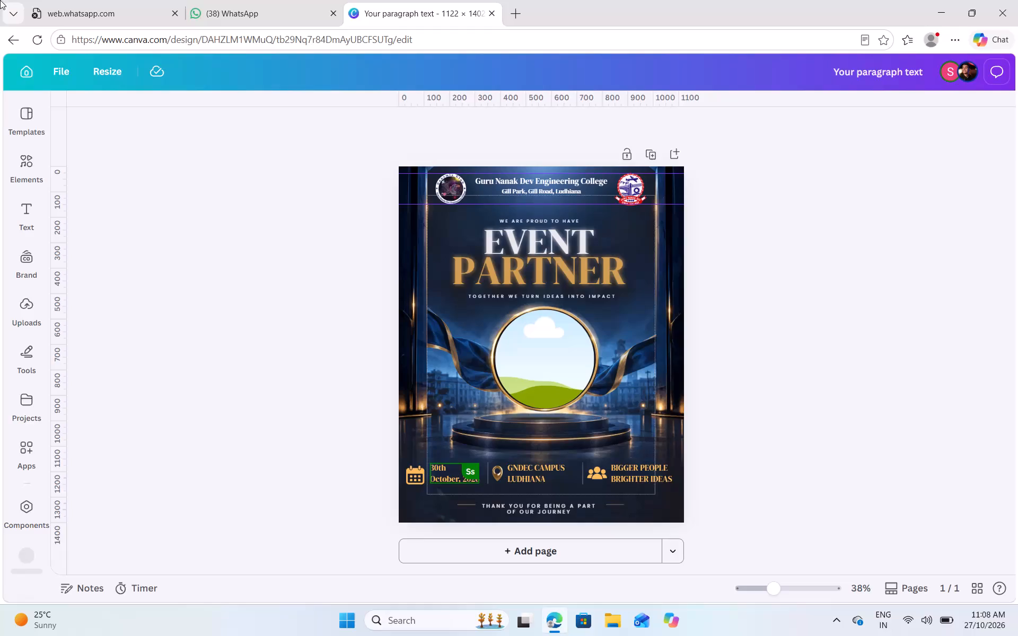
# Leave the event partner poster and open the "flex" multi-design from the recent designs.
pyautogui.click(32, 73)
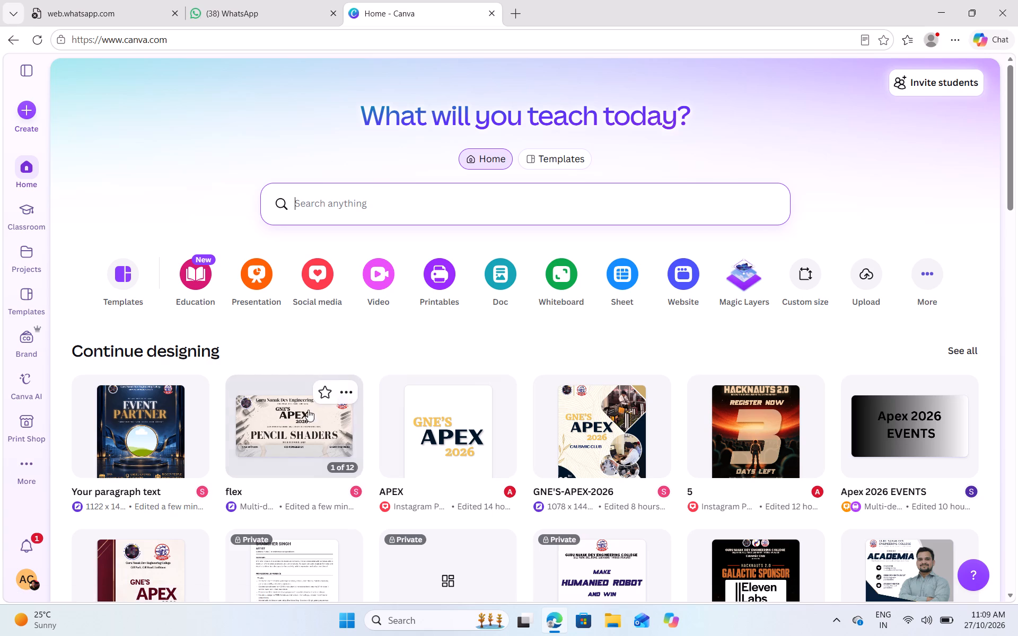
pyautogui.click(291, 432)
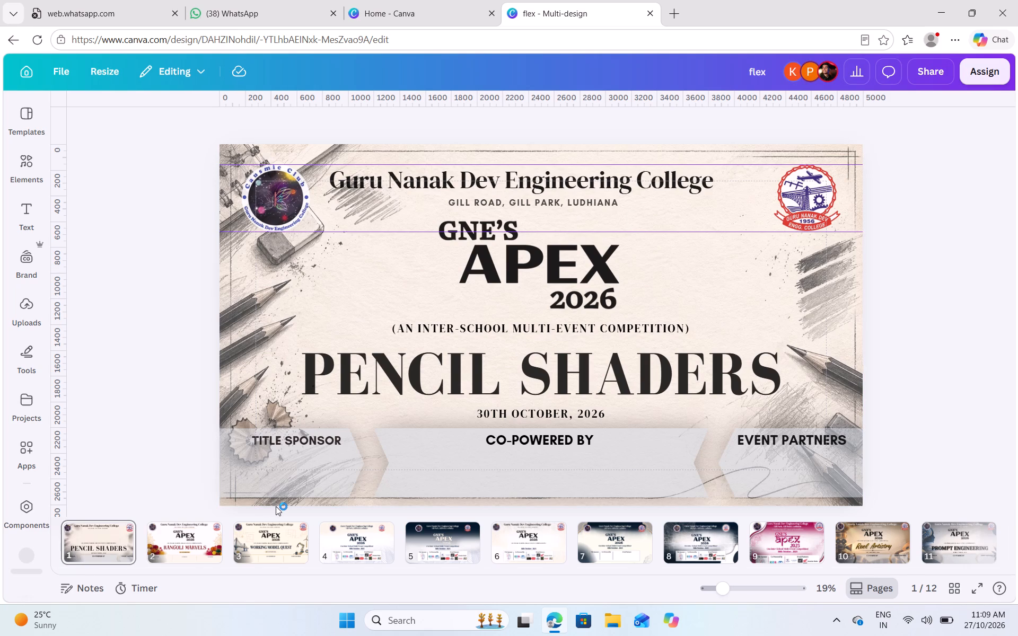
# Examine the page 7 banner layout and the Pencil Shaders banner on page 1.
pyautogui.press('Right')
pyautogui.press('Right')
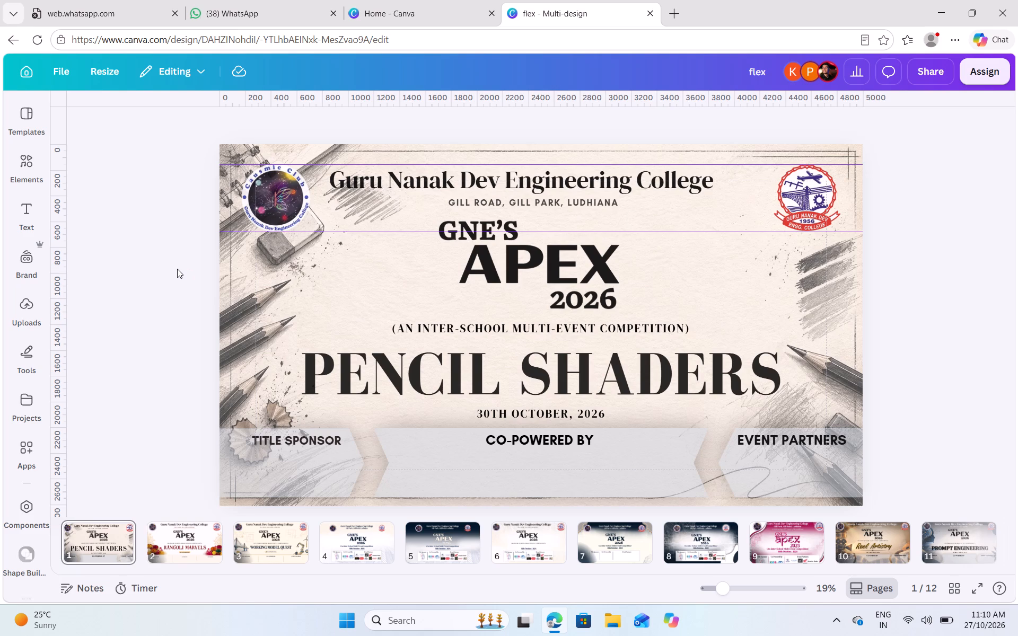
pyautogui.write('..')
pyautogui.click(615, 538)
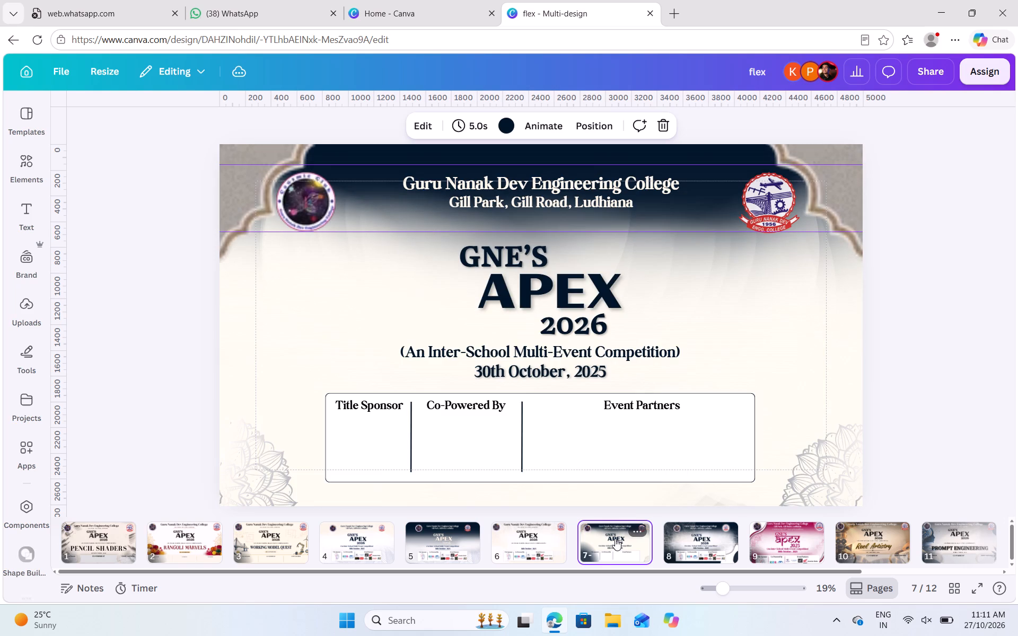
pyautogui.click(1001, 144)
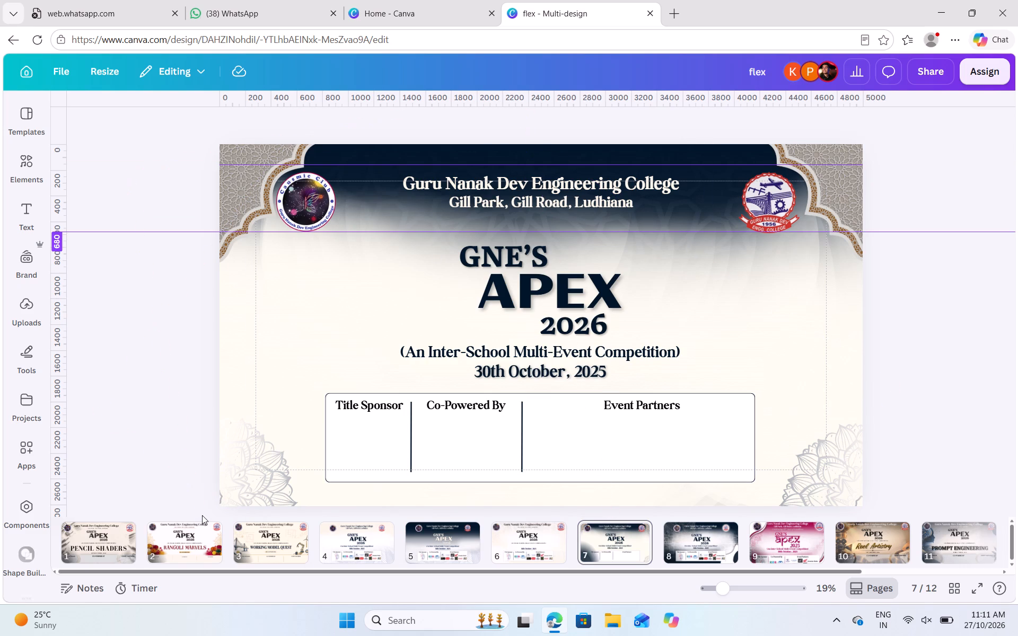
pyautogui.click(110, 544)
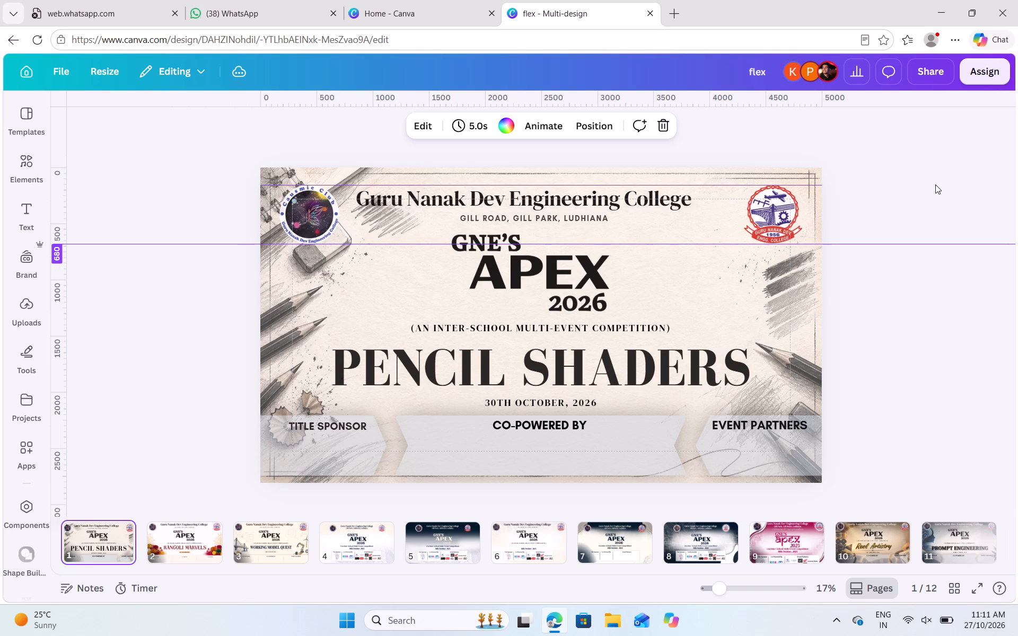
pyautogui.hscroll(-1, 961, 98)
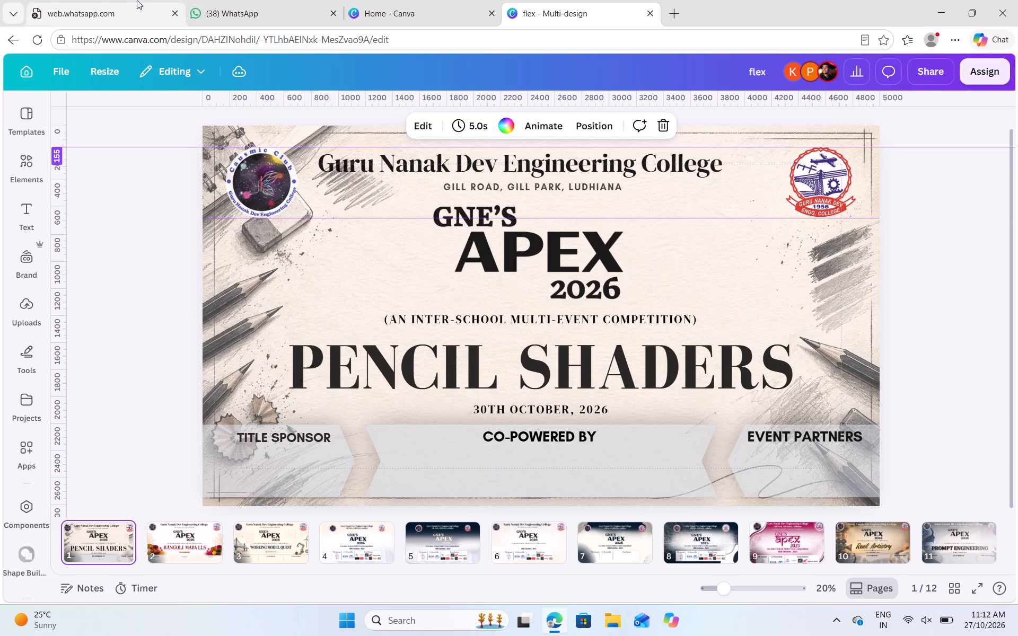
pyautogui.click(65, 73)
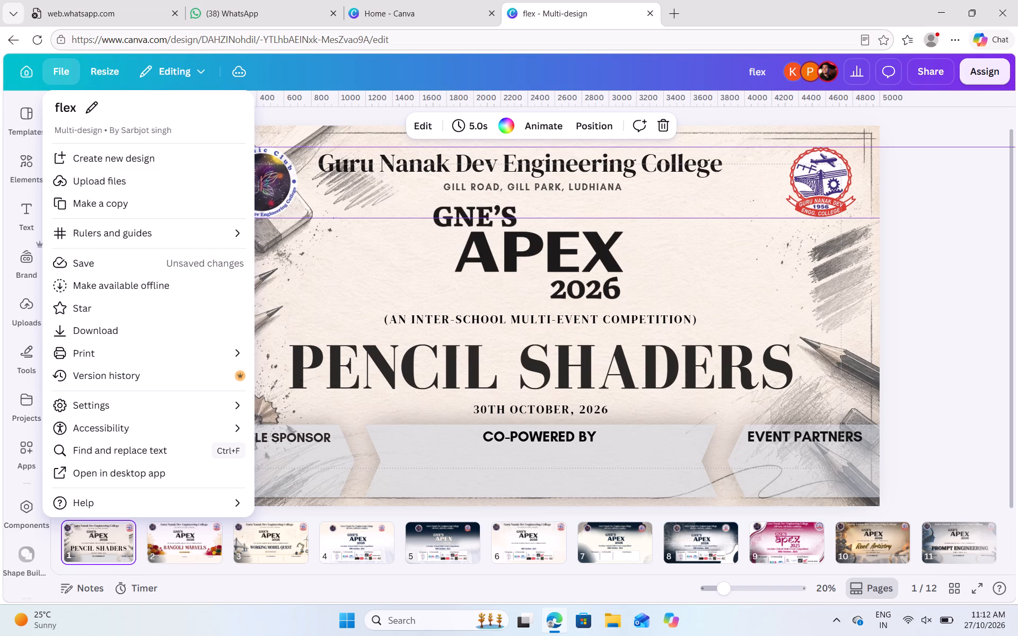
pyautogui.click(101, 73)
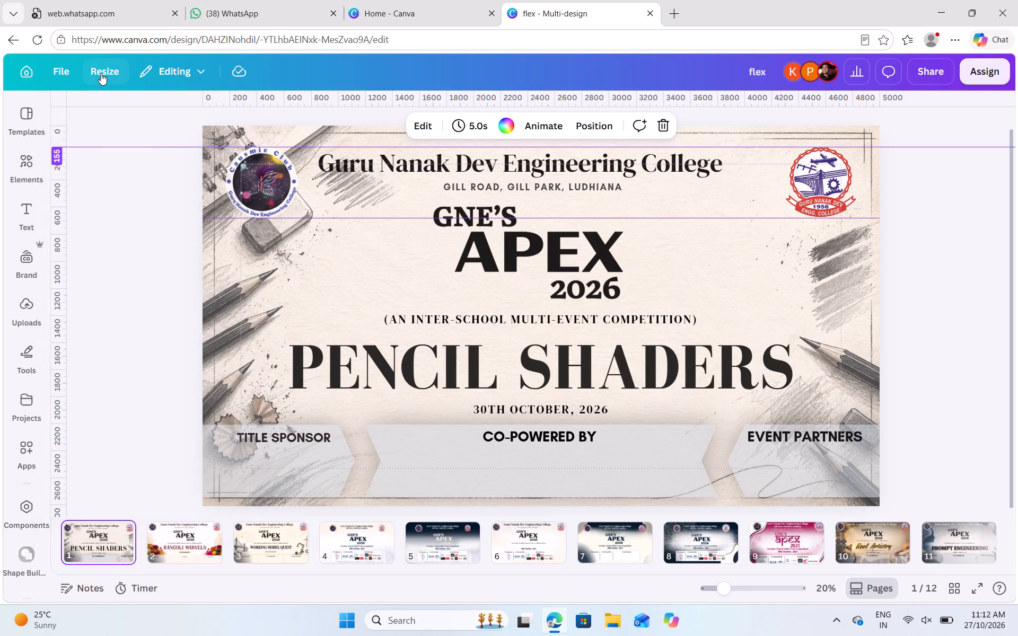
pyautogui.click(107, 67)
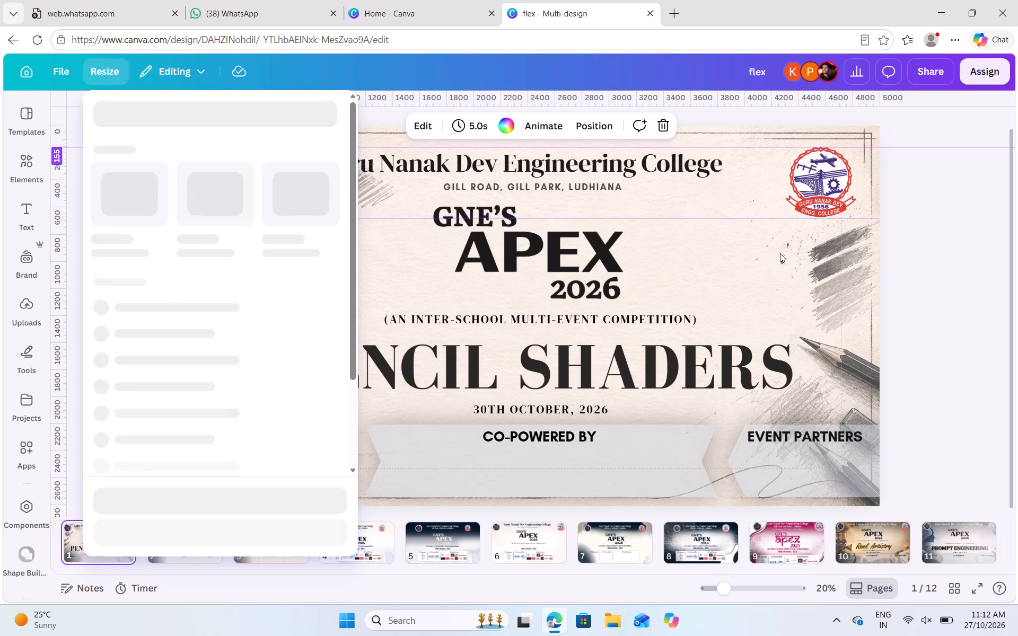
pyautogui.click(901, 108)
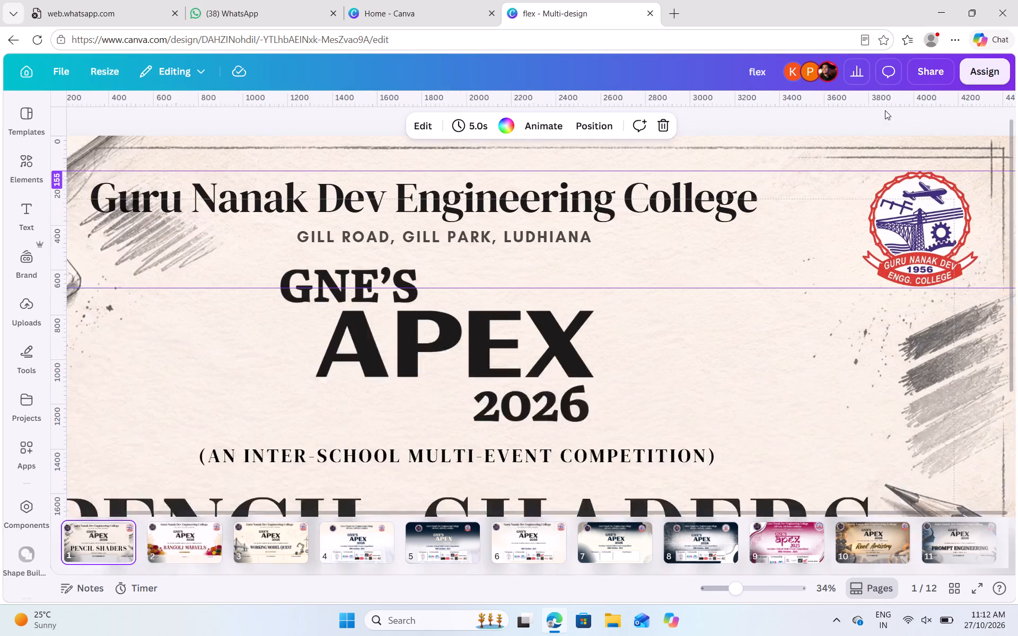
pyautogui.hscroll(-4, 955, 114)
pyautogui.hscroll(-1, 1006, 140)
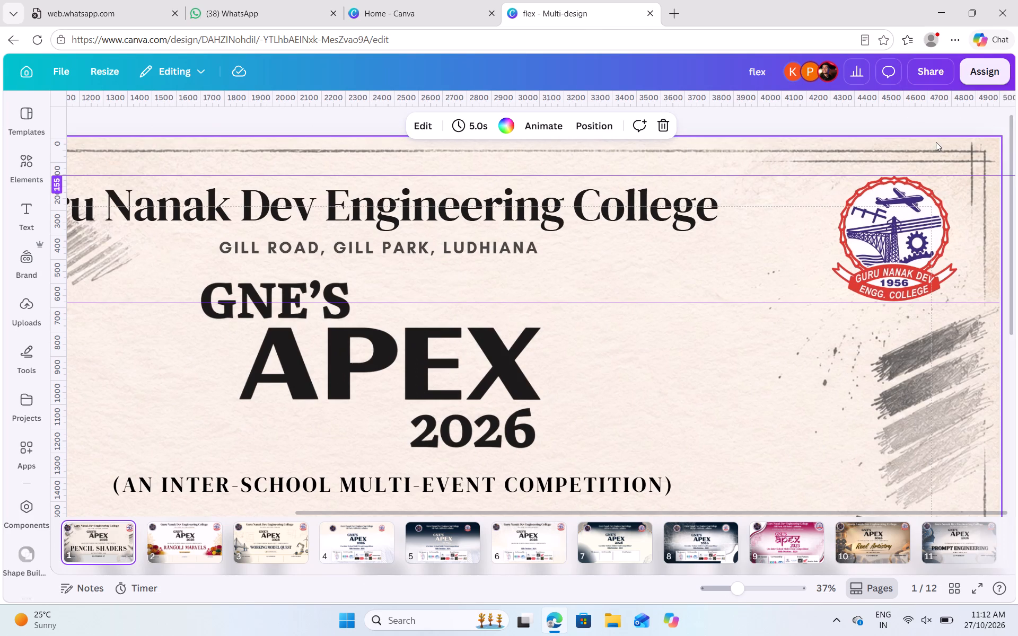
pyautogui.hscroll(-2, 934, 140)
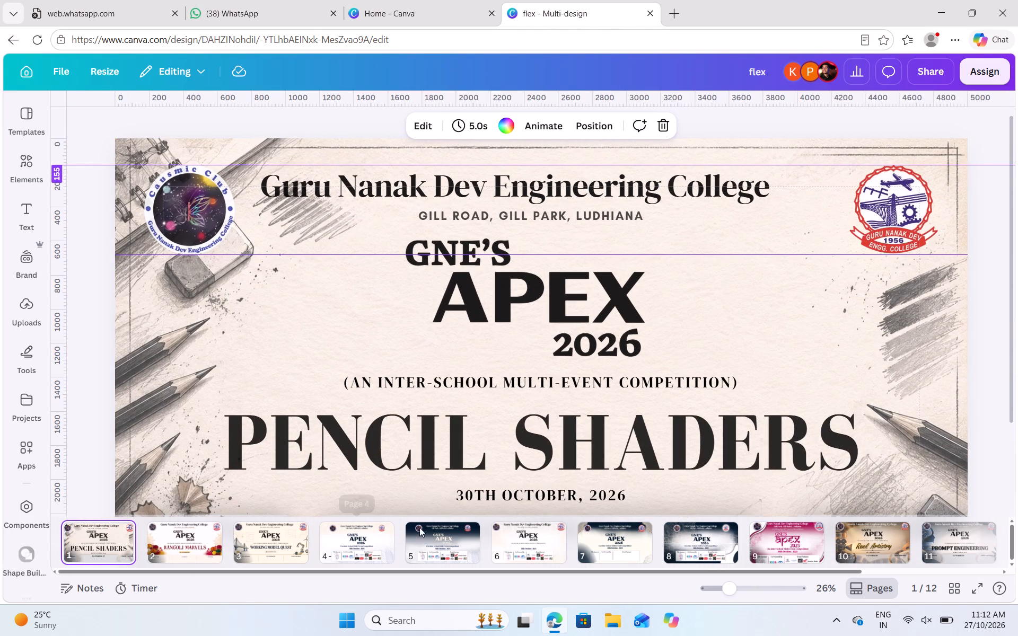
# On page 7, find the dark navy gradient group behind the college header among the layers and duplicate it.
pyautogui.click(609, 531)
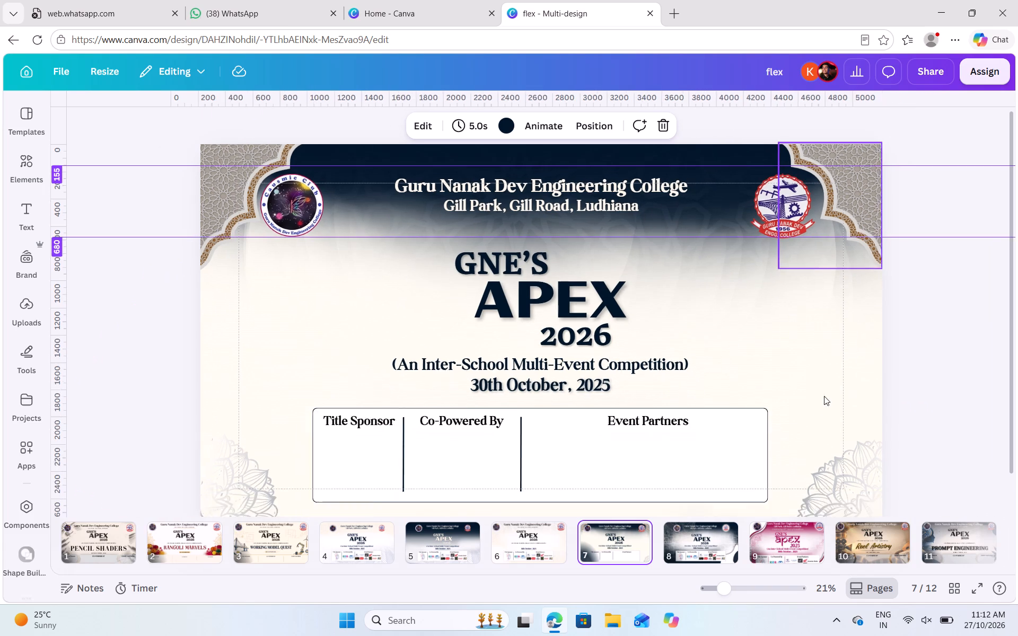
pyautogui.click(901, 317)
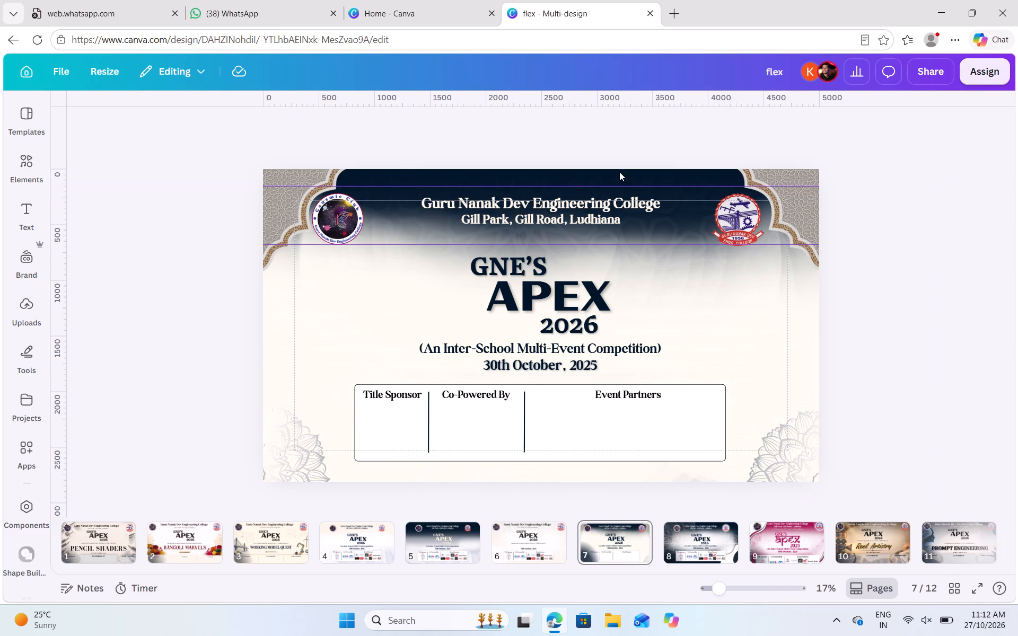
pyautogui.click(905, 298)
pyautogui.click(620, 171)
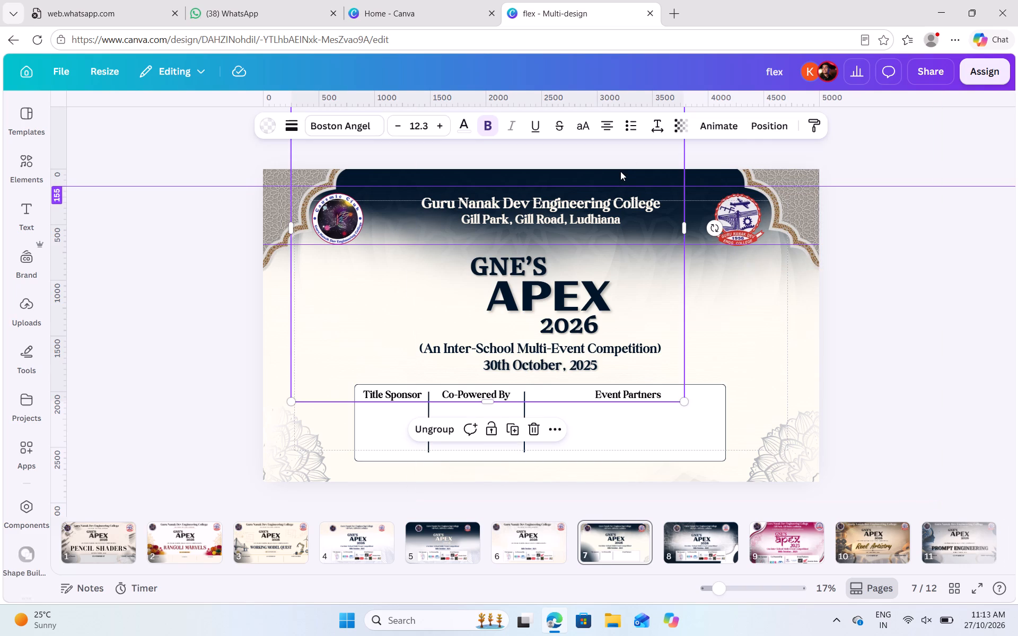
pyautogui.click(1014, 296)
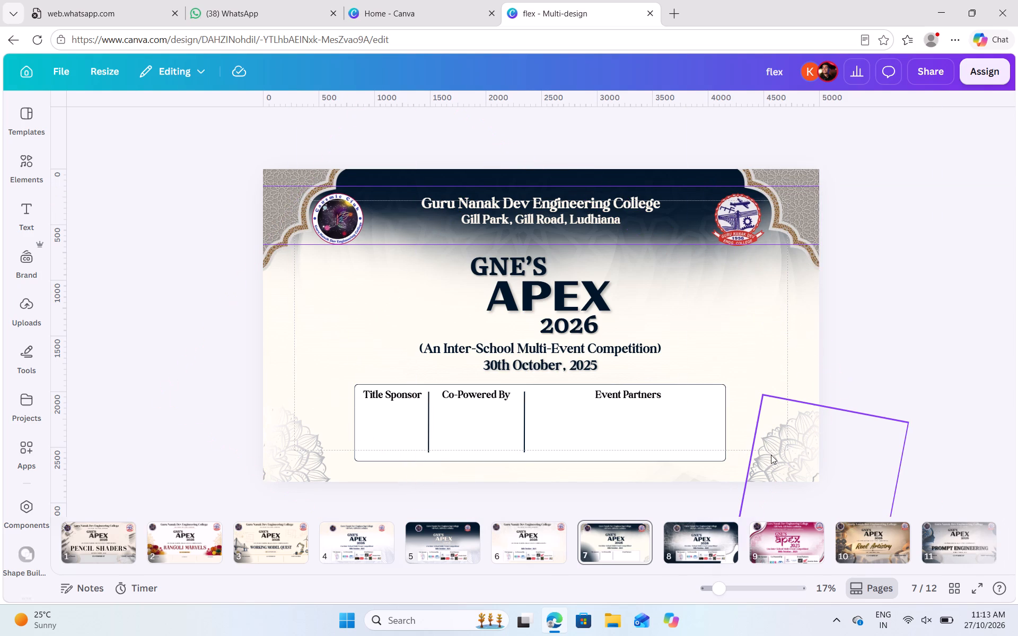
pyautogui.click(804, 465)
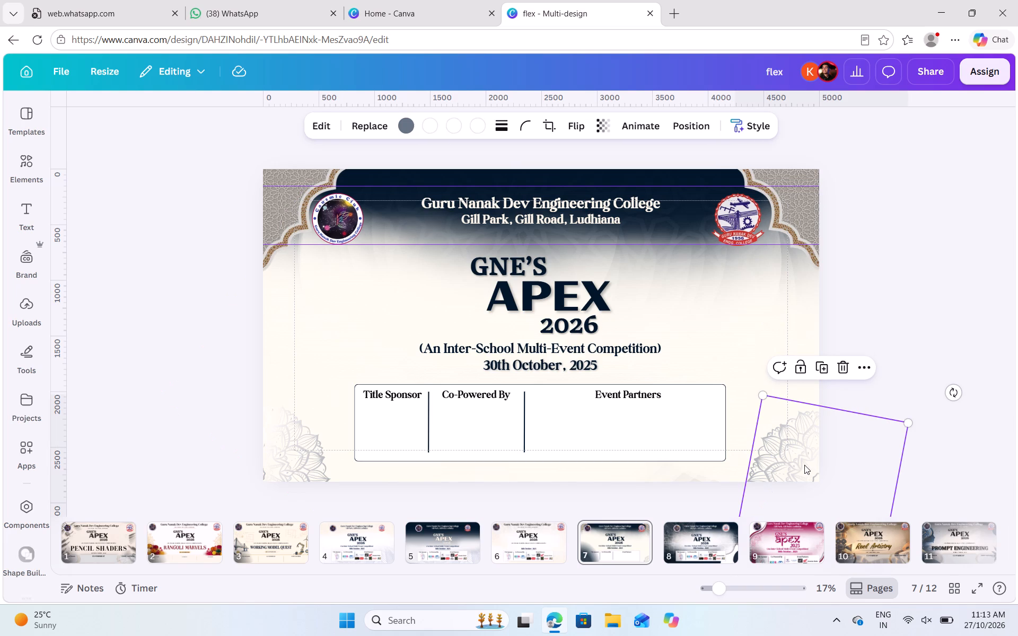
pyautogui.click(701, 173)
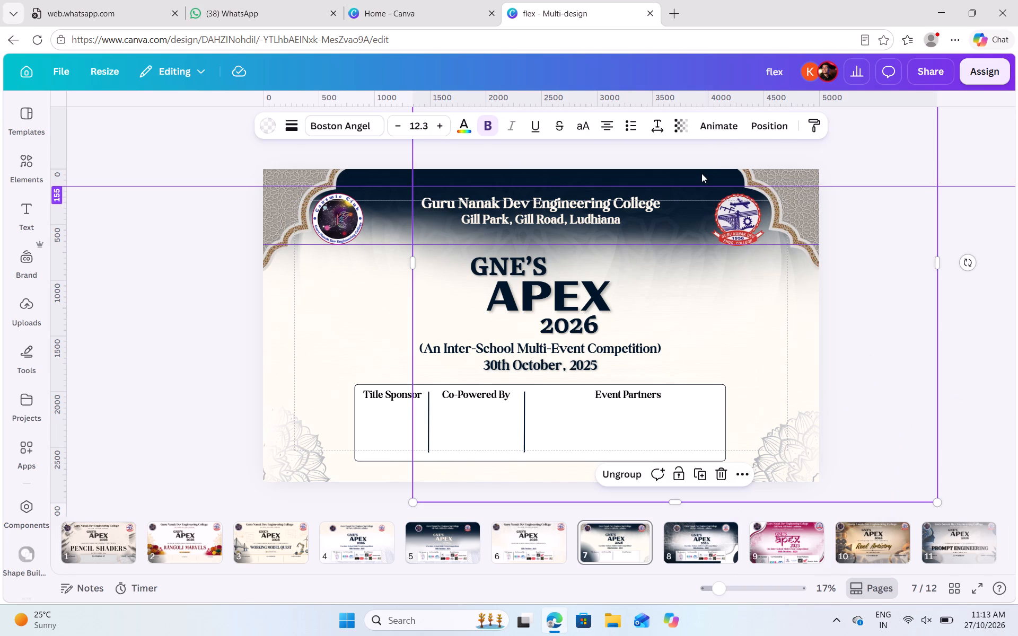
pyautogui.click(762, 134)
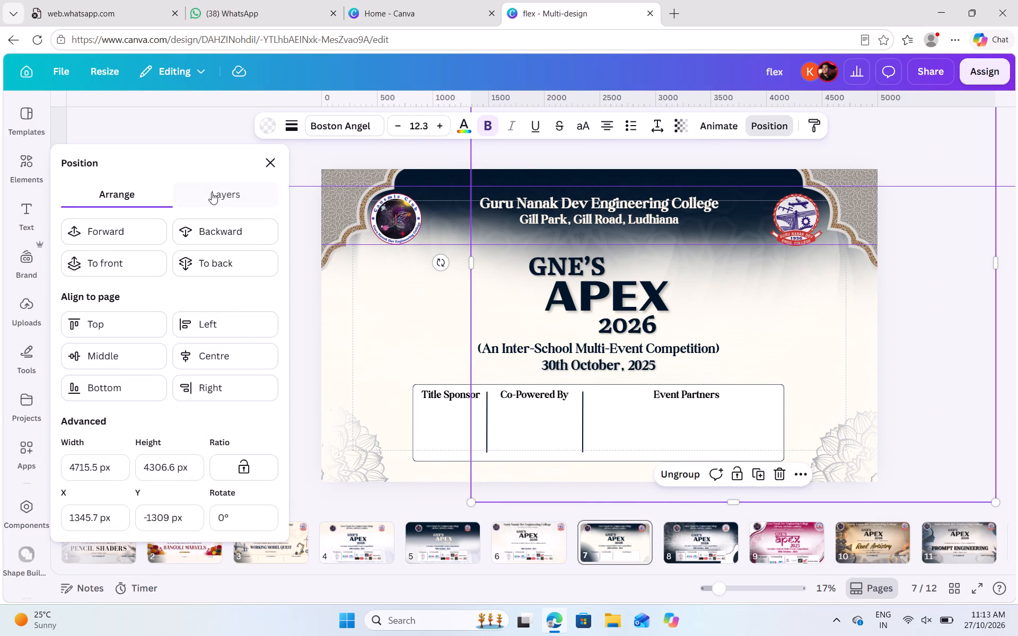
pyautogui.click(213, 192)
pyautogui.scroll(-5, 188, 532)
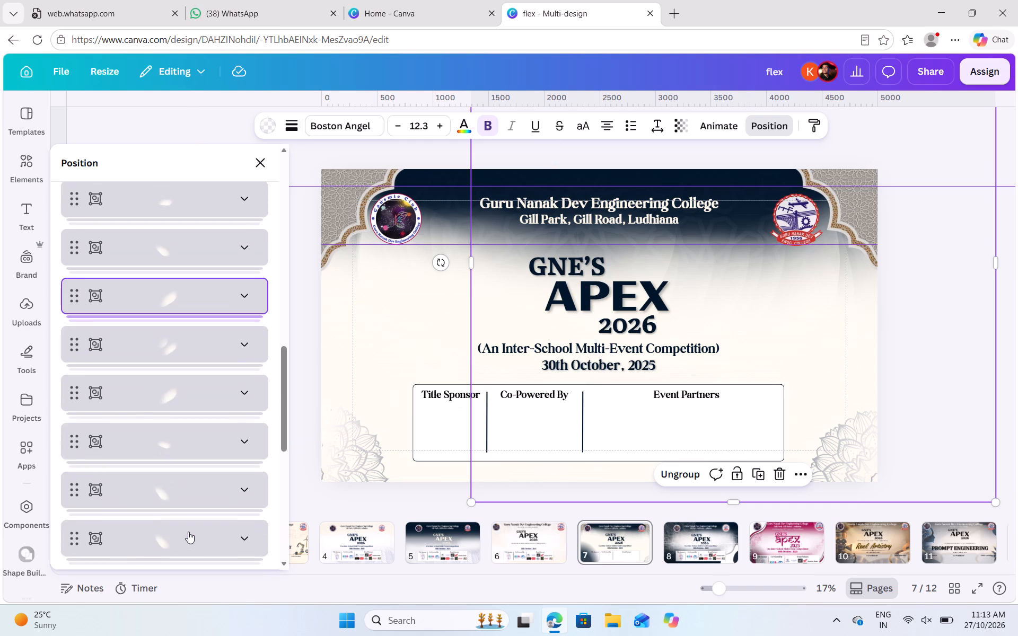
pyautogui.scroll(-4, 188, 532)
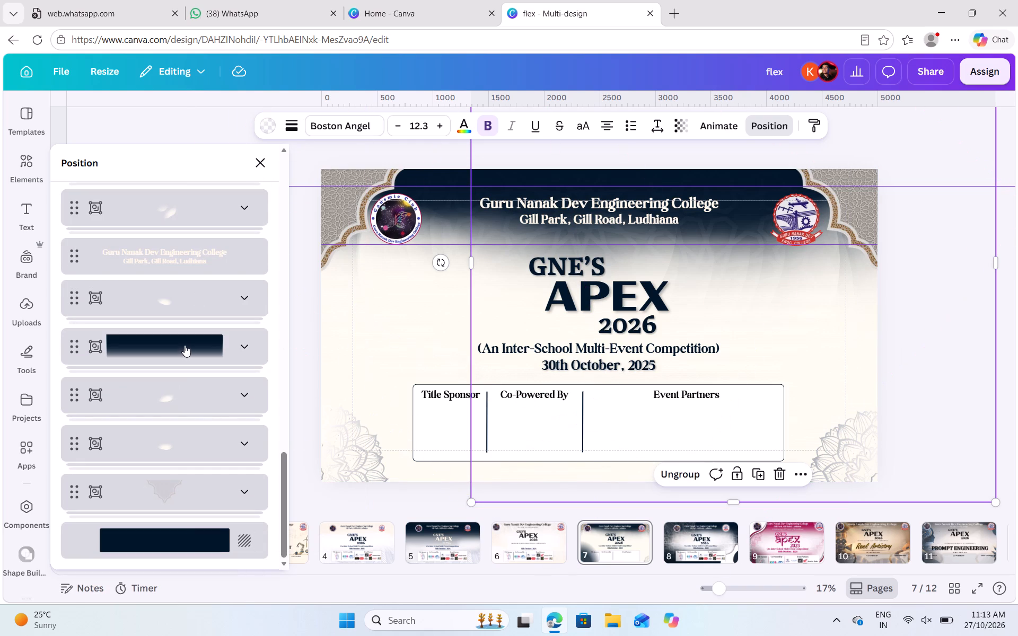
pyautogui.click(185, 345)
pyautogui.click(624, 271)
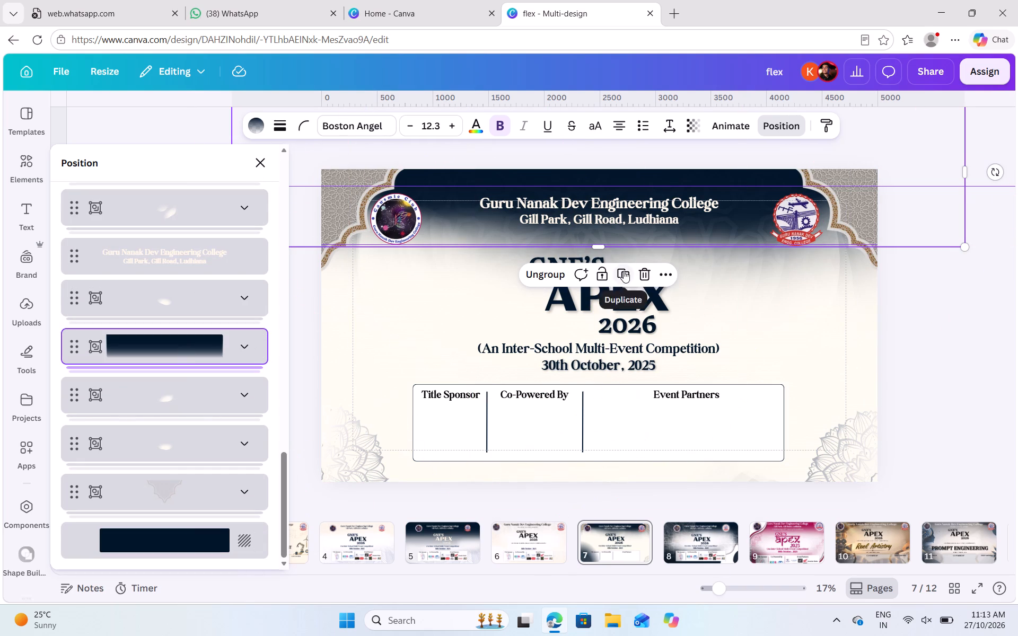
# Move the duplicated navy gradient down over the sponsor box along the lower part of the page 7 banner.
pyautogui.moveTo(705, 217); pyautogui.dragTo(700, 399)
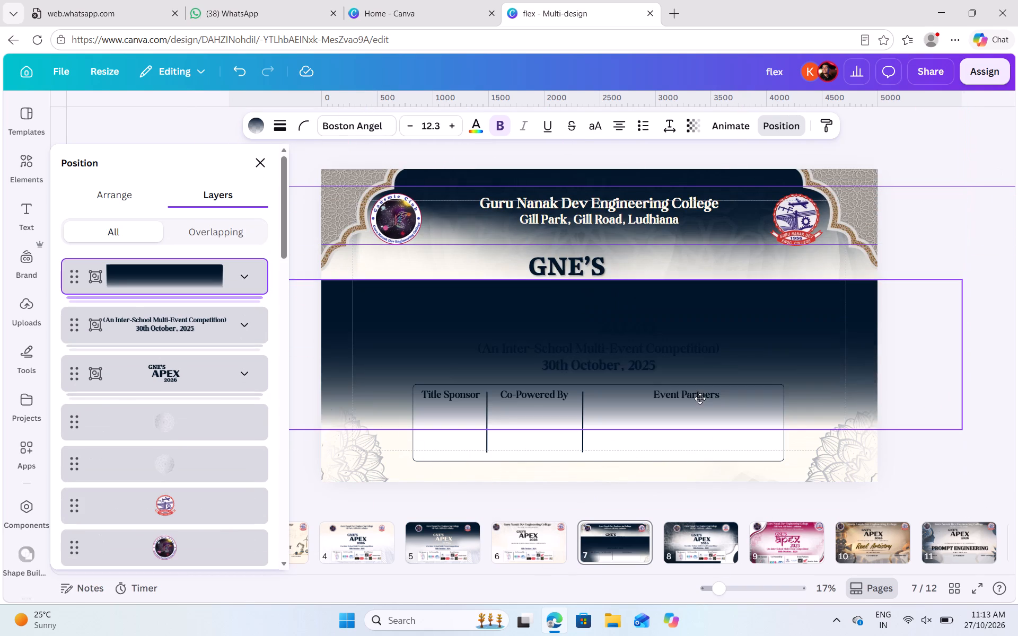
pyautogui.moveTo(700, 399); pyautogui.dragTo(700, 482)
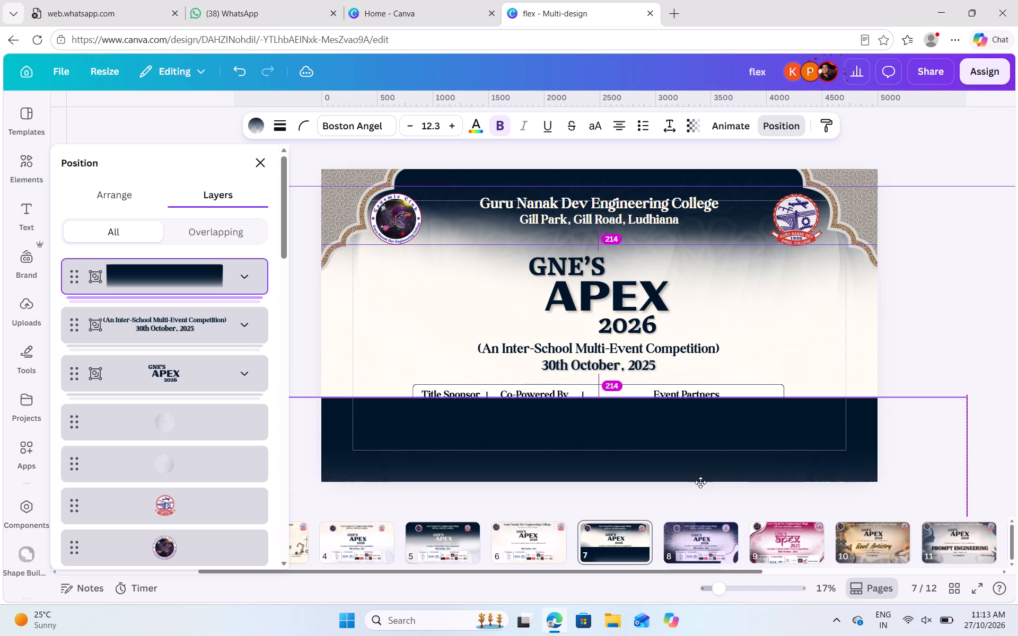
pyautogui.moveTo(700, 482); pyautogui.dragTo(700, 477)
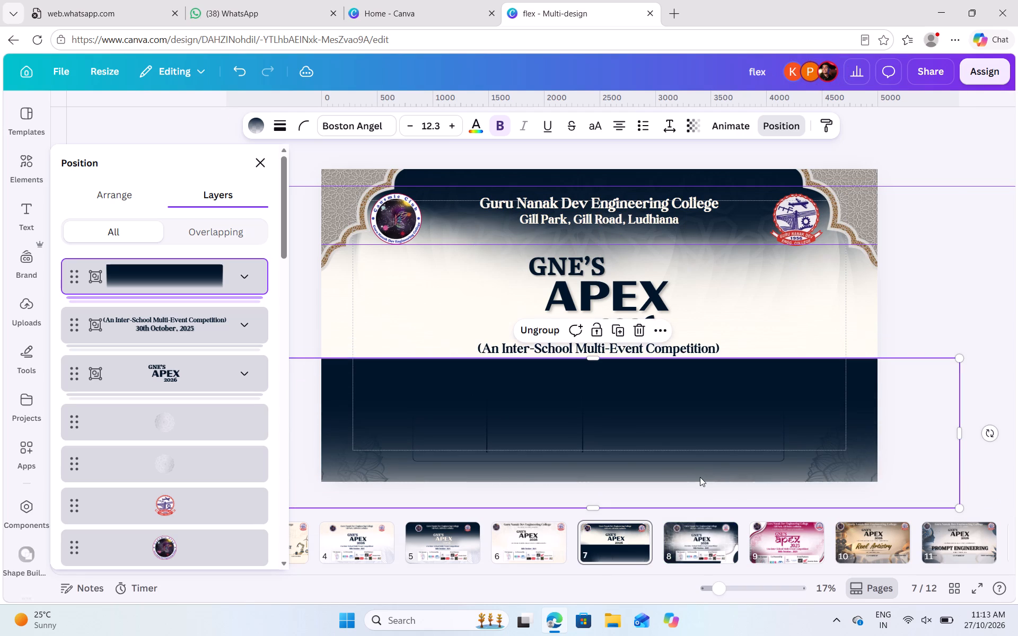
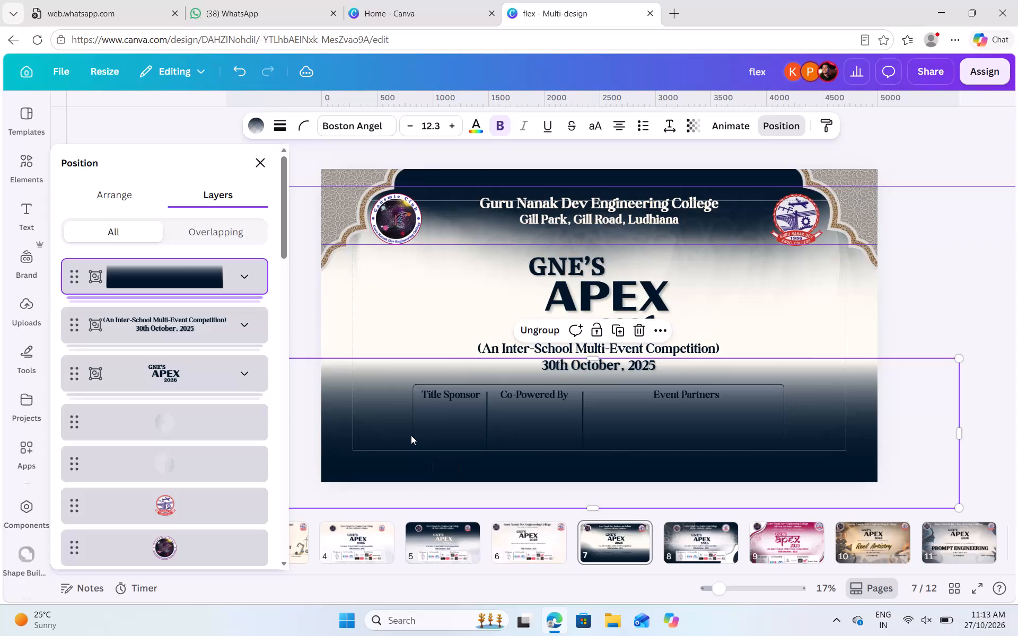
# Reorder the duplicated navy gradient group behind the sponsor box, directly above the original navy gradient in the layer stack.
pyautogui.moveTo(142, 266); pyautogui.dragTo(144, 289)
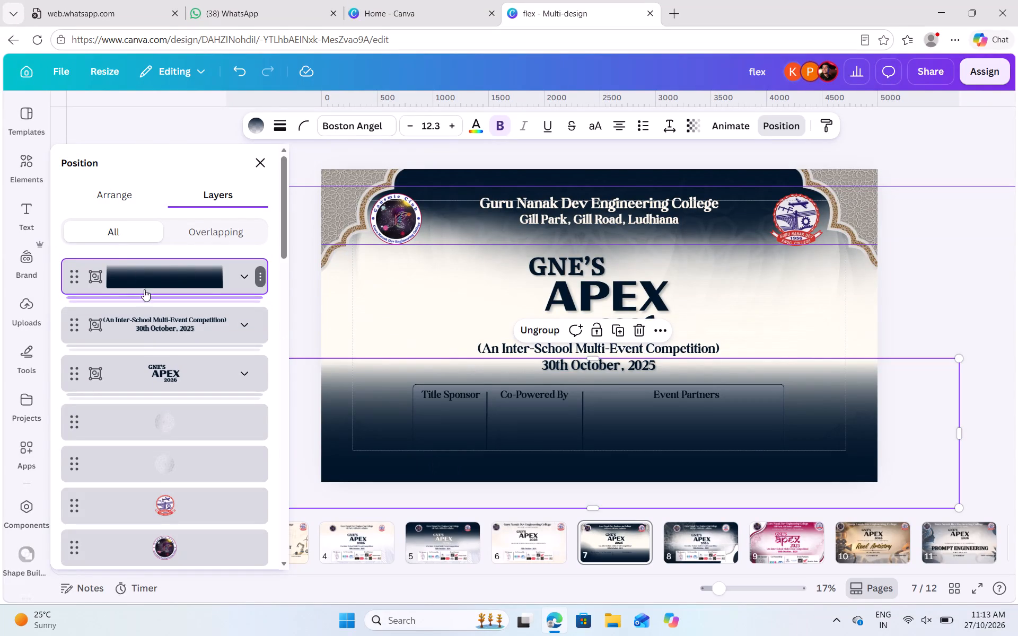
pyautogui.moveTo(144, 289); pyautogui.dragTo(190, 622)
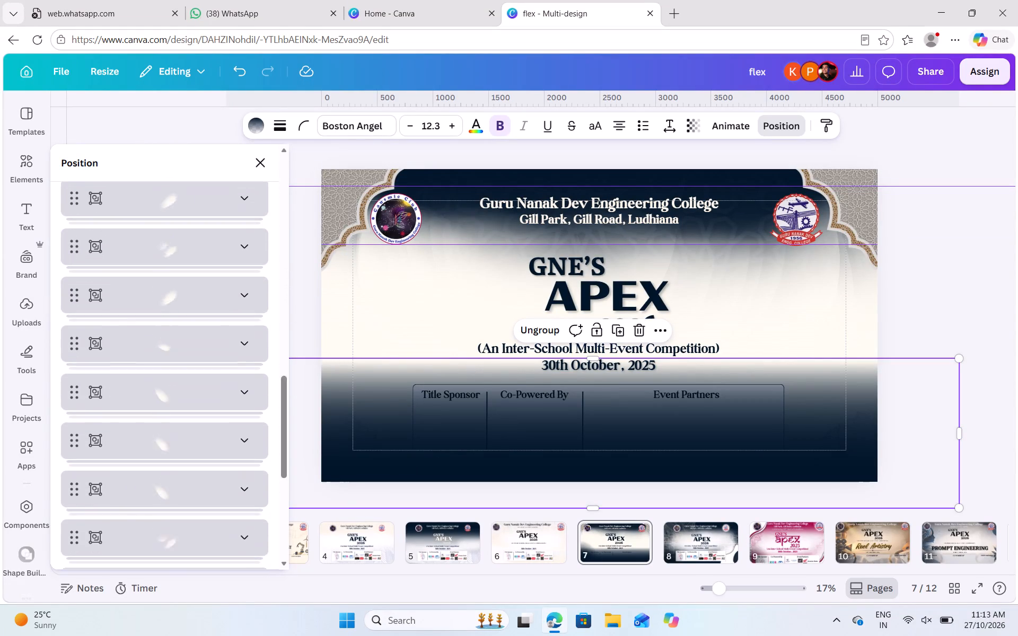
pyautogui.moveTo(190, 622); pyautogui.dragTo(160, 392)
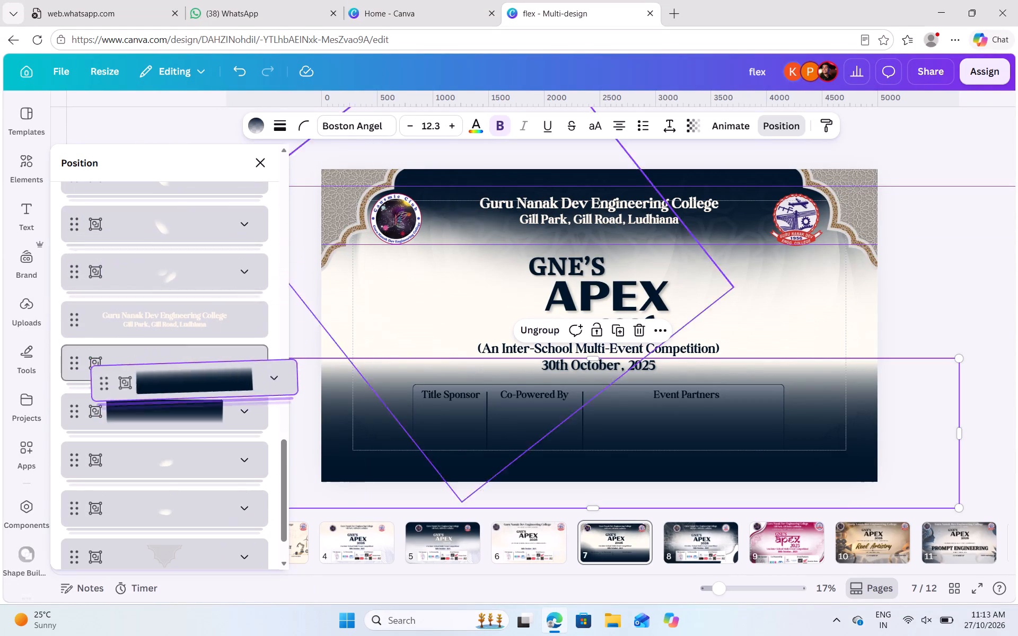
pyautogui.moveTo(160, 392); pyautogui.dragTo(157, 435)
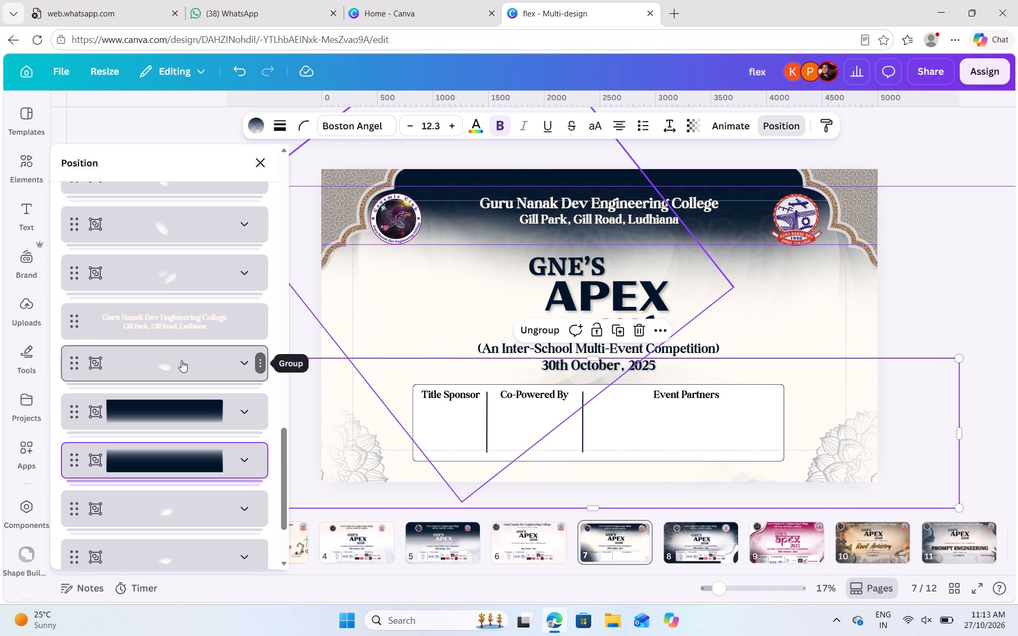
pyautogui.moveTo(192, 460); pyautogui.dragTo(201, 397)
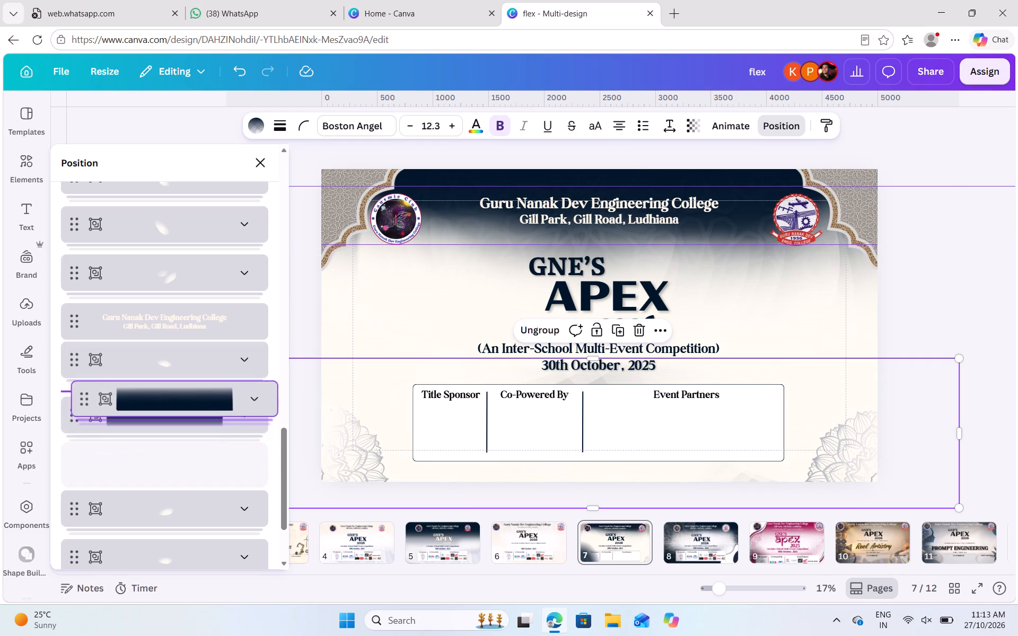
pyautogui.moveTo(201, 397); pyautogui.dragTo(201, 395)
# Delete the duplicated navy gradient group from page 7.
pyautogui.scroll(4, 201, 395)
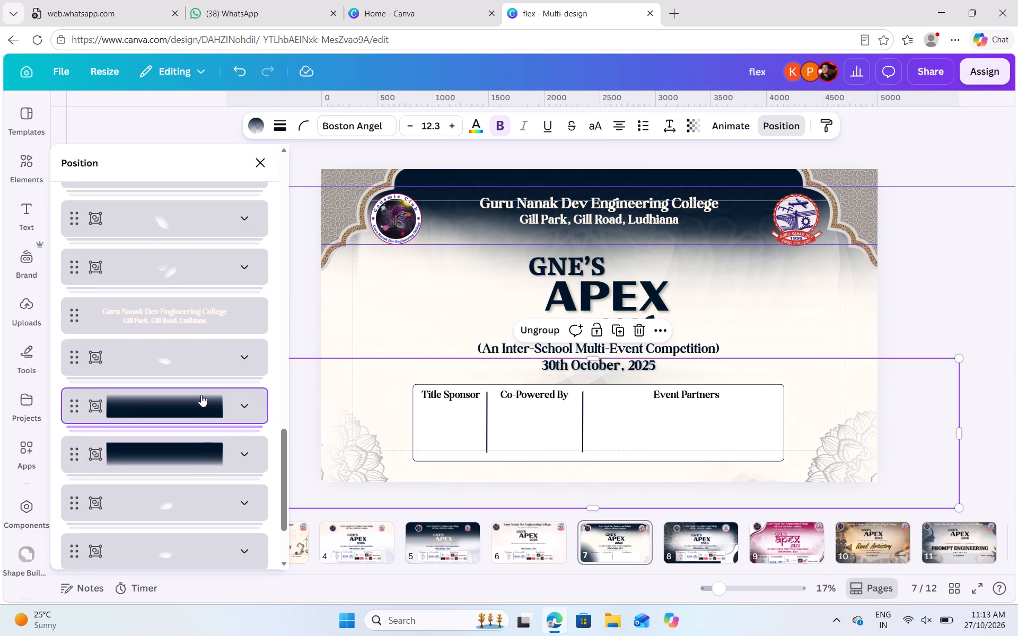
pyautogui.scroll(8, 201, 395)
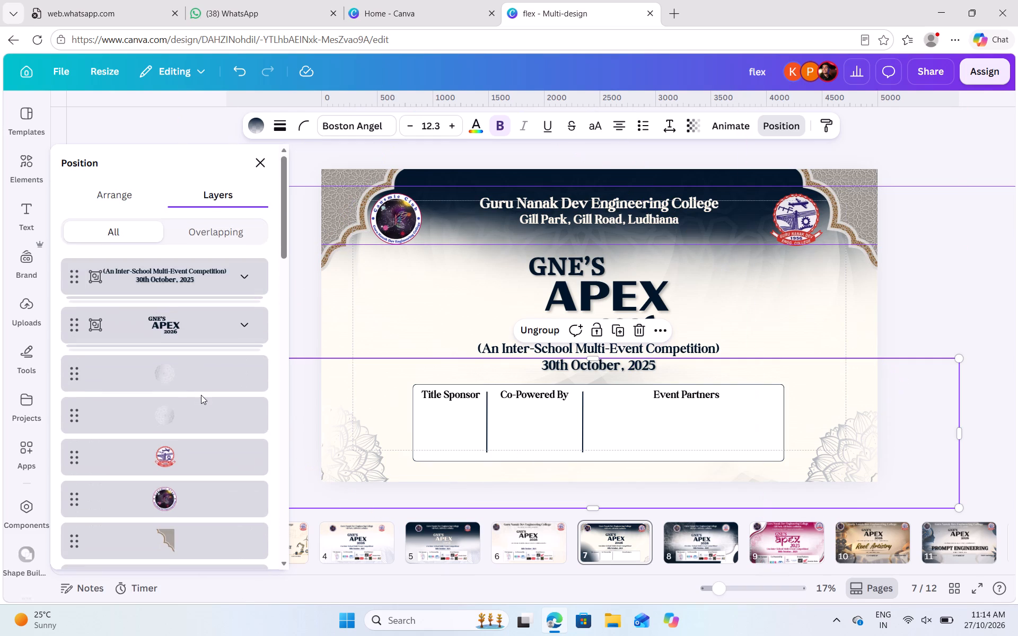
pyautogui.scroll(-15, 201, 395)
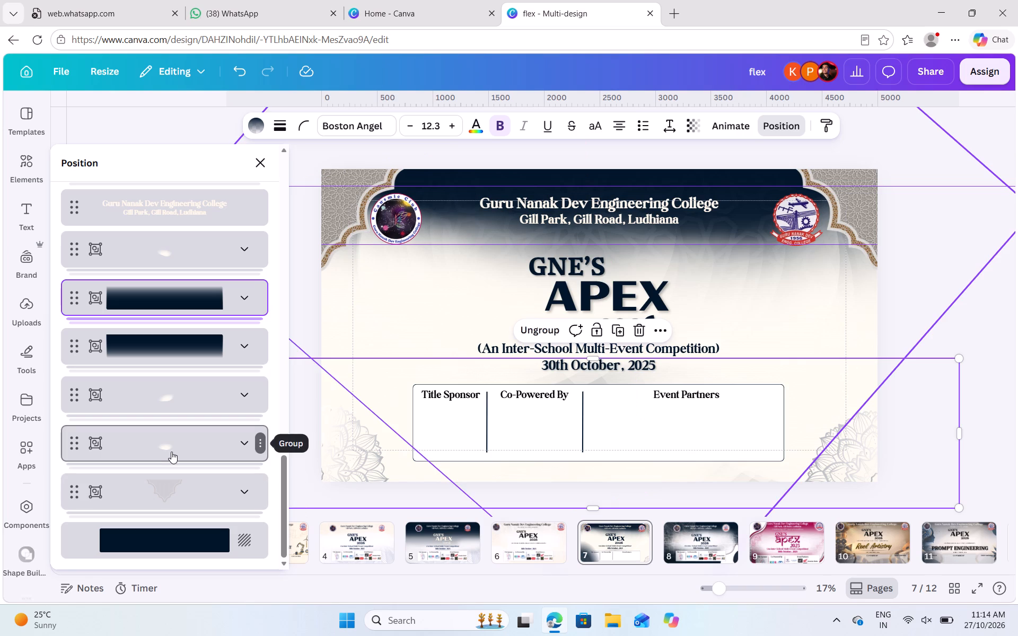
pyautogui.press('BackSpace')
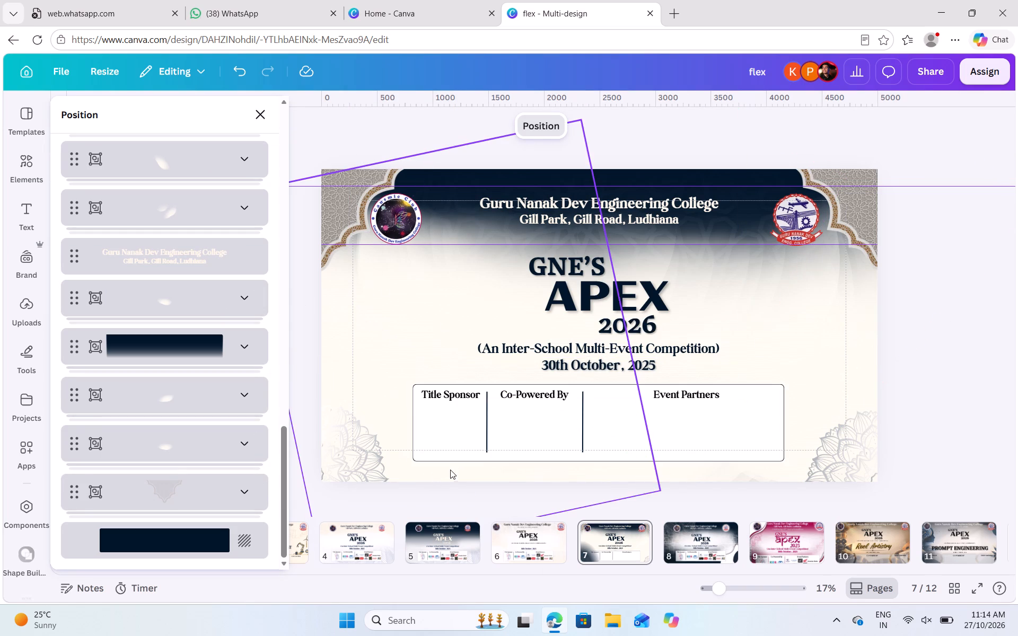
# Move the light glow group beside the sponsor box up toward the banner's upper-left area.
pyautogui.moveTo(449, 470); pyautogui.dragTo(428, 354)
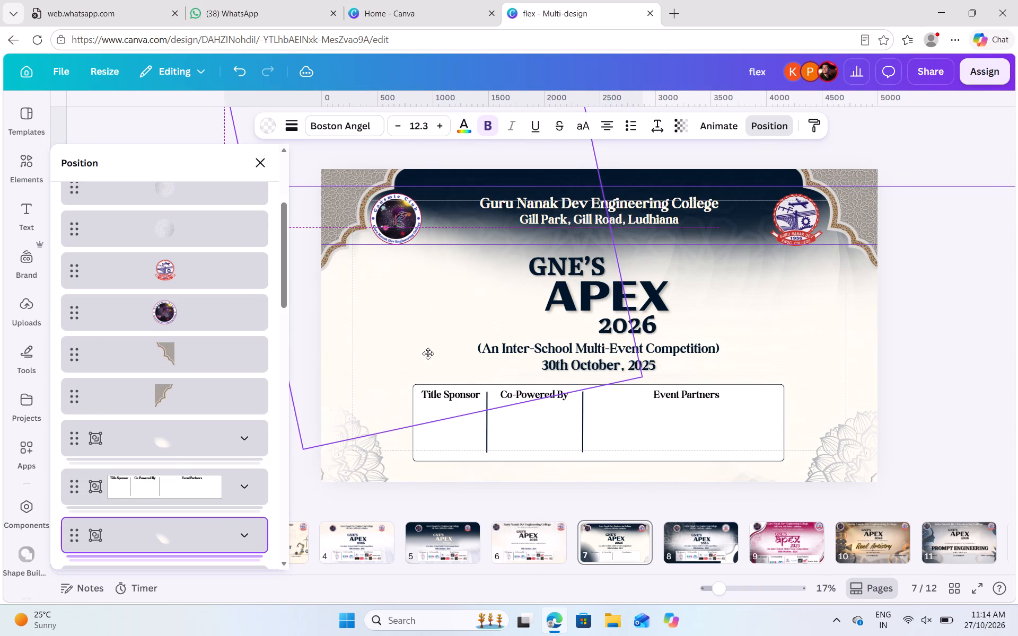
# Delete five light glow groups one by one from the area just below the sponsor box on page 7.
pyautogui.click(546, 473)
pyautogui.moveTo(546, 473); pyautogui.dragTo(578, 407)
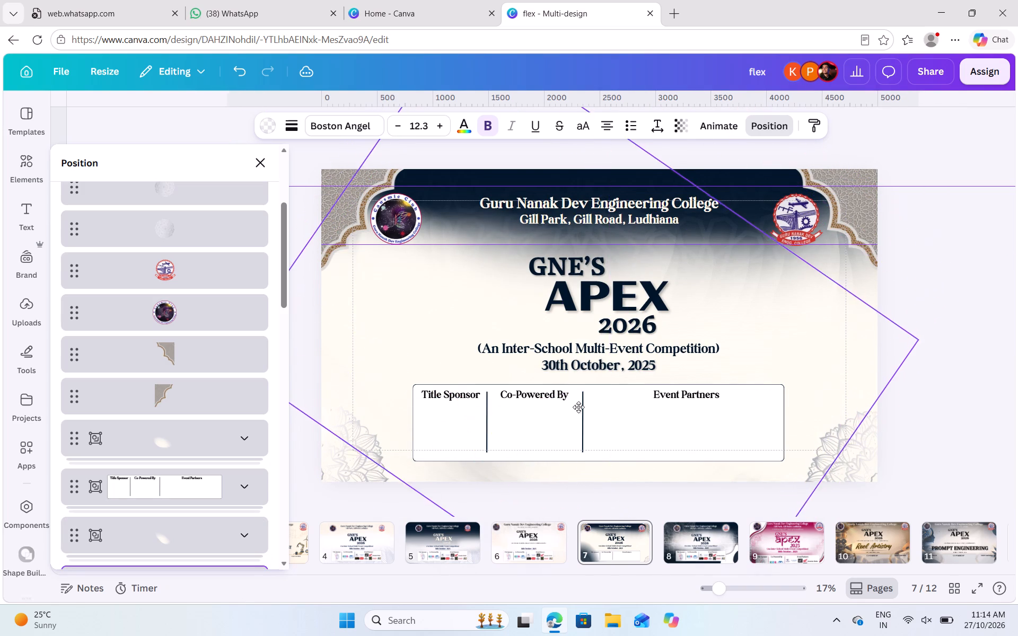
pyautogui.moveTo(578, 407); pyautogui.dragTo(529, 320)
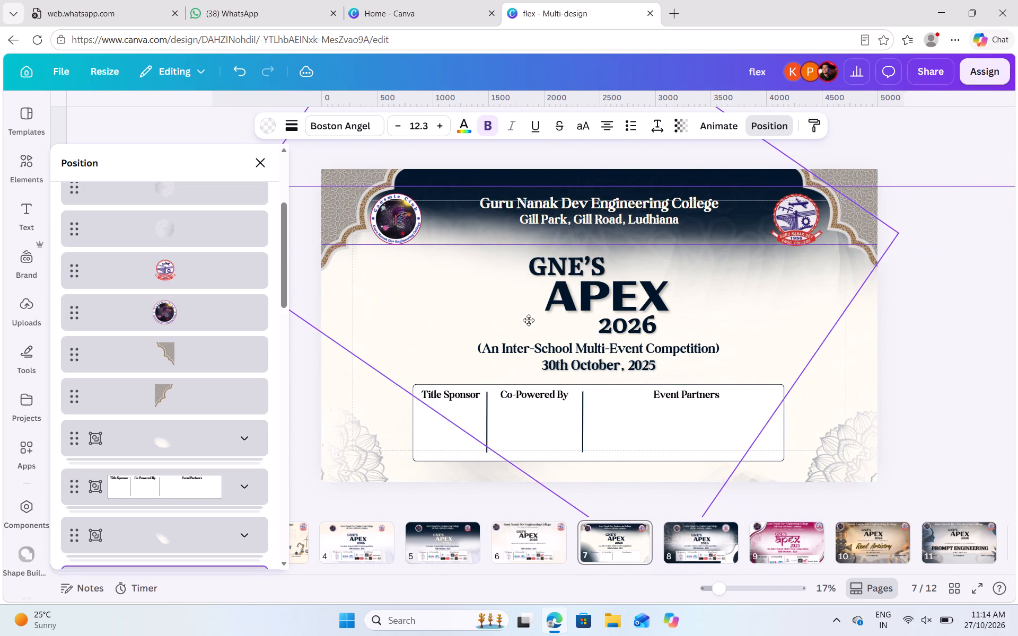
pyautogui.moveTo(529, 320); pyautogui.dragTo(468, 348)
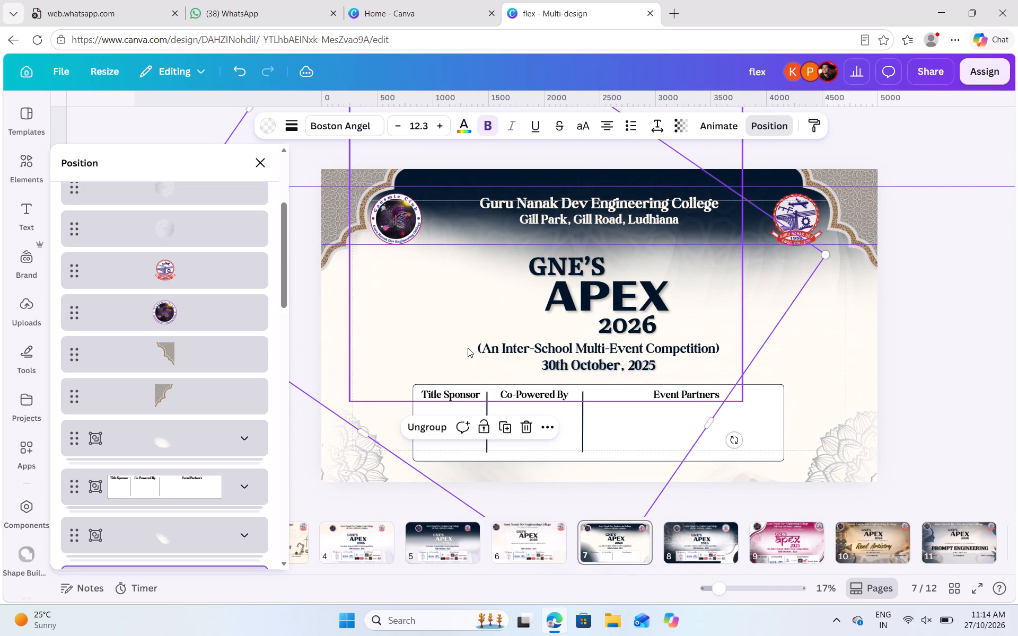
pyautogui.press('BackSpace')
pyautogui.click(675, 478)
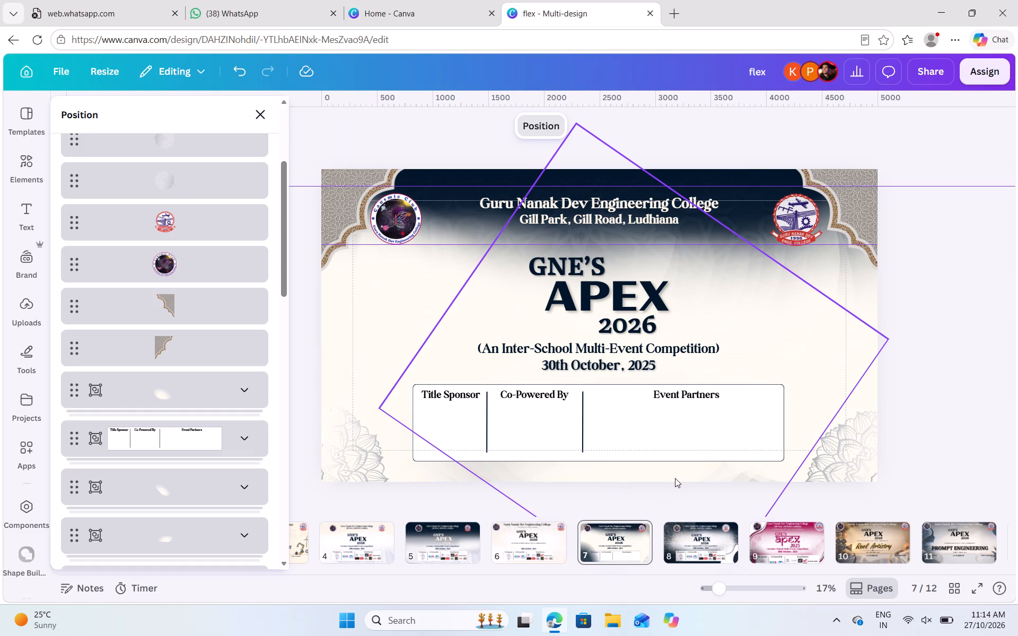
pyautogui.press('BackSpace')
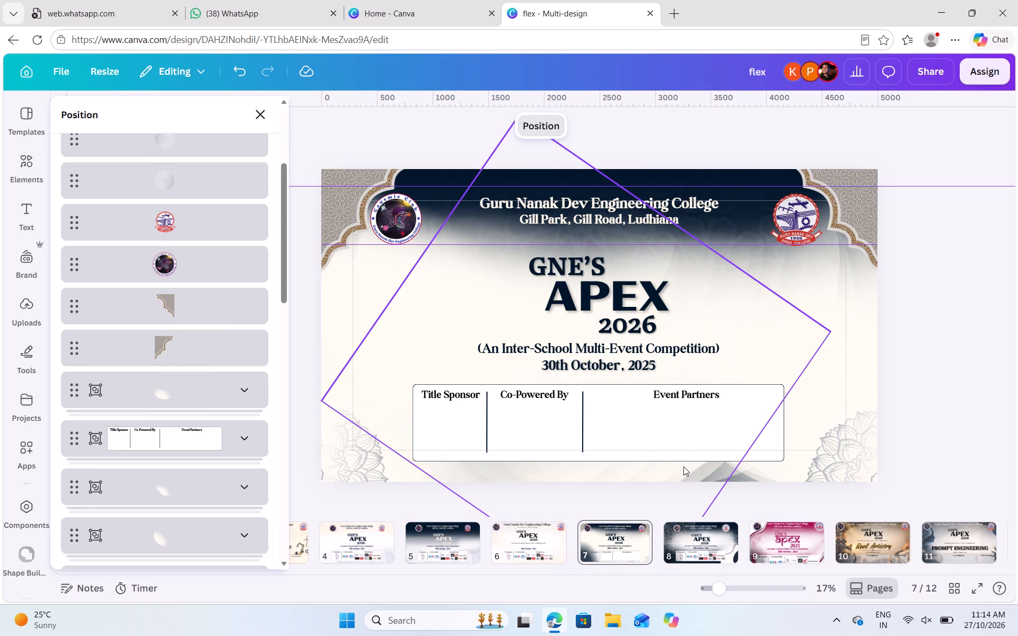
pyautogui.click(683, 466)
pyautogui.press('BackSpace')
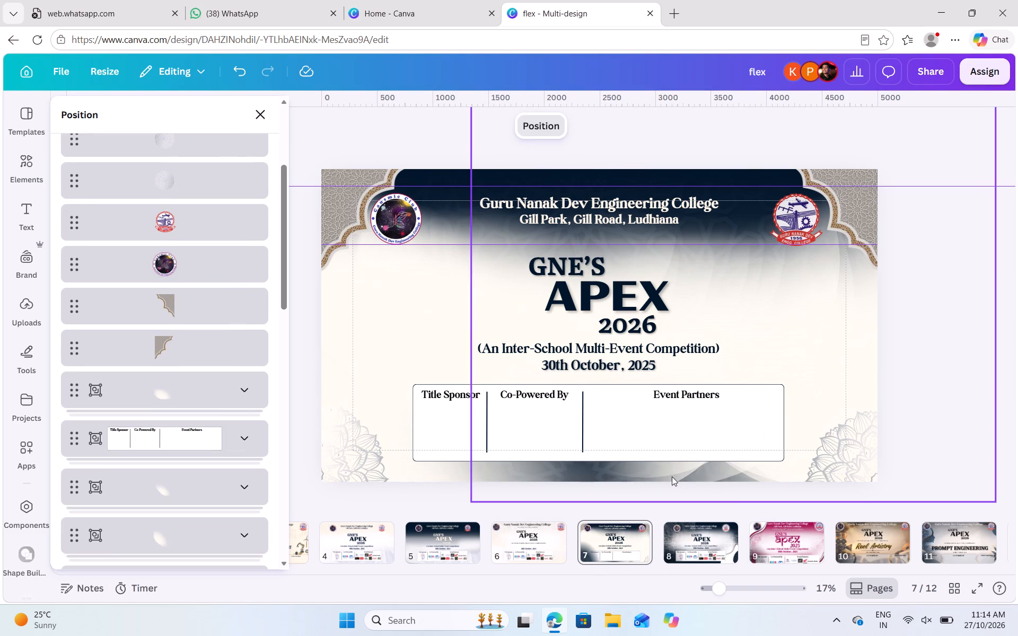
pyautogui.click(672, 476)
pyautogui.press('BackSpace')
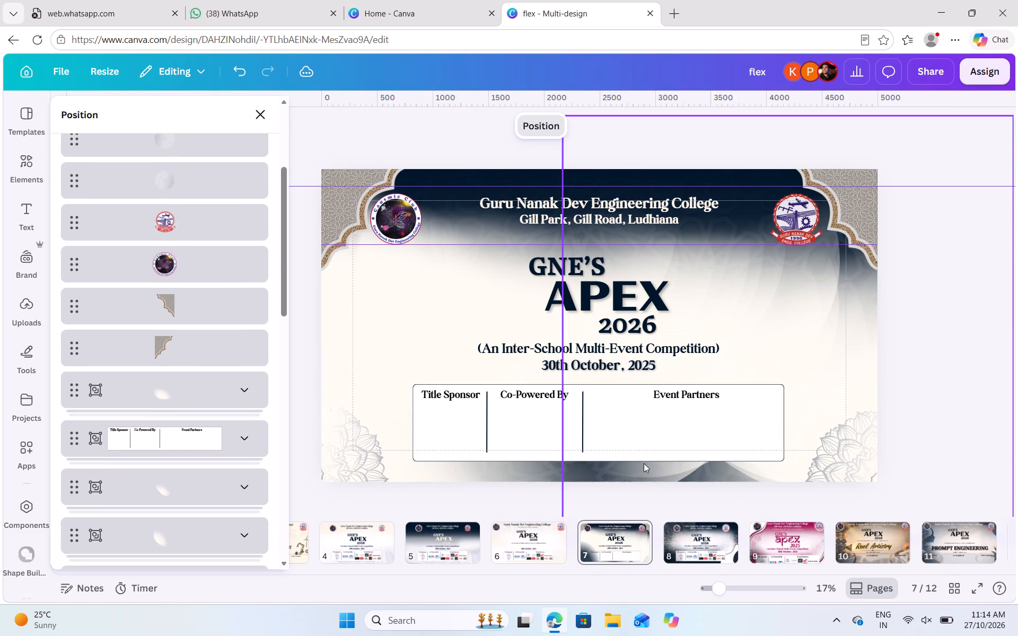
pyautogui.click(645, 467)
pyautogui.press('BackSpace')
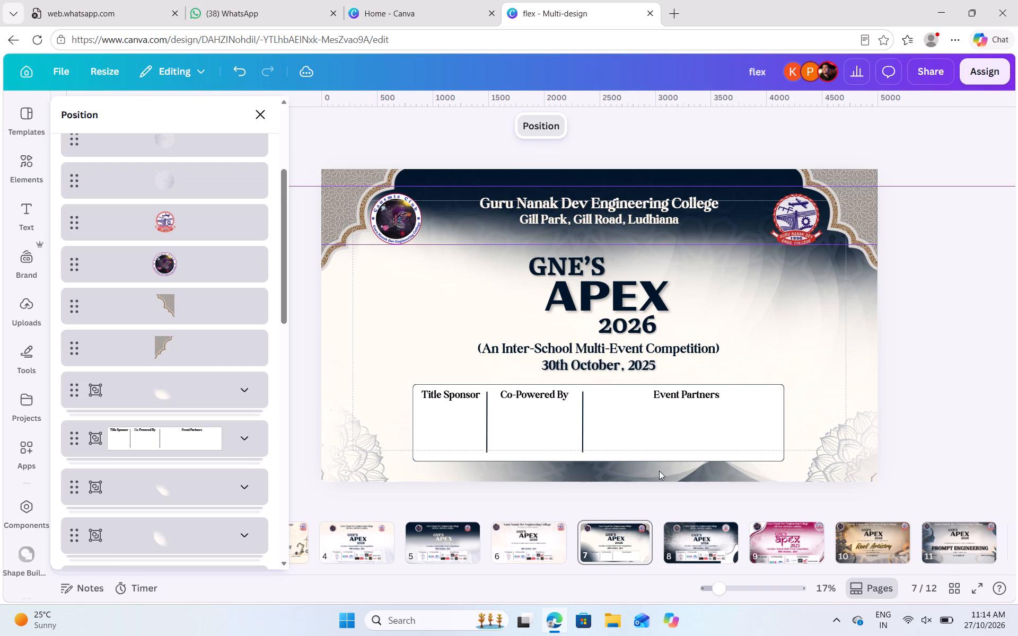
# Delete four more light glow groups below the sponsor box and the one beside the GNE's APEX title.
pyautogui.click(666, 473)
pyautogui.press('BackSpace')
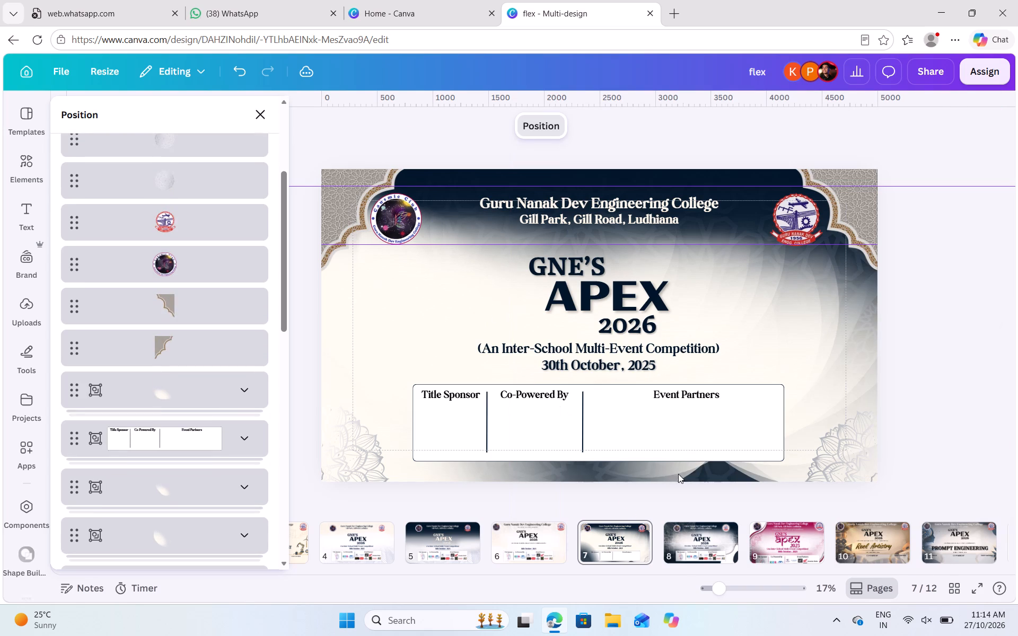
pyautogui.click(680, 474)
pyautogui.press('BackSpace')
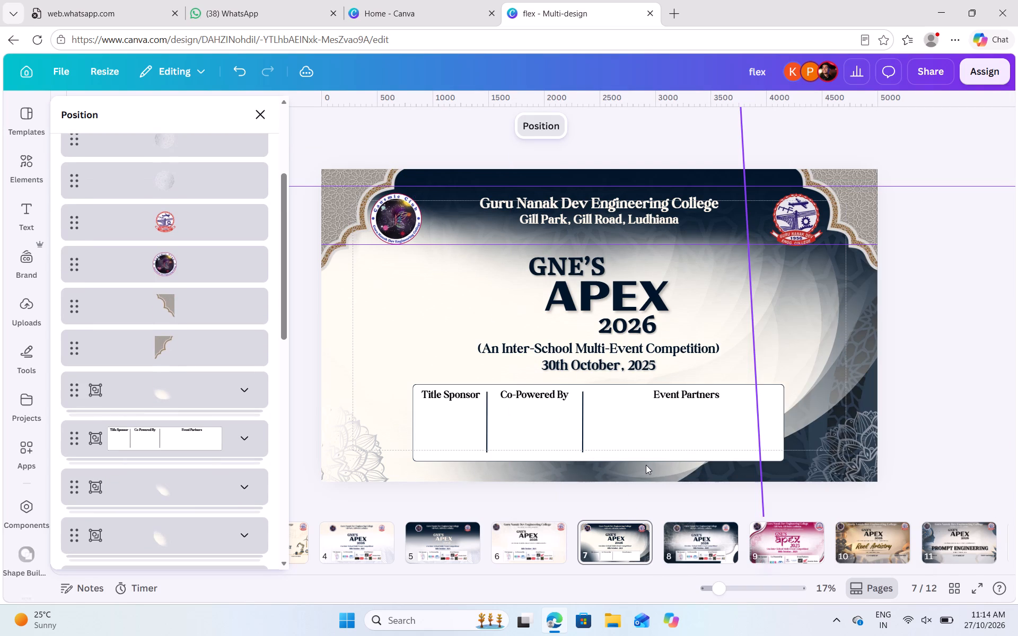
pyautogui.click(645, 466)
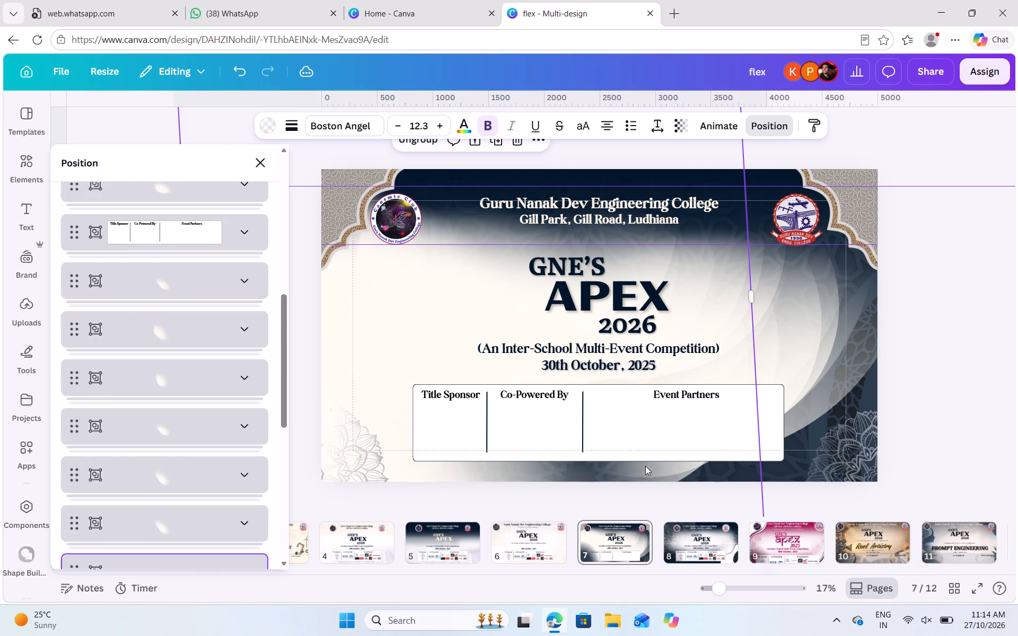
pyautogui.press('BackSpace')
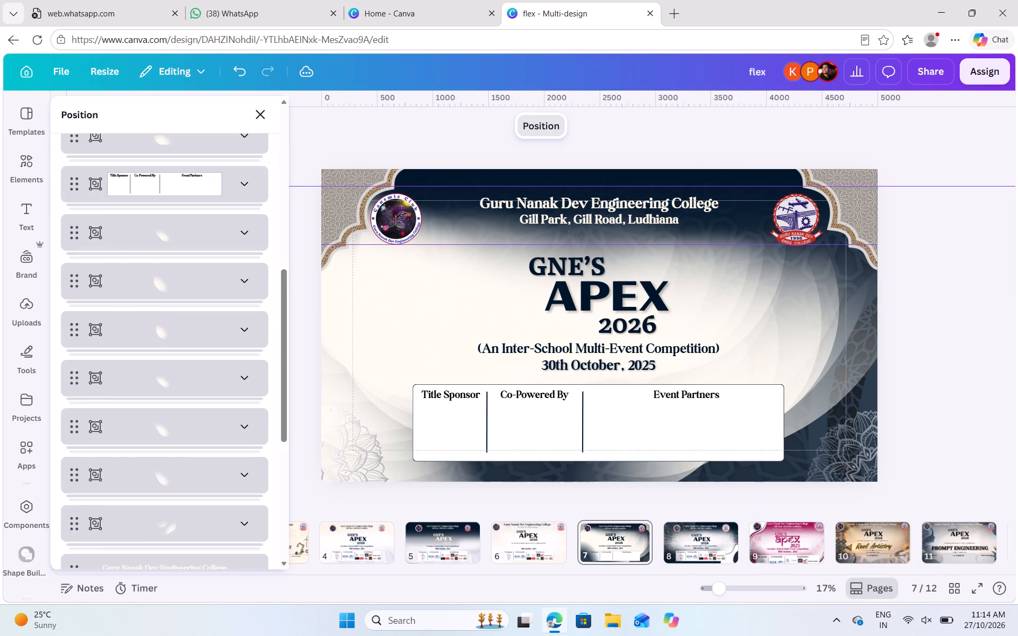
pyautogui.click(673, 468)
pyautogui.press('BackSpace')
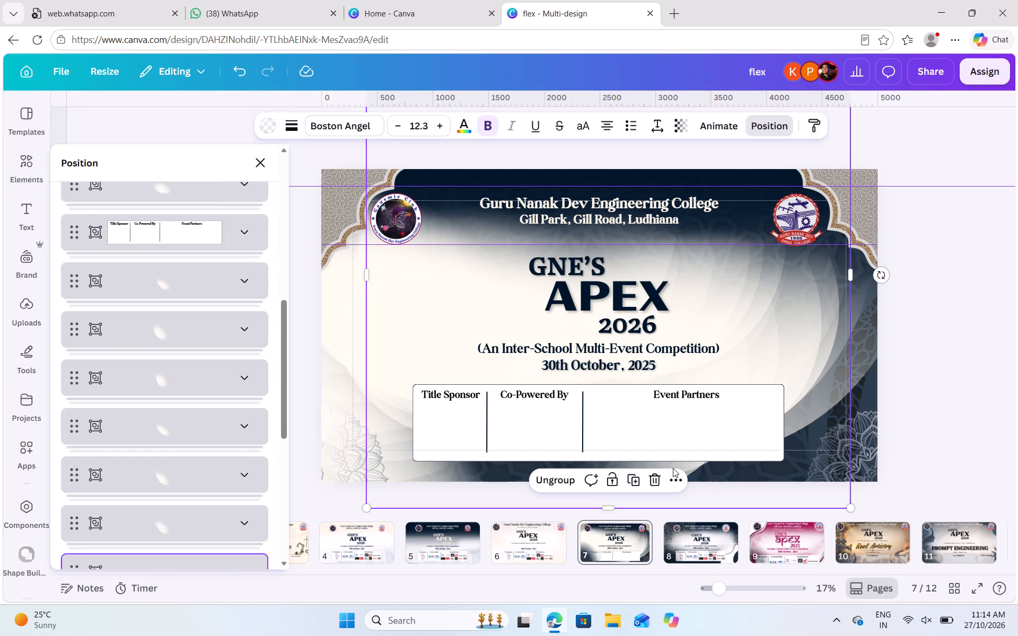
pyautogui.click(427, 312)
pyautogui.press('BackSpace')
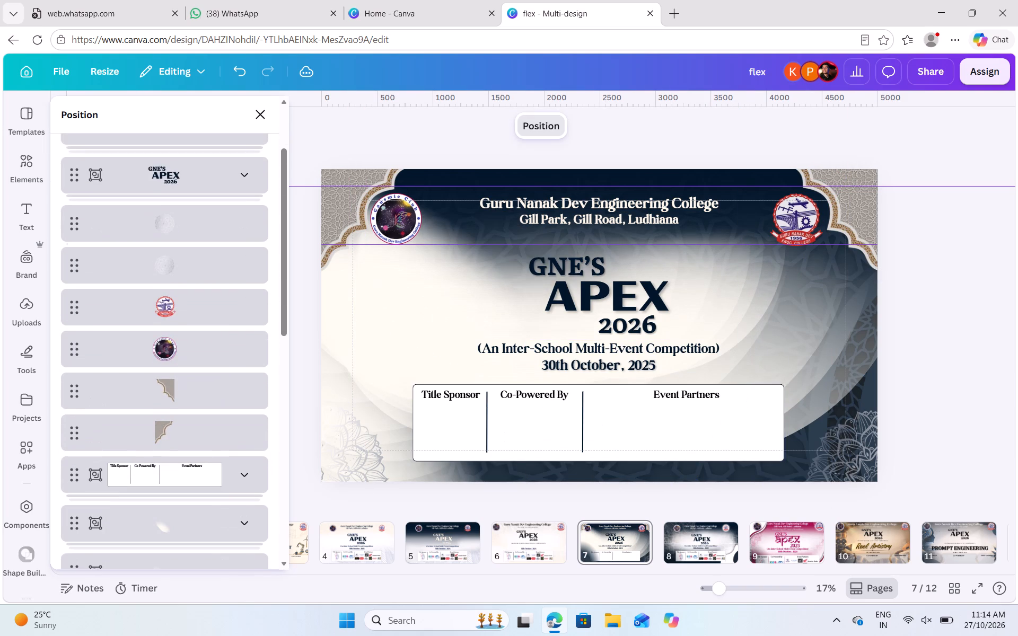
# Duplicate the page 7 banner.
pyautogui.scroll(-2, 990, 368)
pyautogui.scroll(-1, 960, 443)
pyautogui.click(639, 528)
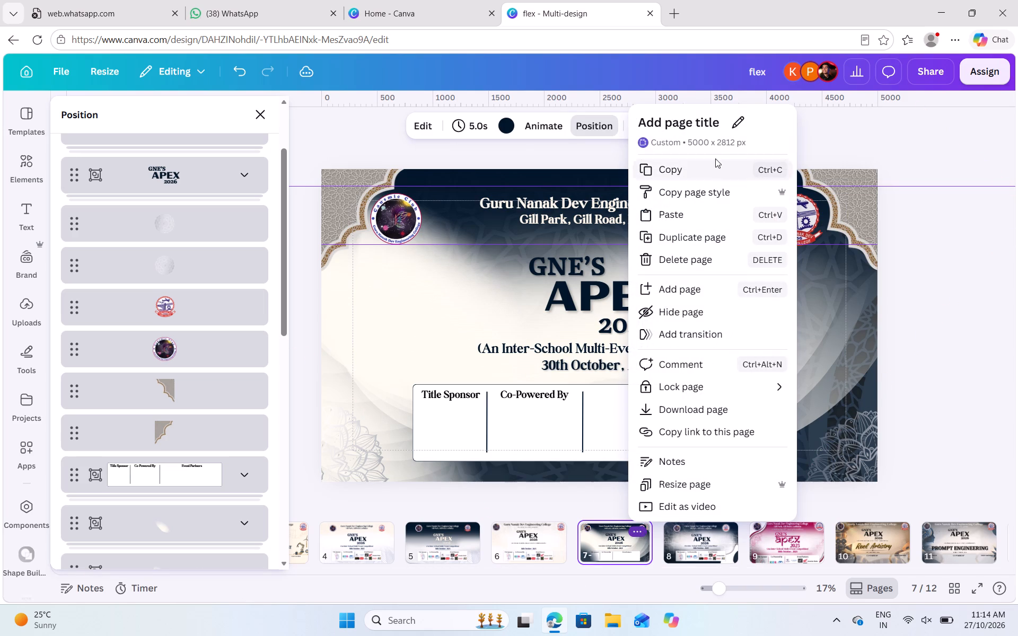
pyautogui.click(713, 234)
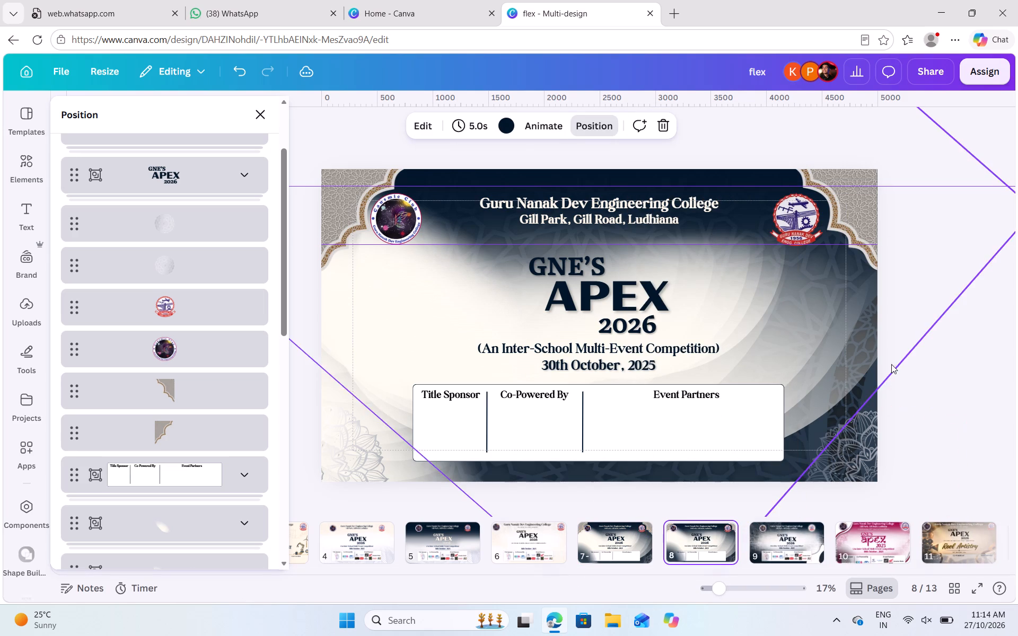
# On the duplicated page 8, delete the two light glow groups covering the background around the title's right side.
pyautogui.click(836, 275)
pyautogui.press('BackSpace')
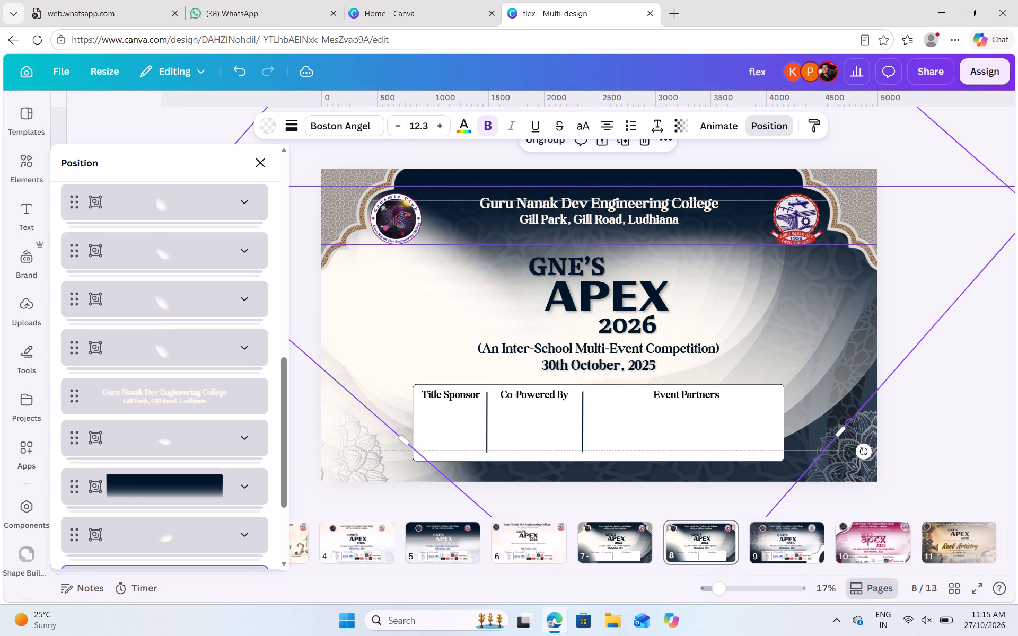
pyautogui.press('BackSpace')
pyautogui.click(741, 295)
pyautogui.press('BackSpace')
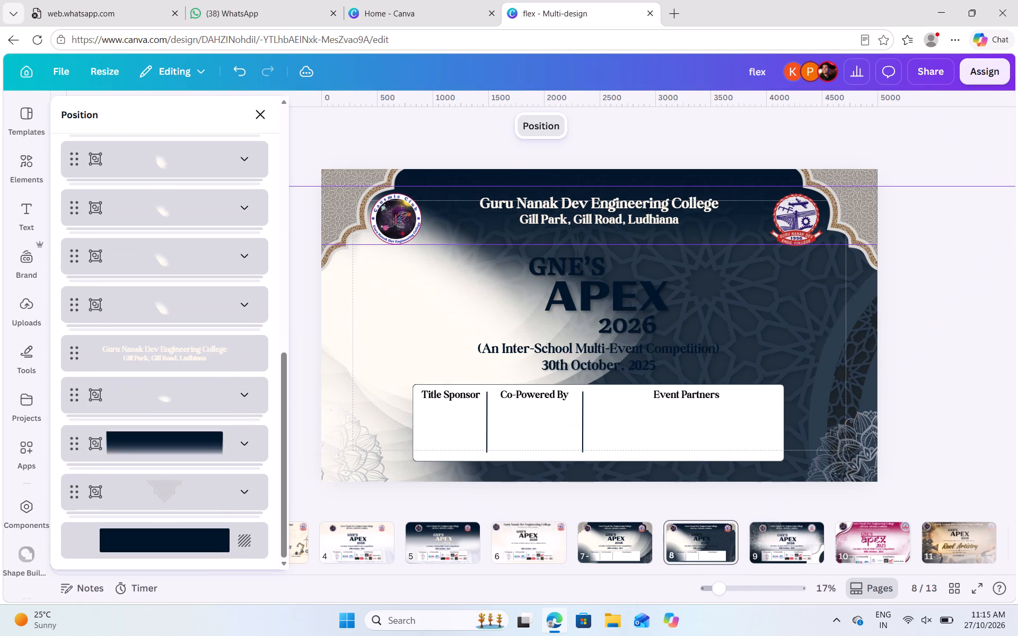
# Delete the geometric pattern group from the page 8 navy background.
pyautogui.click(860, 361)
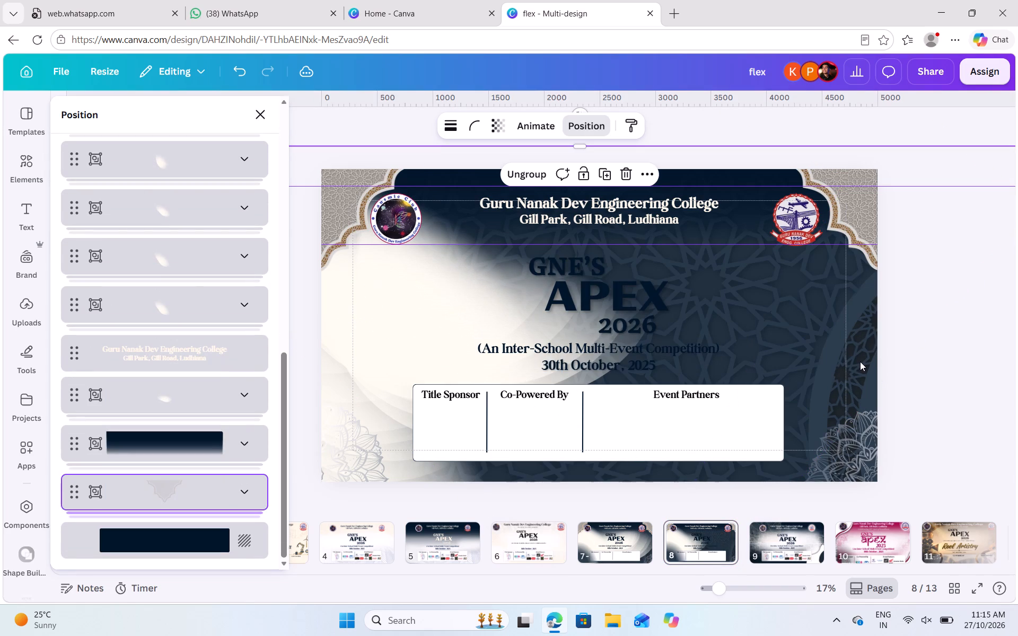
pyautogui.moveTo(860, 361); pyautogui.dragTo(1009, 635)
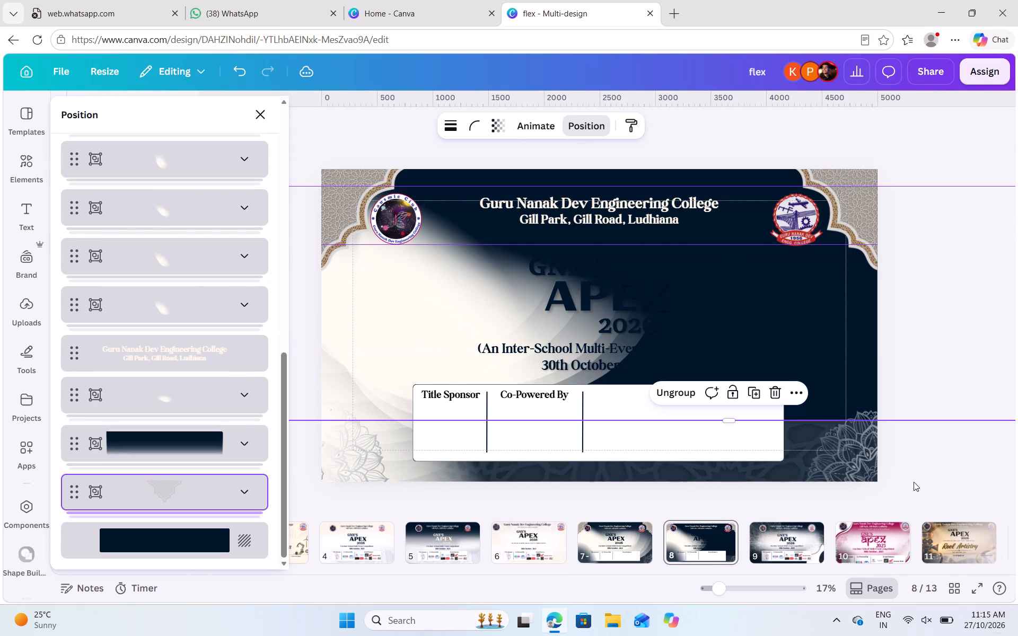
pyautogui.press('BackSpace')
# Move the light glow group from the upper-left of the page 8 banner across to its right side.
pyautogui.click(362, 301)
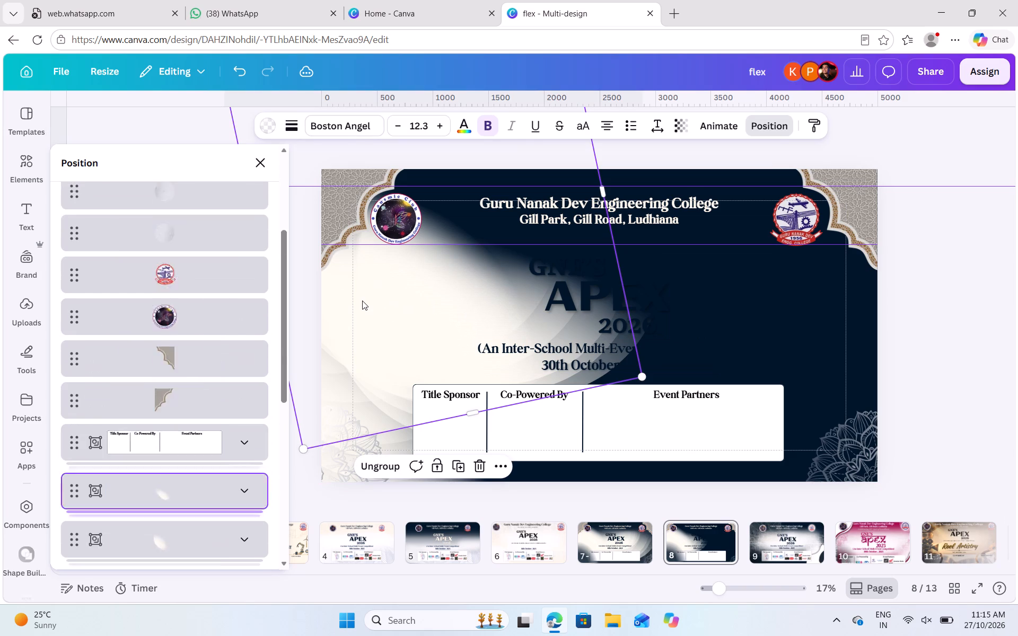
pyautogui.moveTo(362, 301); pyautogui.dragTo(437, 257)
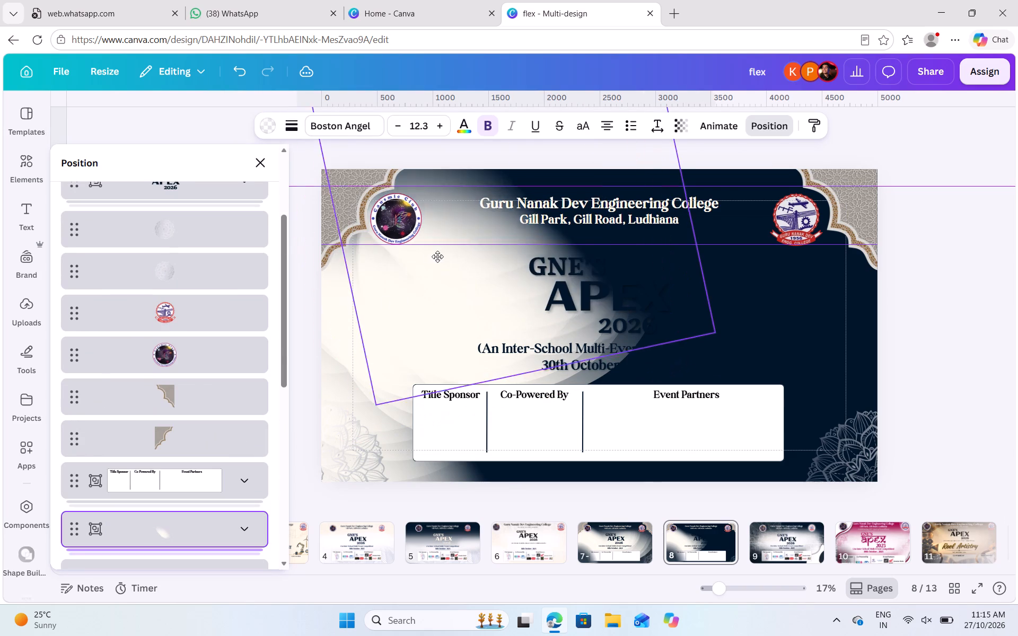
pyautogui.moveTo(437, 257); pyautogui.dragTo(712, 330)
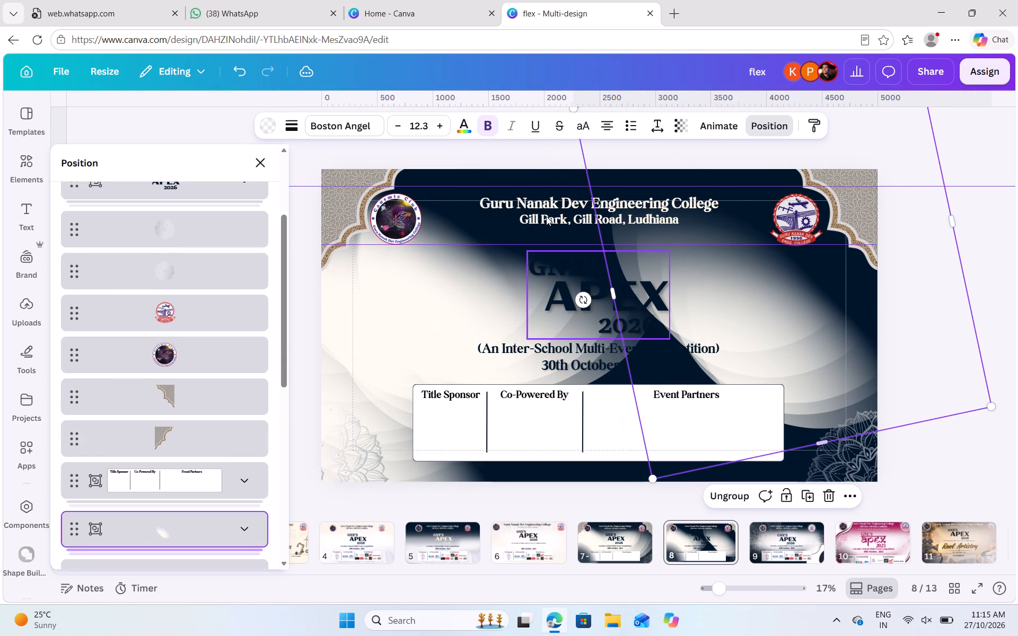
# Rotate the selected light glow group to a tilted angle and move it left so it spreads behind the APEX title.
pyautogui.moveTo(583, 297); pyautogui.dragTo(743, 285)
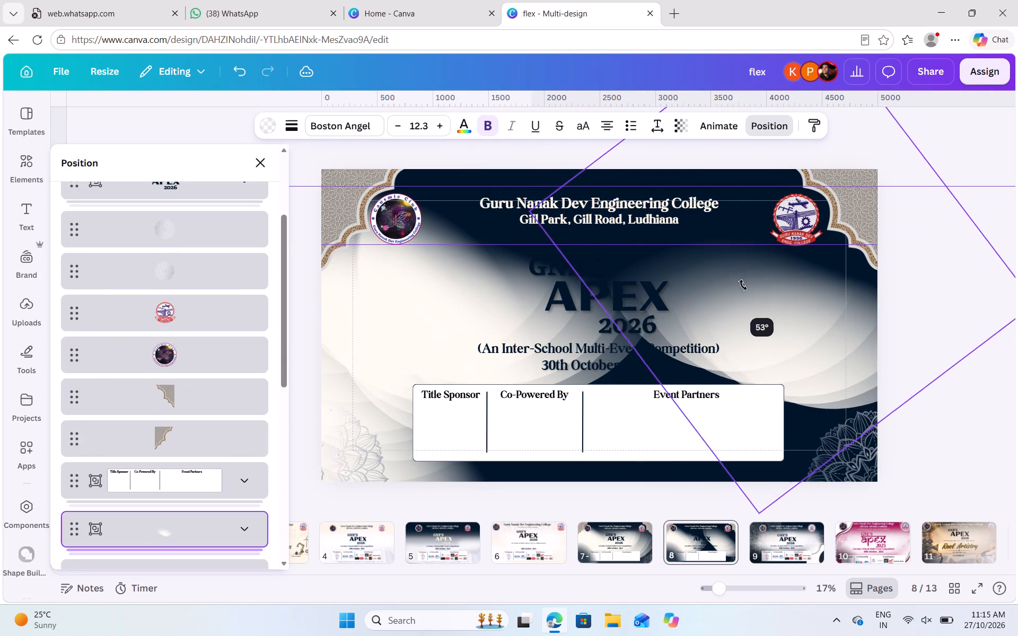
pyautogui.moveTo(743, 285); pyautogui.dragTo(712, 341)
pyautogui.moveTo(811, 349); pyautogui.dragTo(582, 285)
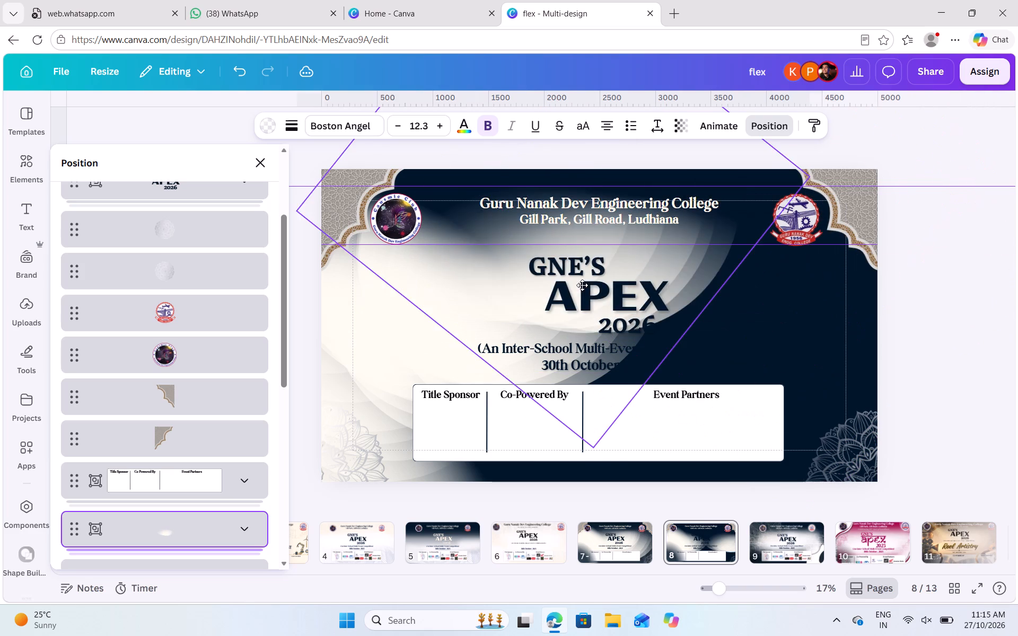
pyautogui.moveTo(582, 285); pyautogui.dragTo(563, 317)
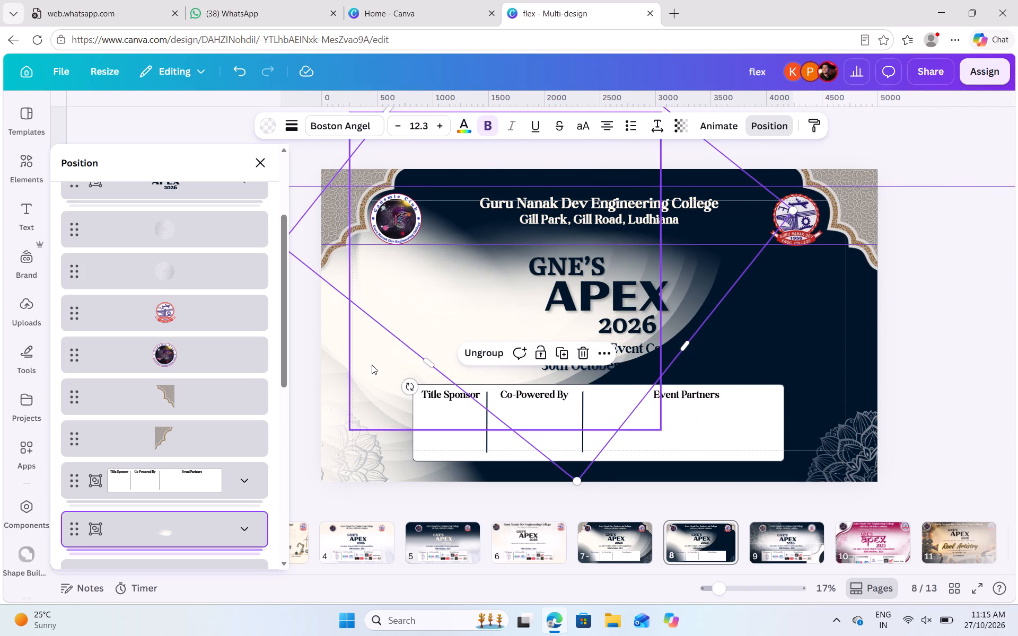
# Delete three light glow groups covering the left side of the page 8 banner.
pyautogui.click(372, 365)
pyautogui.press('BackSpace')
pyautogui.click(368, 364)
pyautogui.press('BackSpace')
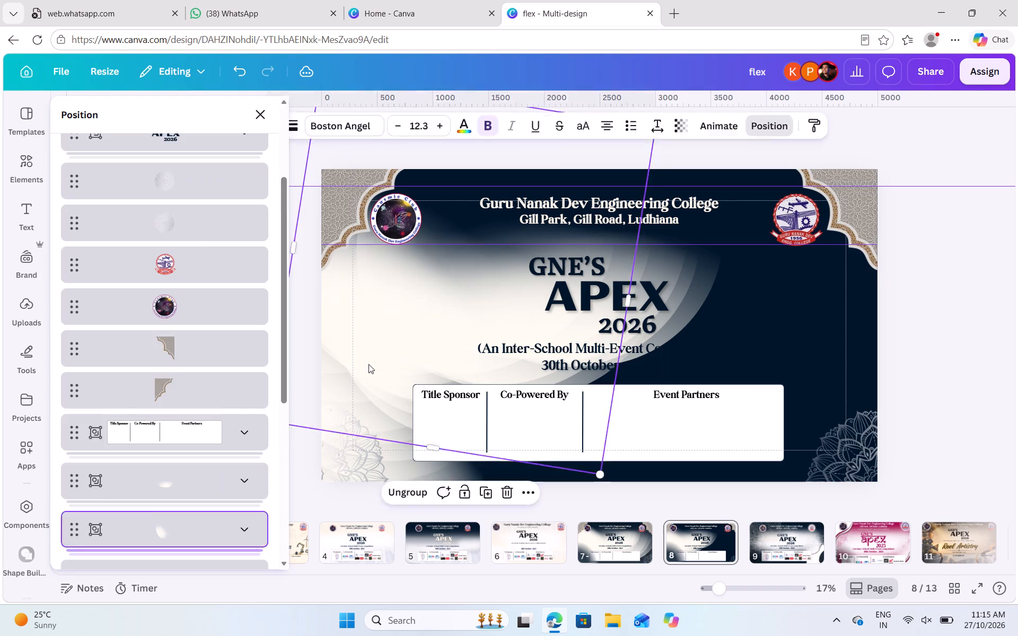
pyautogui.click(368, 364)
pyautogui.press('BackSpace')
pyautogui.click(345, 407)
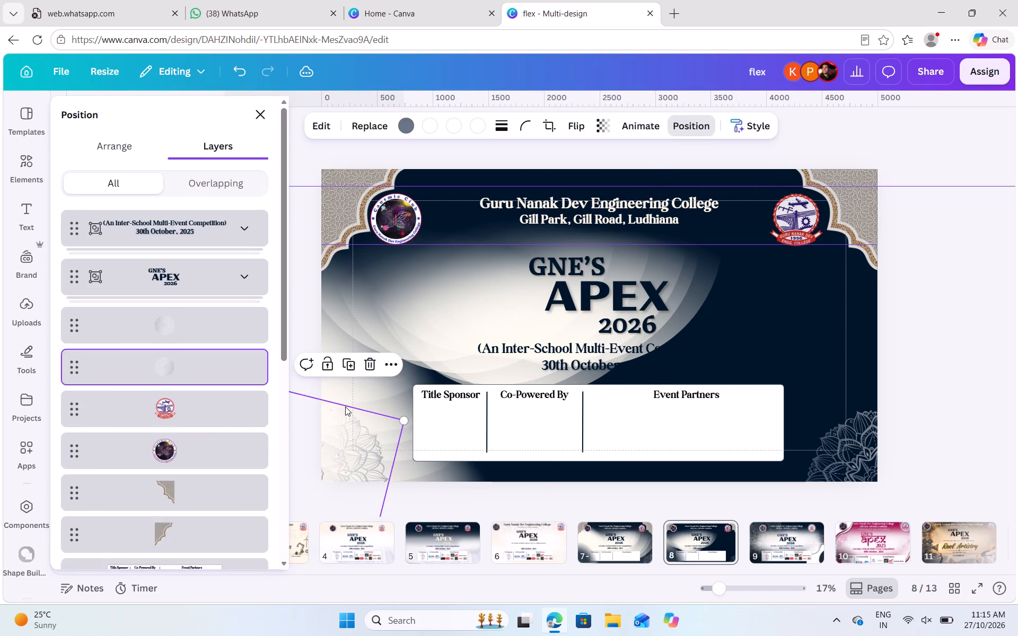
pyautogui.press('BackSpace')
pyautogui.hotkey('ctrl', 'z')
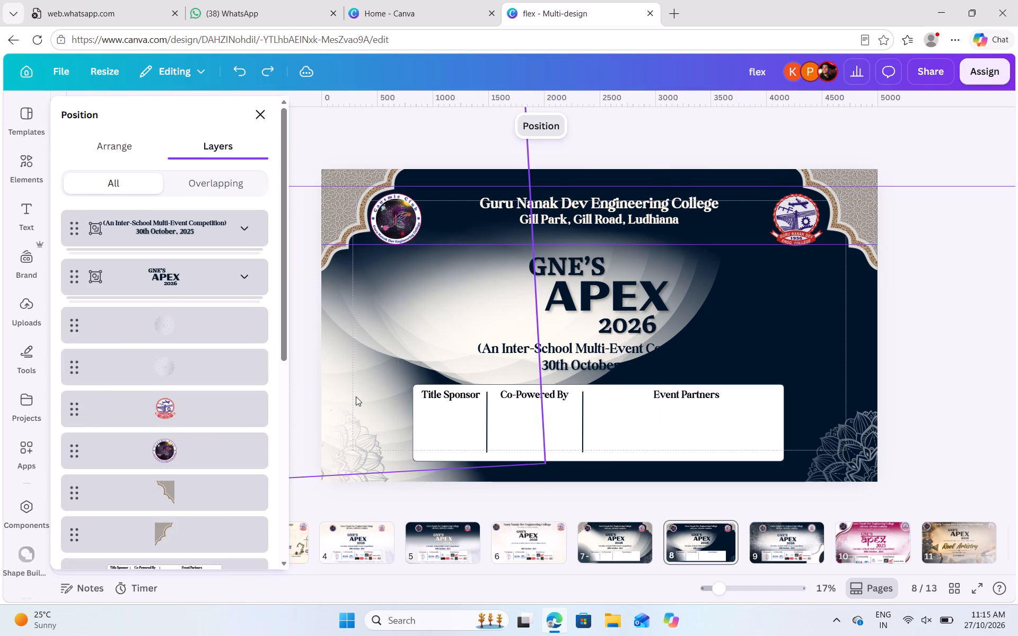
# Delete three more light glow groups around the lower-left and title area, keeping just one glow group left of the title.
pyautogui.click(457, 469)
pyautogui.press('BackSpace')
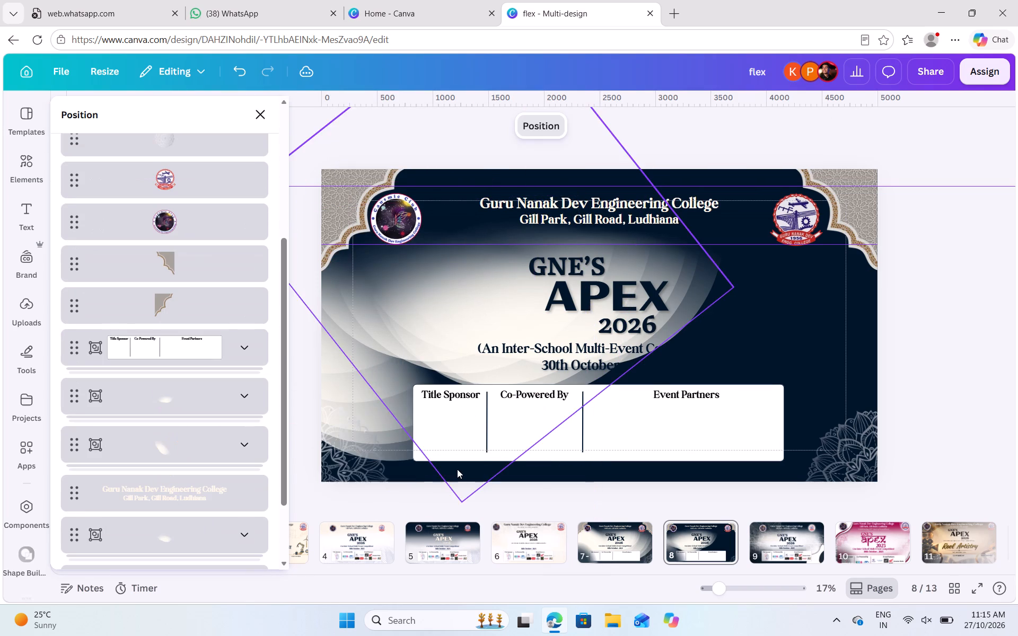
pyautogui.click(390, 373)
pyautogui.press('BackSpace')
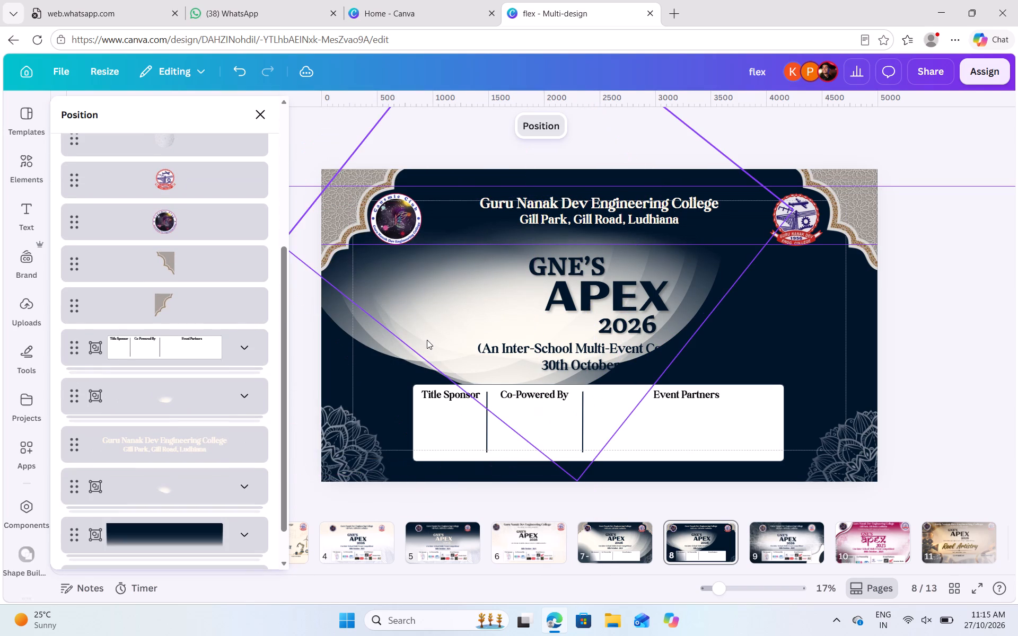
pyautogui.click(427, 340)
pyautogui.press('BackSpace')
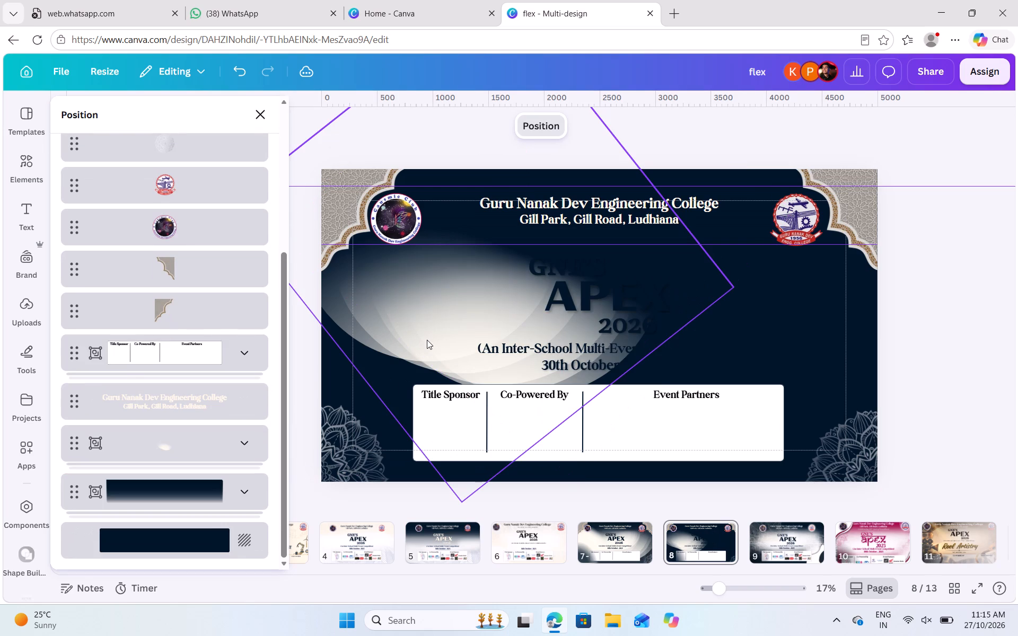
# Move the remaining light glow group rightward so it sits behind the APEX 2026 title.
pyautogui.click(427, 340)
pyautogui.moveTo(427, 340); pyautogui.dragTo(504, 320)
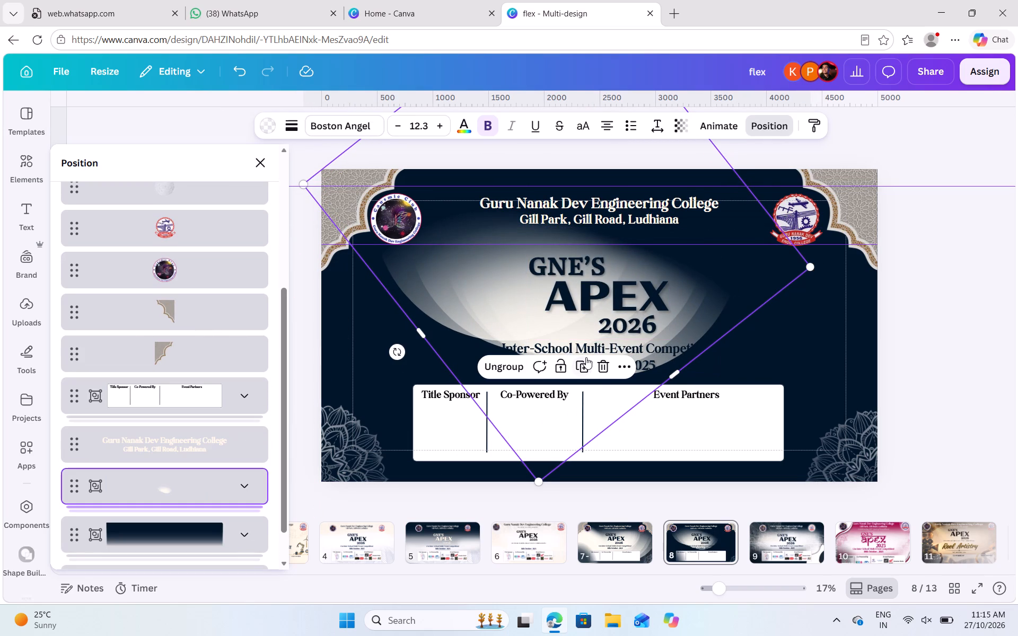
# Duplicate the glow group three times, placing one copy by the banner's right edge and two over the title's right side.
pyautogui.click(586, 357)
pyautogui.moveTo(647, 319); pyautogui.dragTo(759, 325)
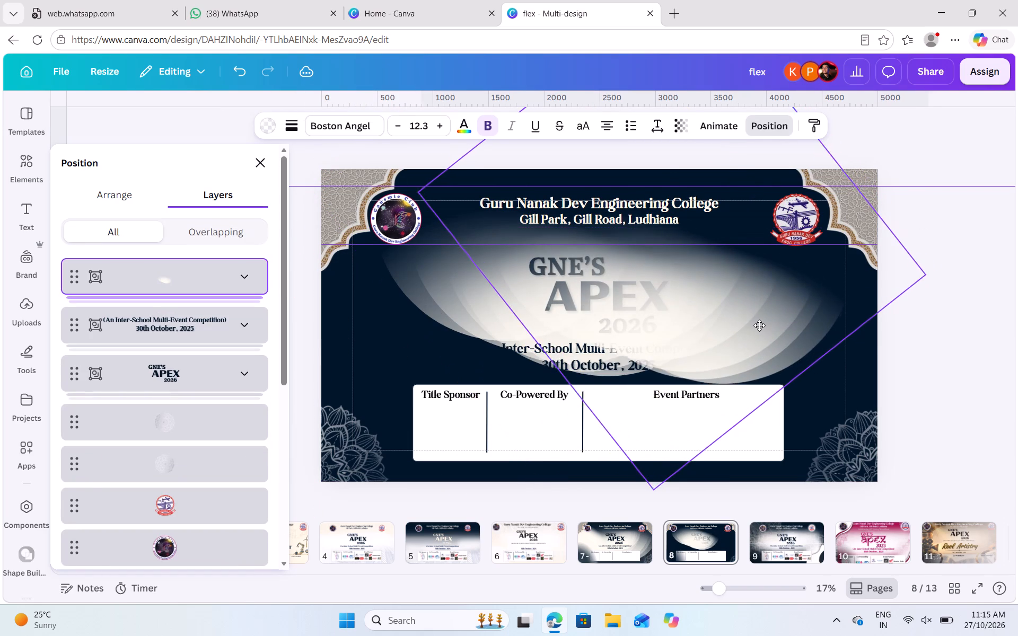
pyautogui.moveTo(759, 325); pyautogui.dragTo(759, 326)
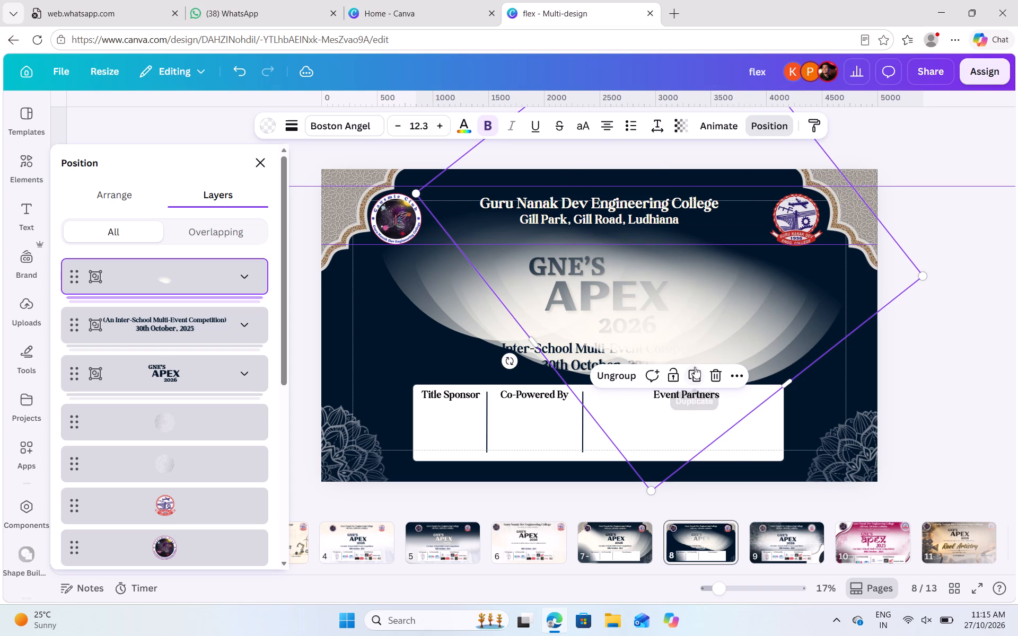
pyautogui.click(695, 366)
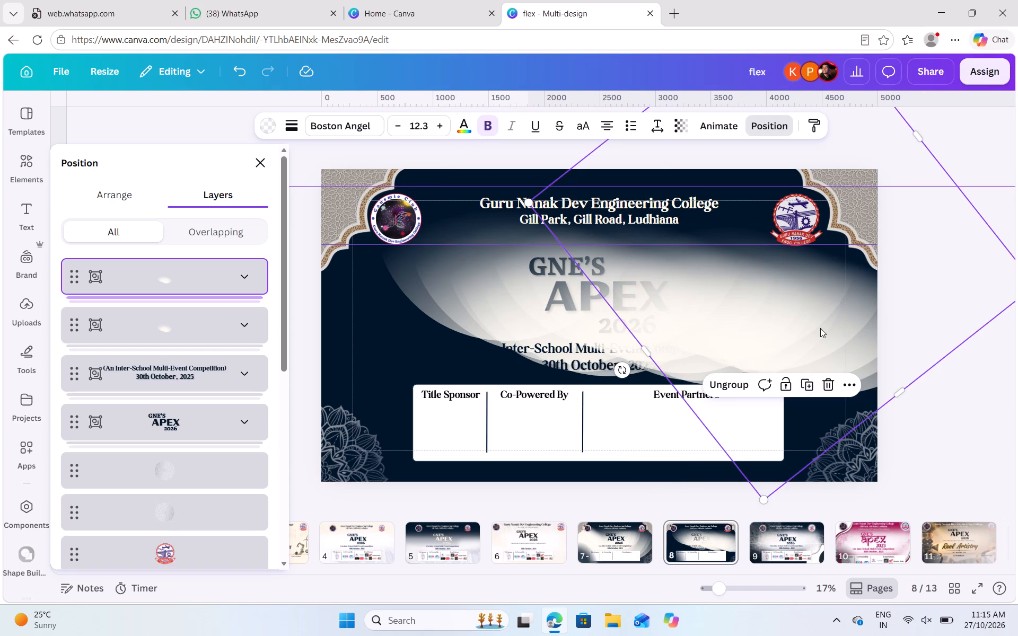
pyautogui.moveTo(820, 325); pyautogui.dragTo(830, 302)
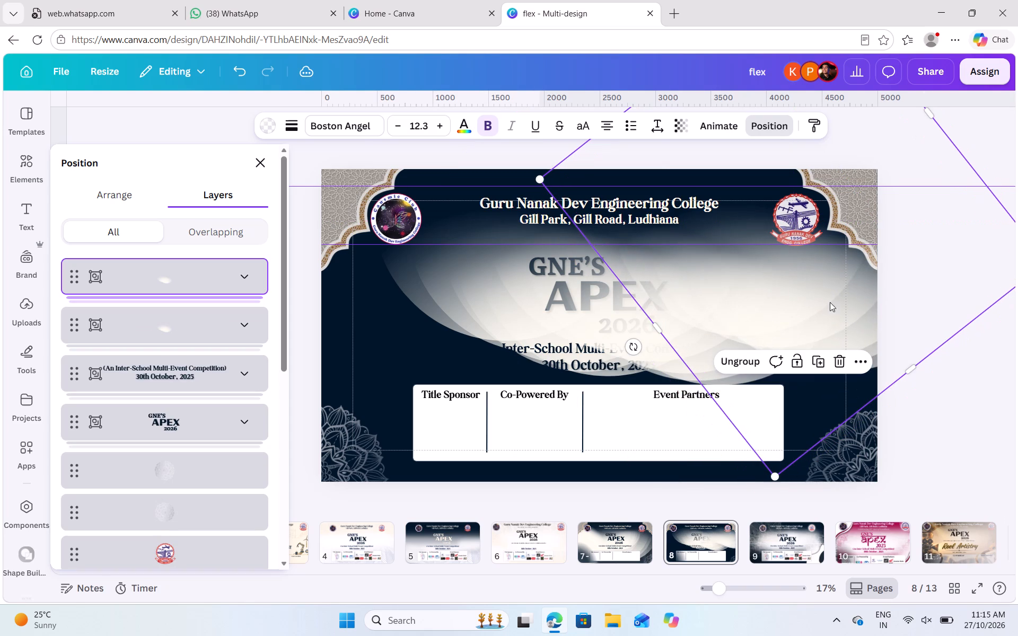
pyautogui.click(815, 359)
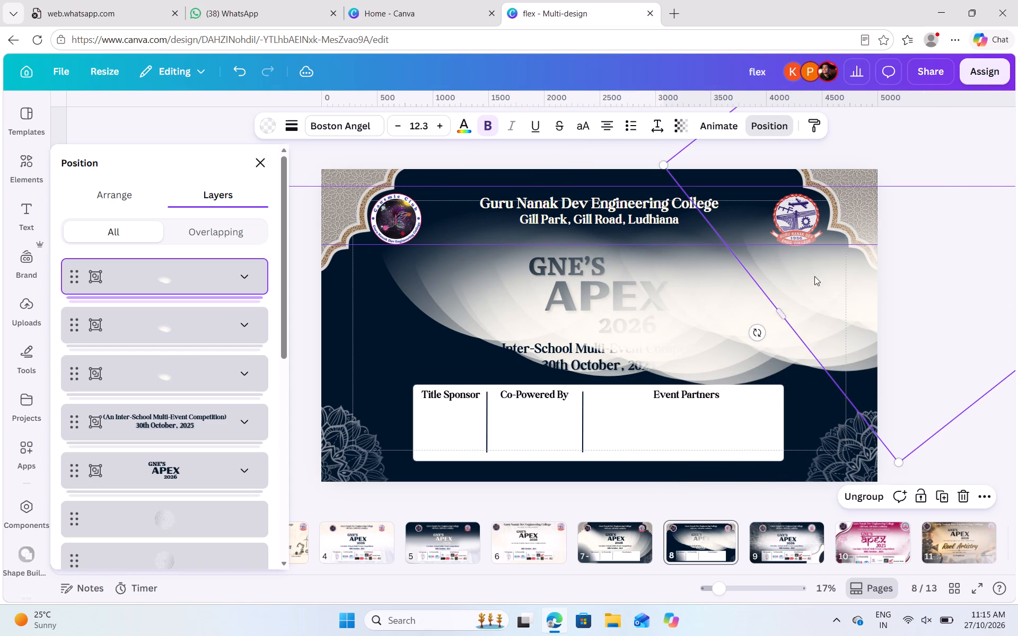
pyautogui.moveTo(817, 275); pyautogui.dragTo(569, 304)
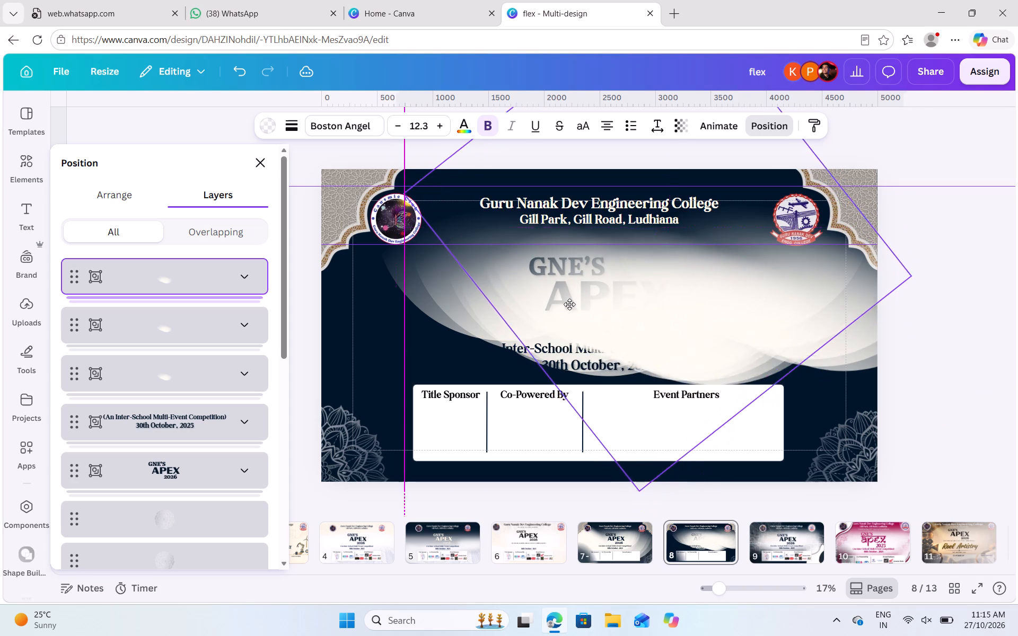
pyautogui.moveTo(569, 304); pyautogui.dragTo(570, 305)
# Add two more copies of the glow group, one at the banner's left edge and one between it and the title.
pyautogui.click(691, 374)
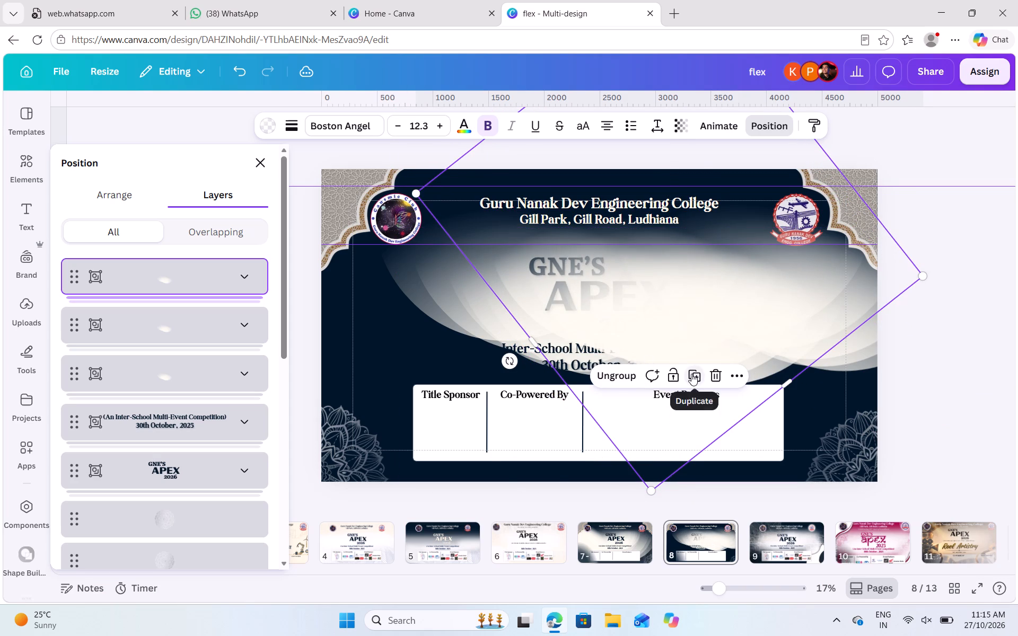
pyautogui.moveTo(642, 272); pyautogui.dragTo(550, 235)
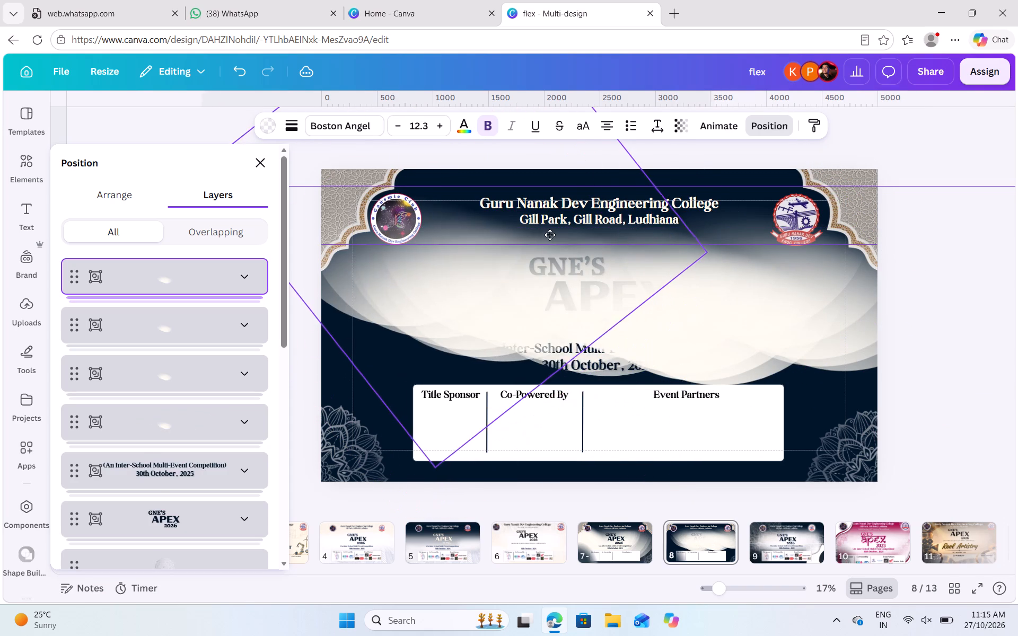
pyautogui.moveTo(550, 235); pyautogui.dragTo(513, 260)
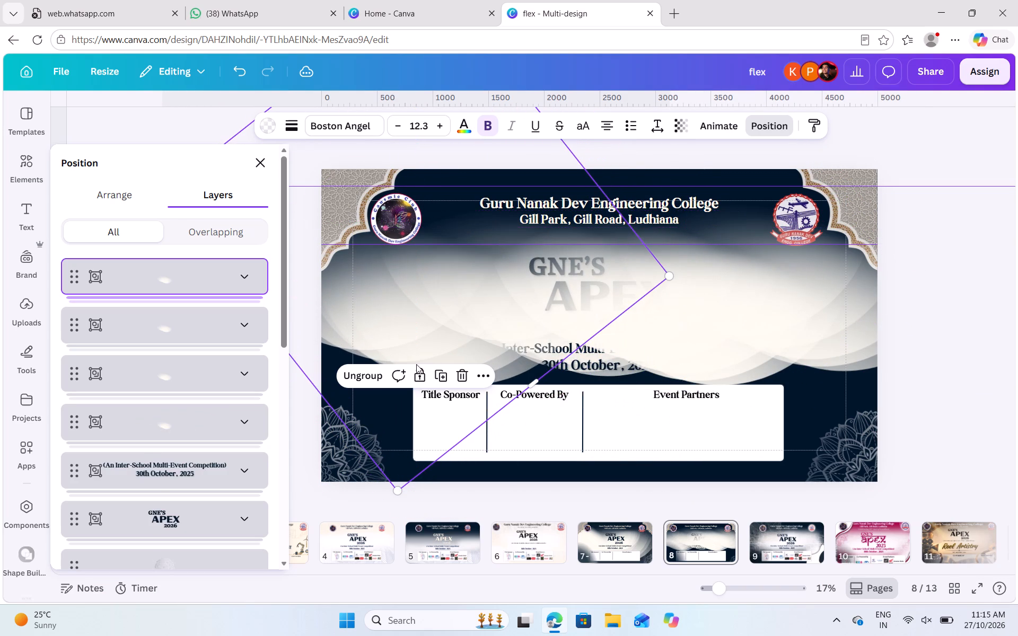
pyautogui.click(440, 371)
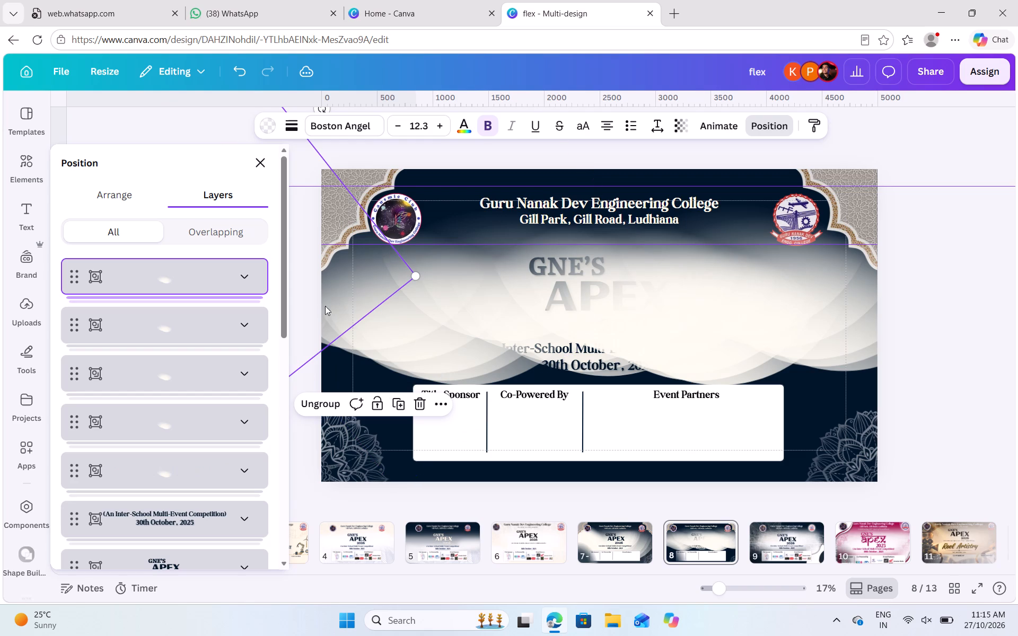
pyautogui.moveTo(321, 308); pyautogui.dragTo(598, 302)
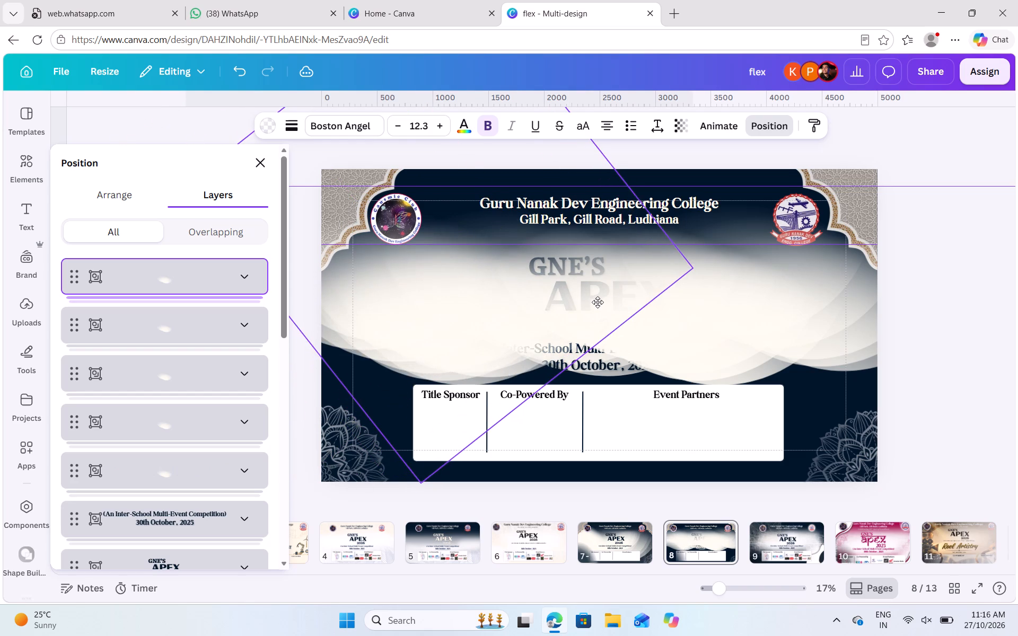
pyautogui.moveTo(598, 302); pyautogui.dragTo(628, 303)
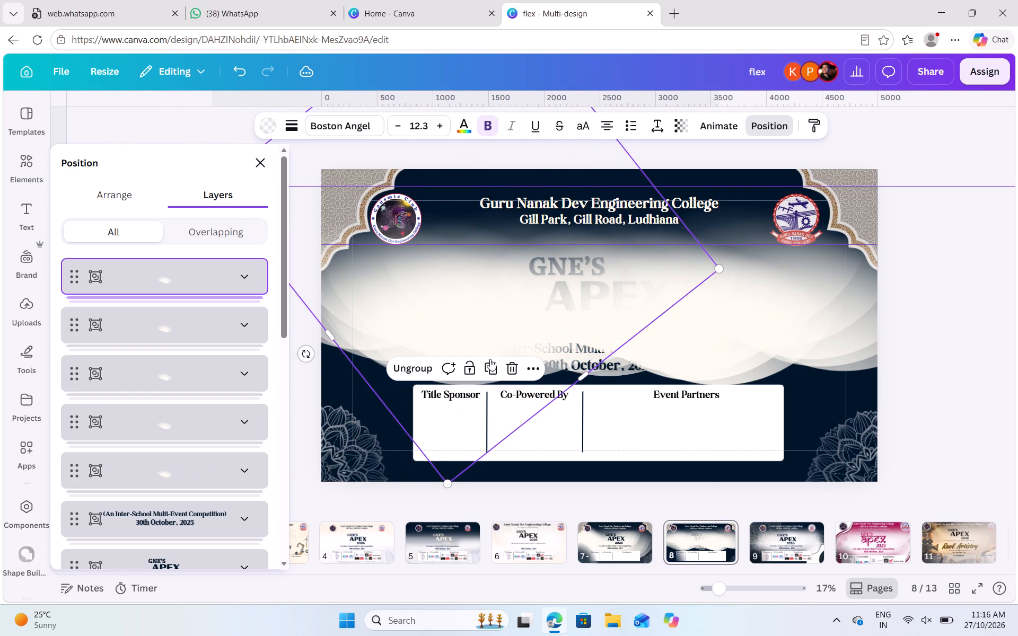
# Add two more glow group copies, one over the title's centre and one over the area to its right.
pyautogui.click(490, 359)
pyautogui.moveTo(547, 299); pyautogui.dragTo(595, 325)
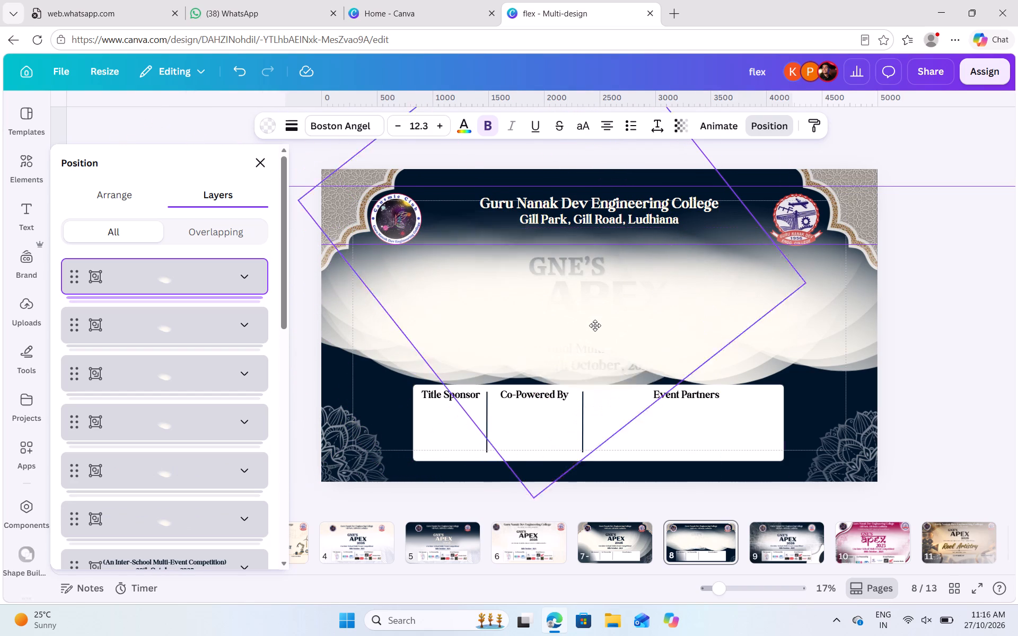
pyautogui.moveTo(595, 325); pyautogui.dragTo(599, 325)
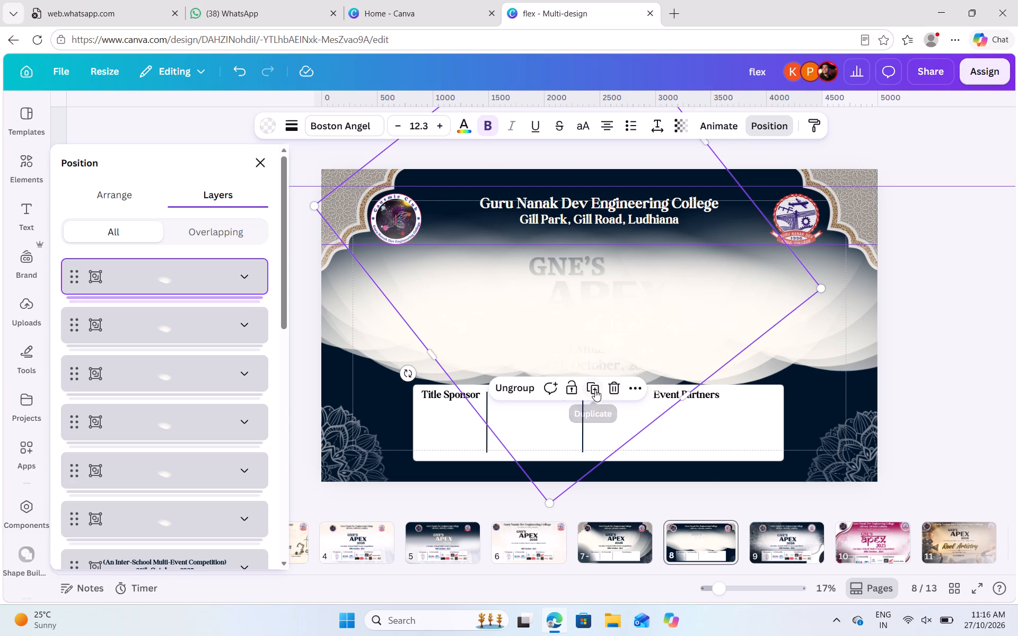
pyautogui.click(595, 390)
pyautogui.moveTo(698, 293); pyautogui.dragTo(734, 257)
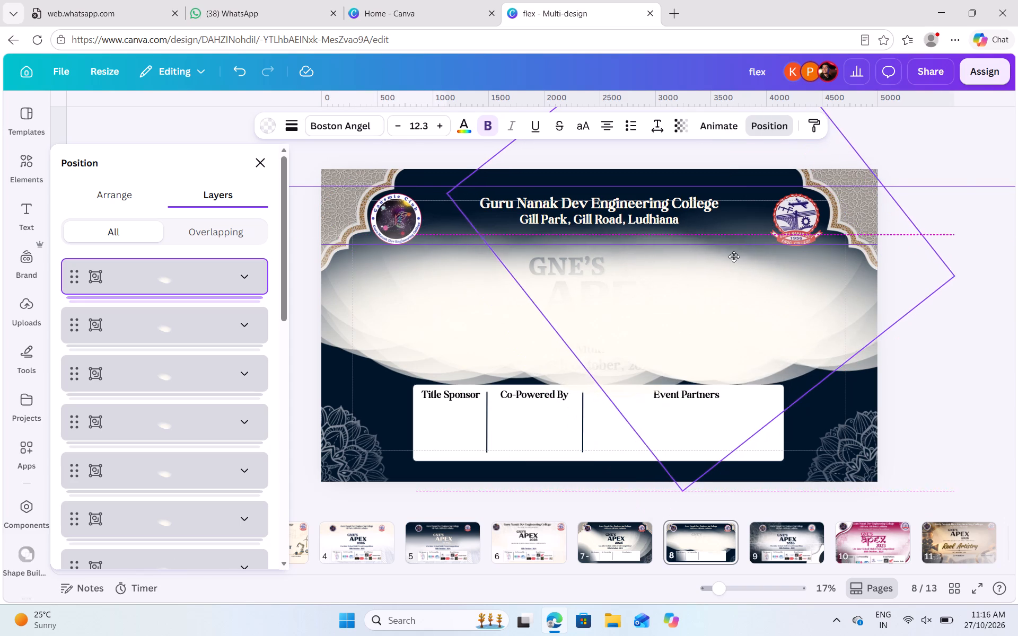
pyautogui.moveTo(734, 257); pyautogui.dragTo(756, 252)
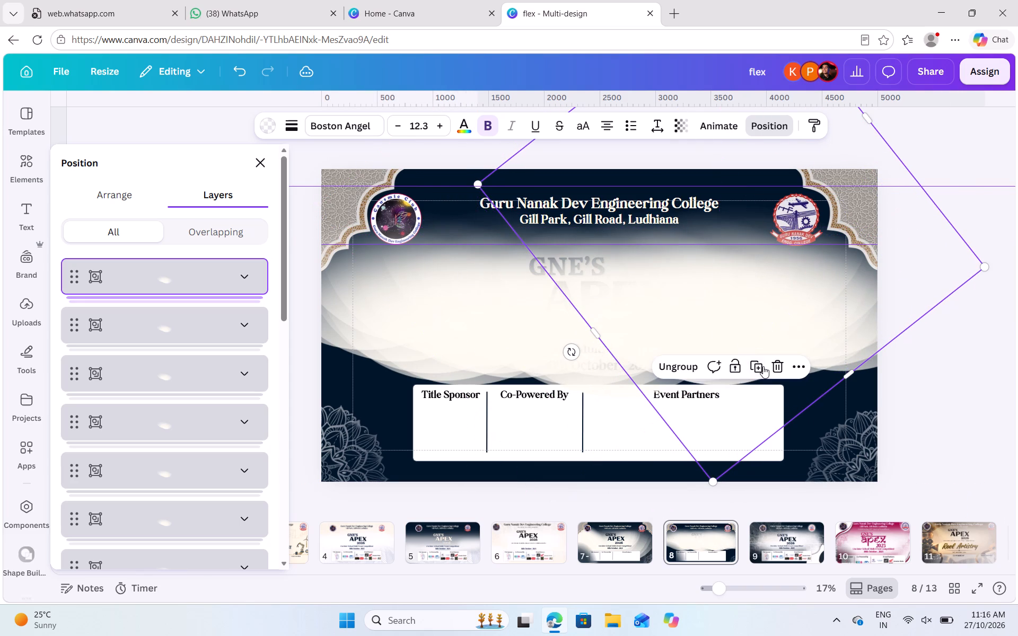
# Add two more glow group copies, one toward the banner's left edge and one over the centre of the title.
pyautogui.click(763, 366)
pyautogui.moveTo(850, 264); pyautogui.dragTo(346, 374)
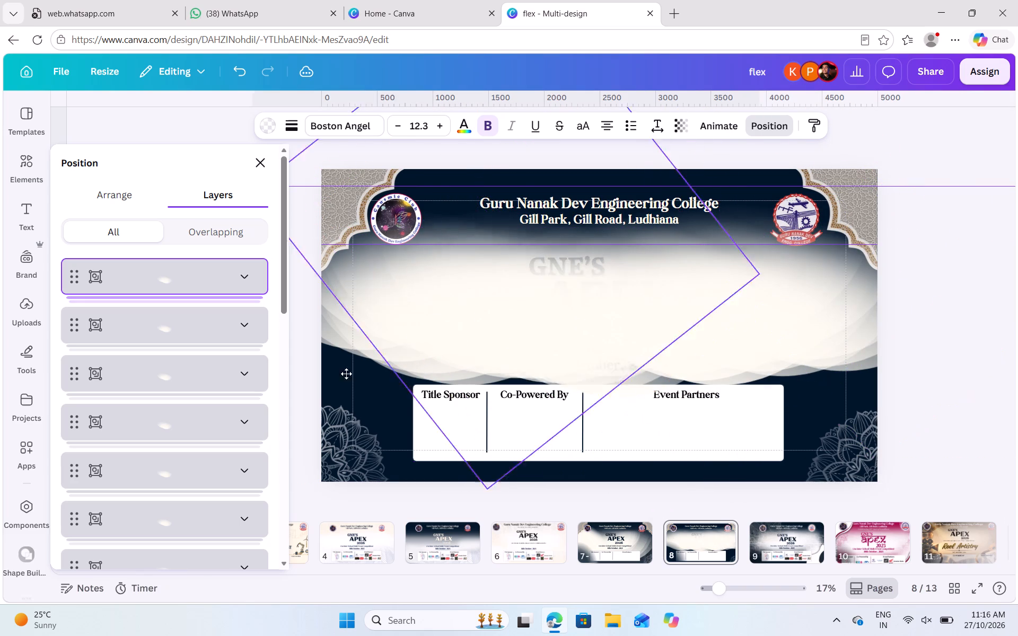
pyautogui.moveTo(346, 374); pyautogui.dragTo(285, 271)
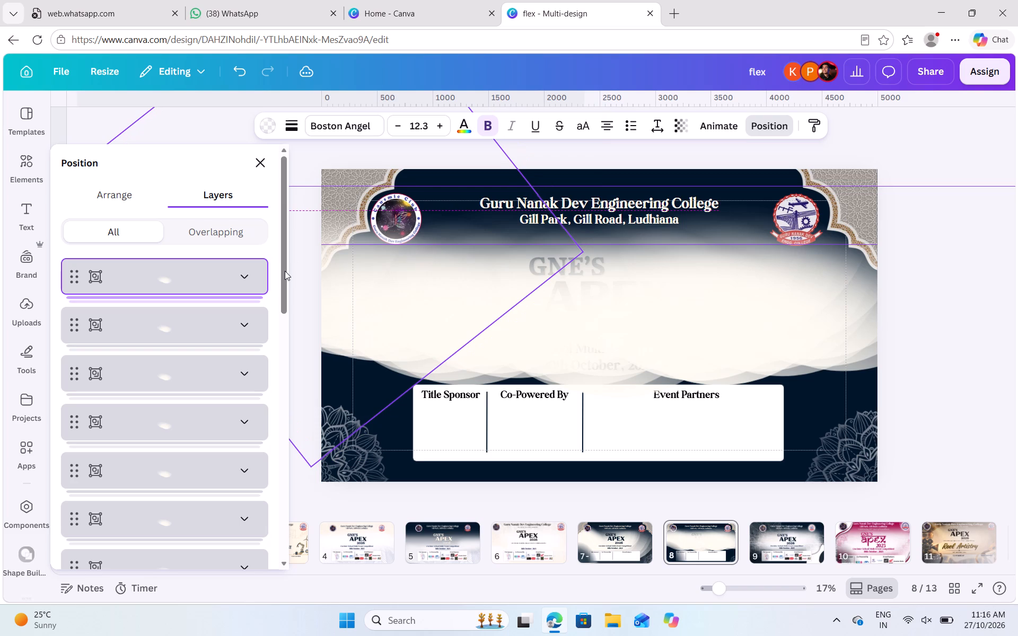
pyautogui.moveTo(285, 271); pyautogui.dragTo(284, 271)
pyautogui.click(397, 324)
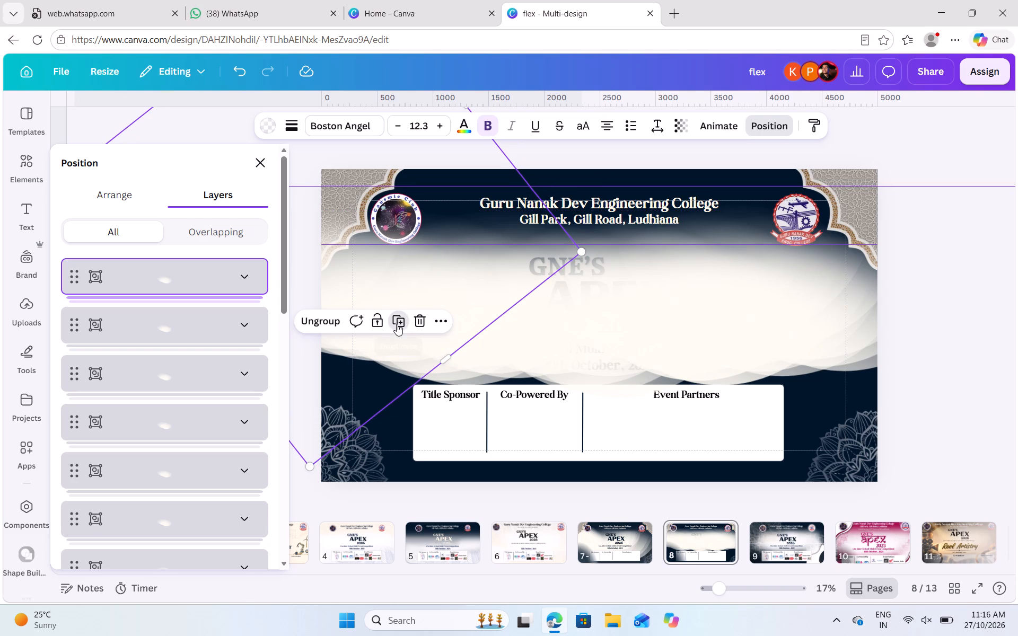
pyautogui.moveTo(368, 276); pyautogui.dragTo(587, 286)
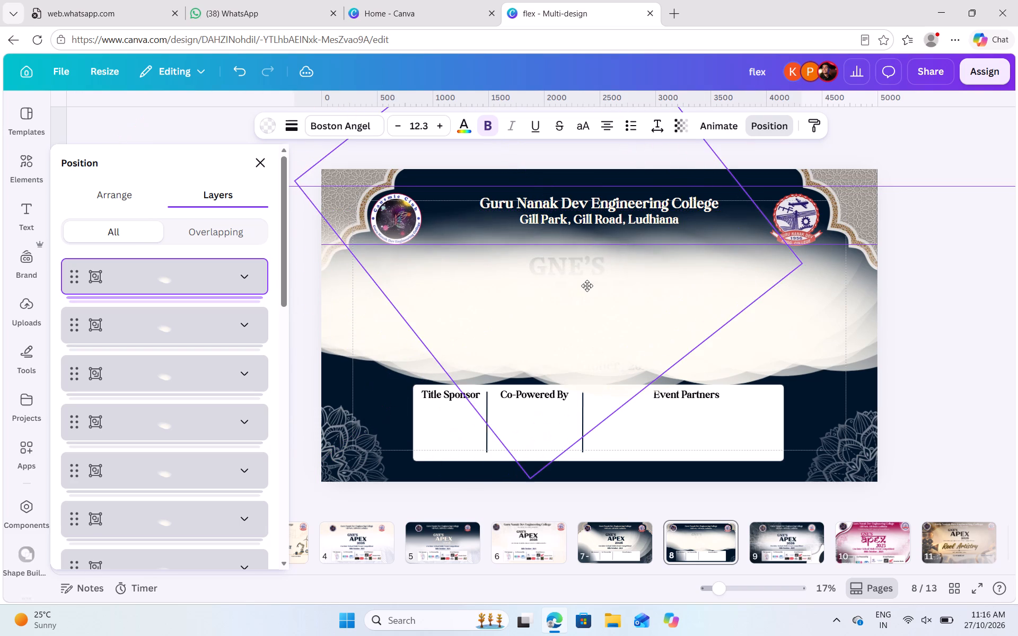
pyautogui.moveTo(587, 286); pyautogui.dragTo(576, 289)
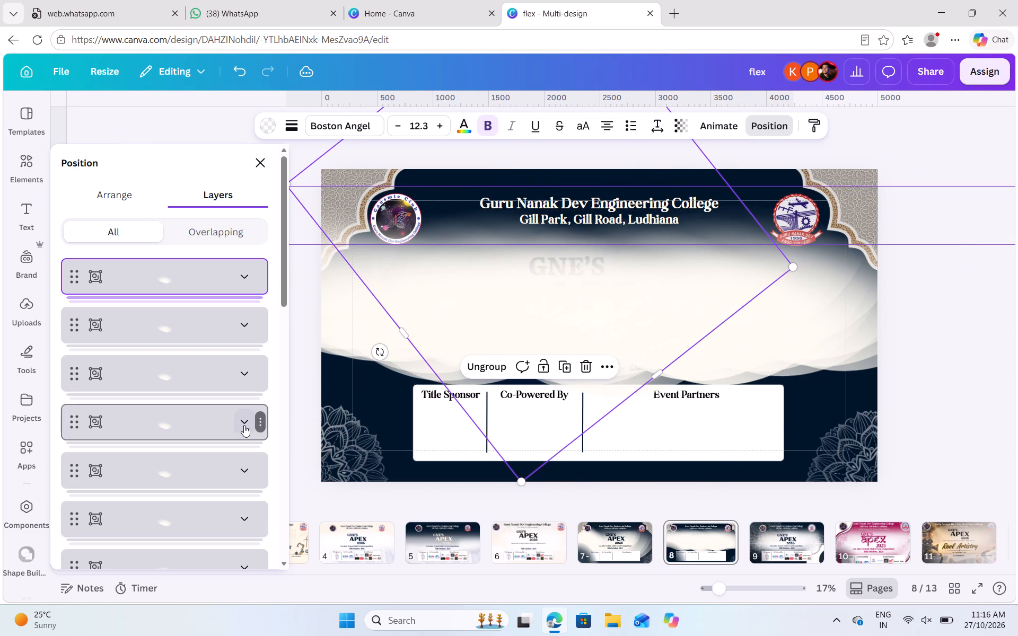
# Select all the duplicated glow layers above the competition text and combine them into one group.
pyautogui.scroll(-6, 244, 425)
pyautogui.scroll(1, 244, 425)
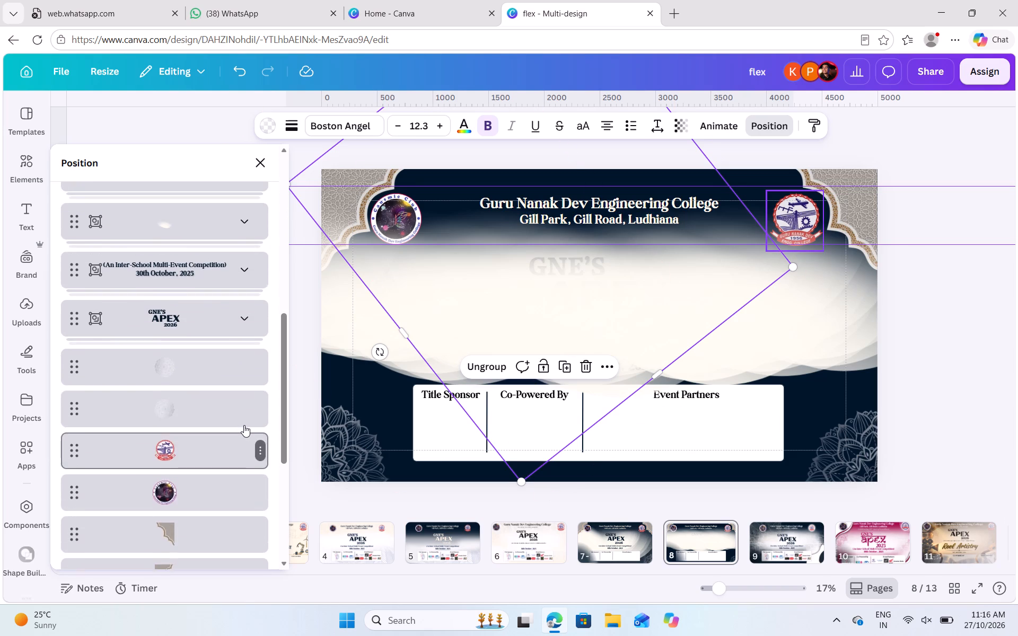
pyautogui.scroll(1, 244, 425)
pyautogui.keyDown('shift'); pyautogui.click(191, 237); pyautogui.keyUp('shift')
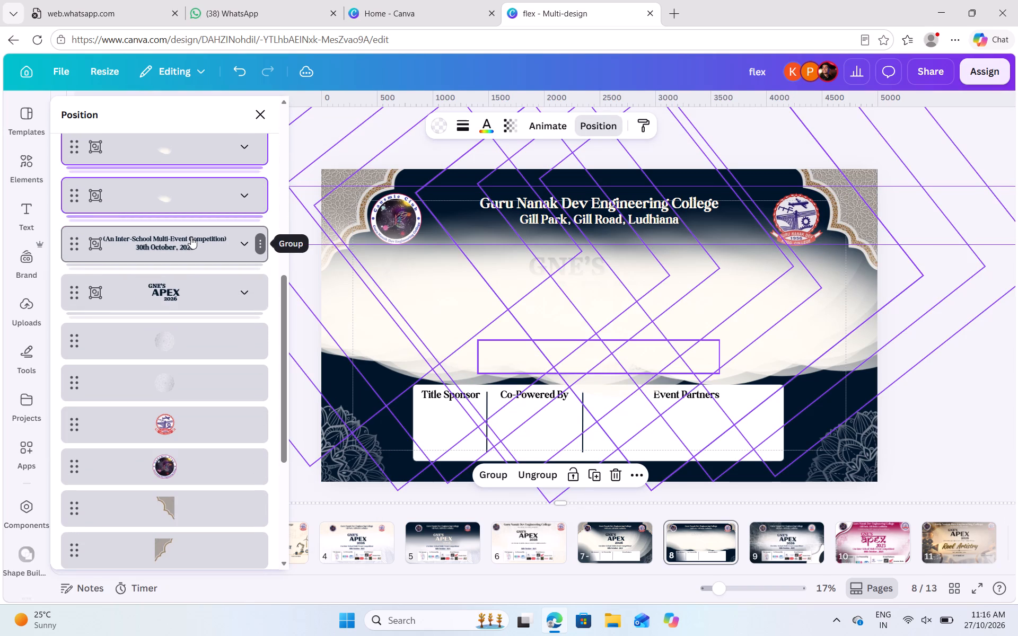
pyautogui.hotkey('ctrl', 'g')
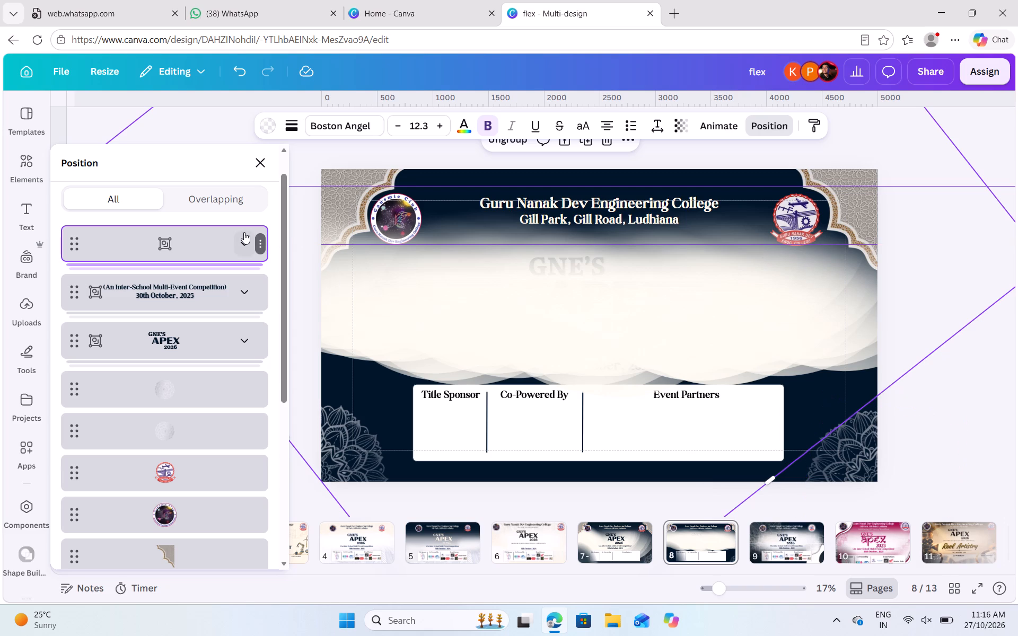
# Duplicate the combined glow group and rotate the copy to about -128°.
pyautogui.click(258, 238)
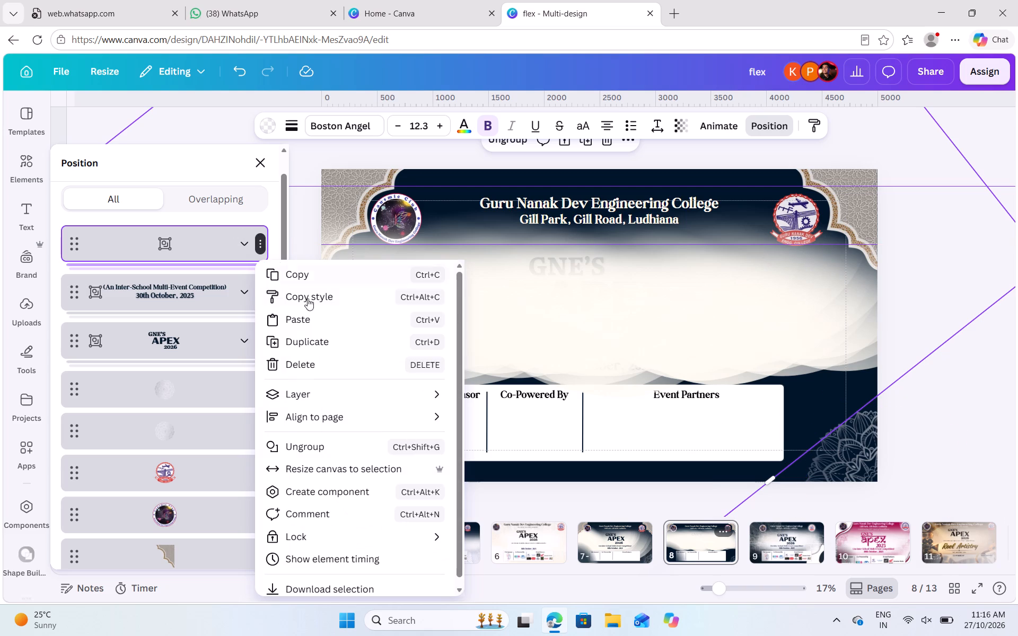
pyautogui.click(326, 343)
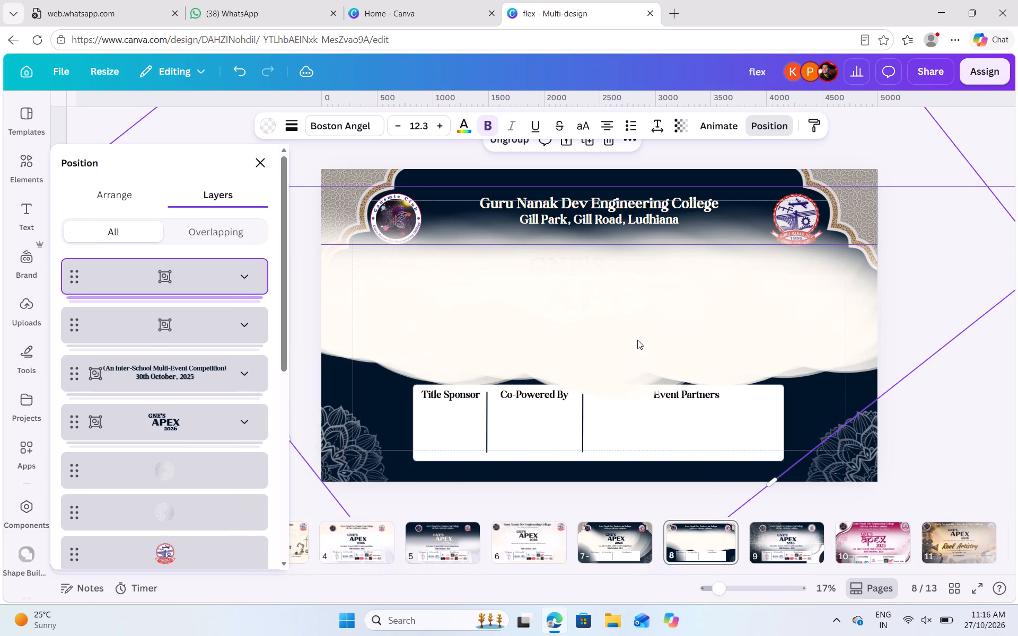
pyautogui.moveTo(637, 340); pyautogui.dragTo(638, 364)
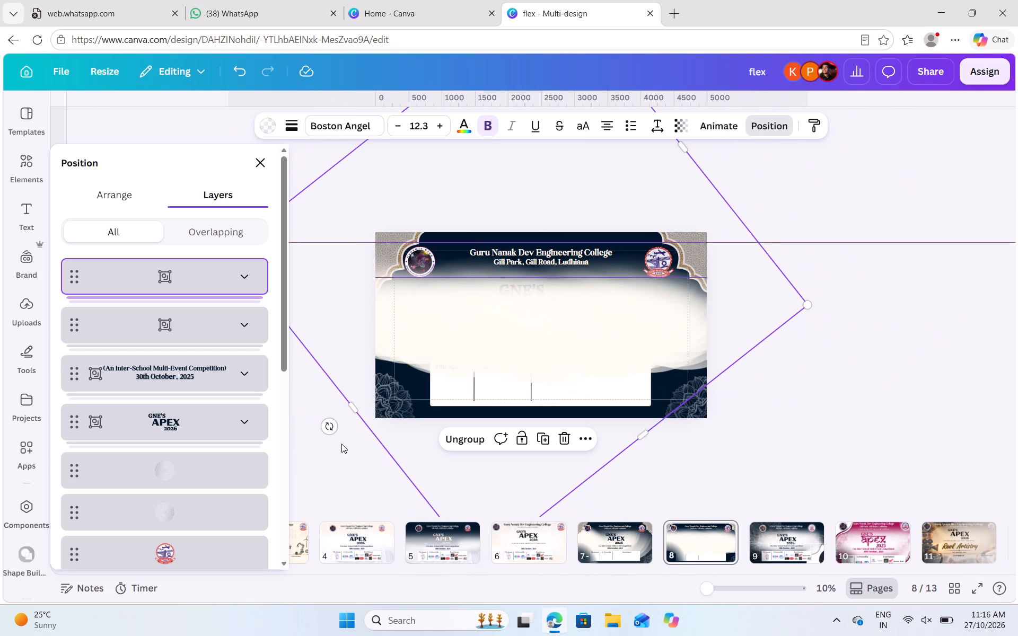
pyautogui.moveTo(331, 427); pyautogui.dragTo(648, 227)
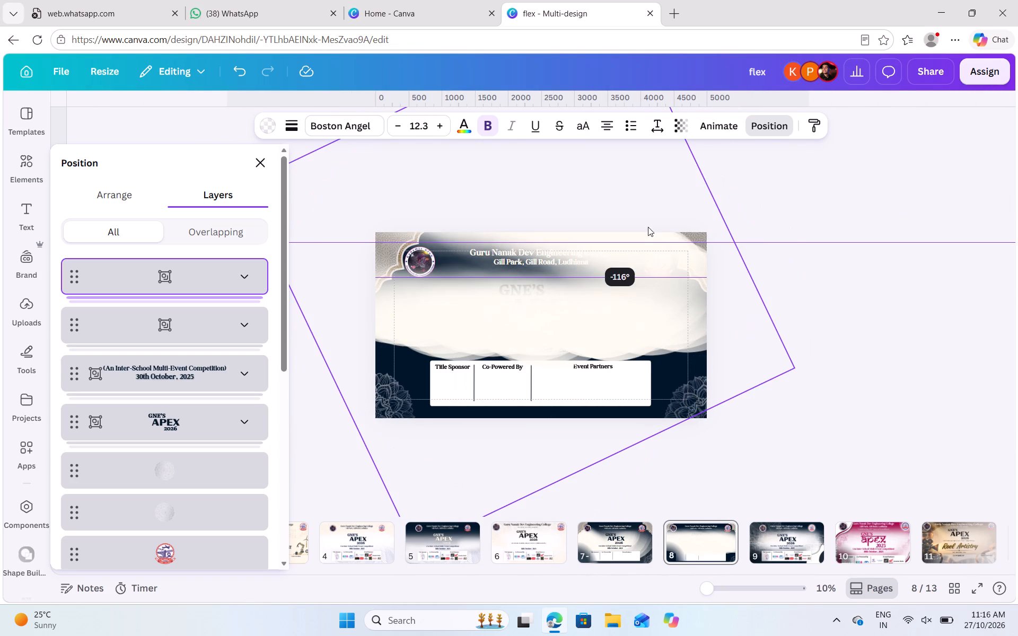
pyautogui.moveTo(648, 227); pyautogui.dragTo(609, 212)
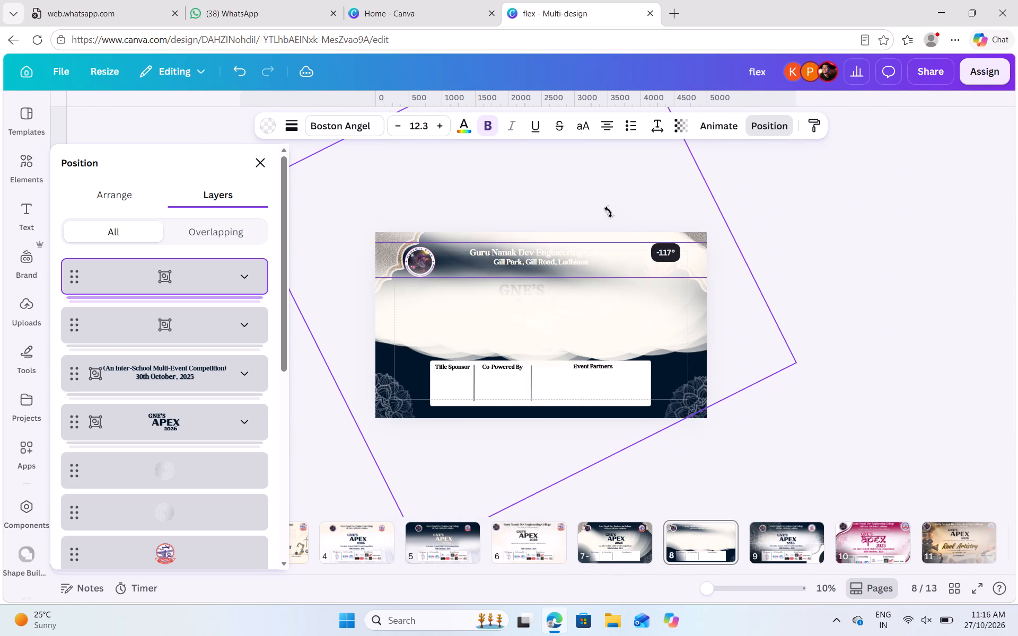
pyautogui.moveTo(609, 212); pyautogui.dragTo(602, 209)
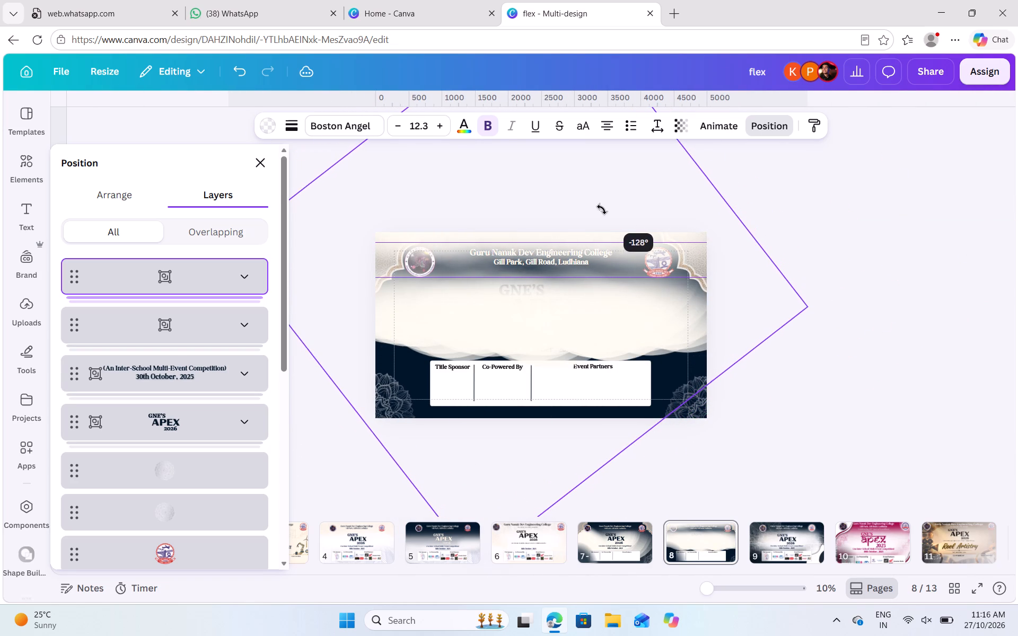
pyautogui.moveTo(602, 209); pyautogui.dragTo(602, 209)
pyautogui.click(605, 240)
# Move the rotated glow copy down over the title and sponsor table, covering the lower part of the banner.
pyautogui.moveTo(756, 265); pyautogui.dragTo(769, 400)
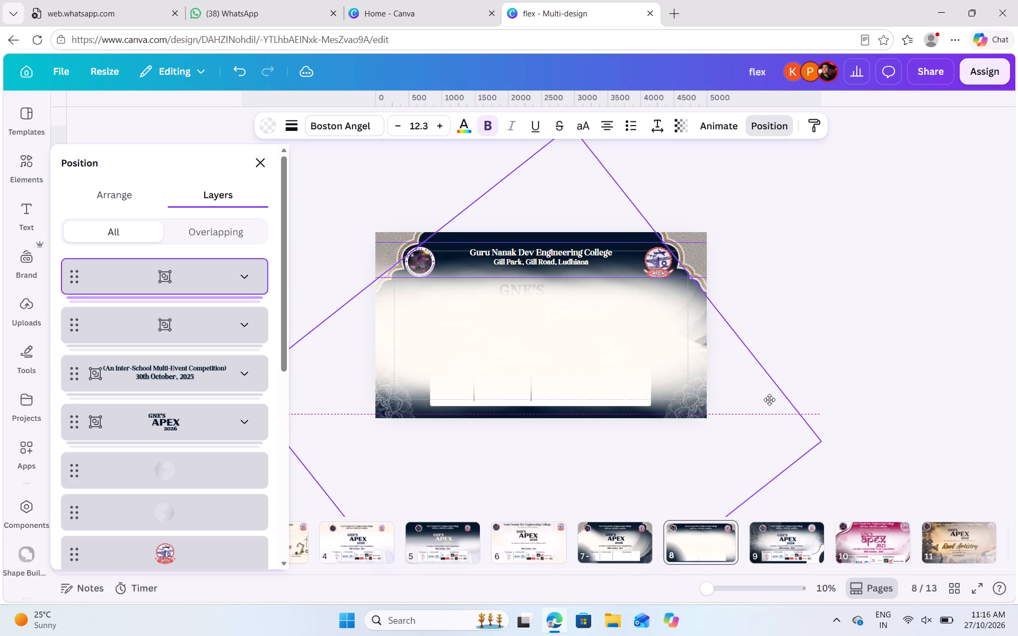
pyautogui.moveTo(769, 400); pyautogui.dragTo(778, 393)
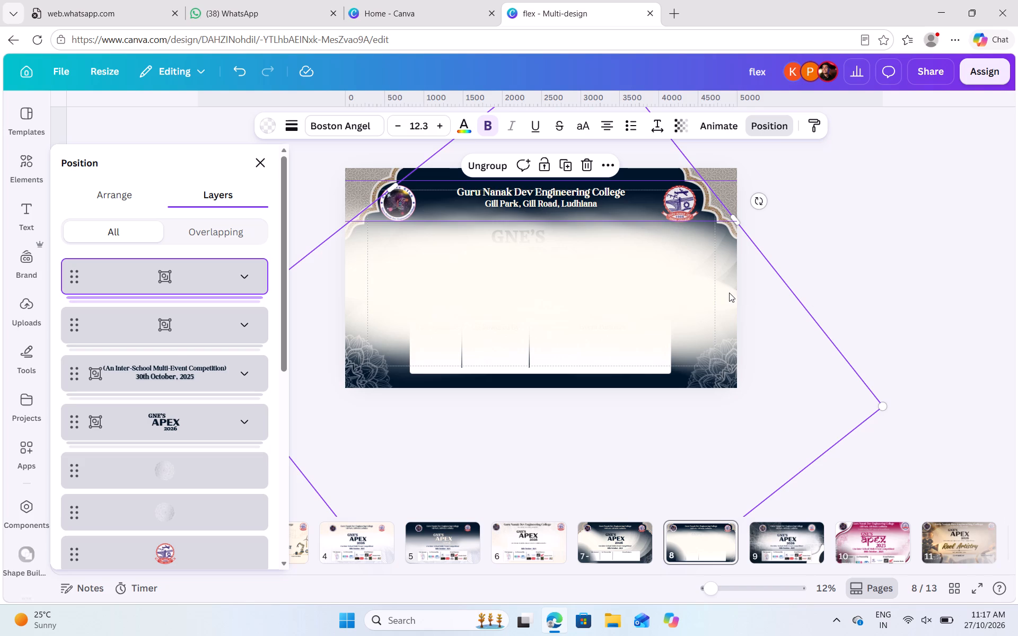
pyautogui.moveTo(750, 306); pyautogui.dragTo(771, 291)
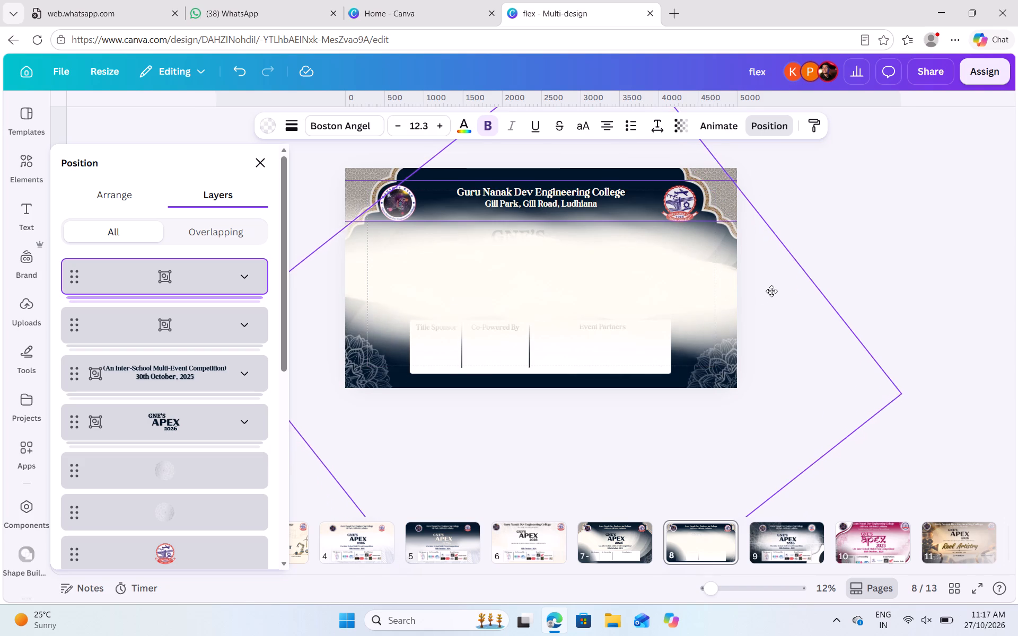
pyautogui.moveTo(771, 291); pyautogui.dragTo(742, 316)
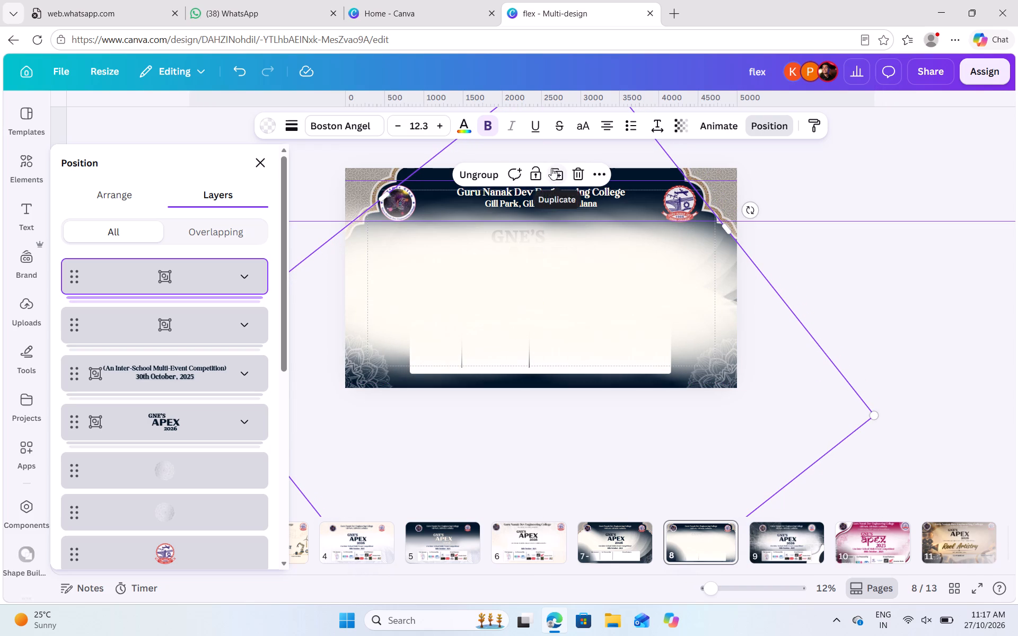
# Add another copy of the rotated glow group and place it over the banner's right edge.
pyautogui.click(551, 168)
pyautogui.moveTo(603, 292); pyautogui.dragTo(768, 245)
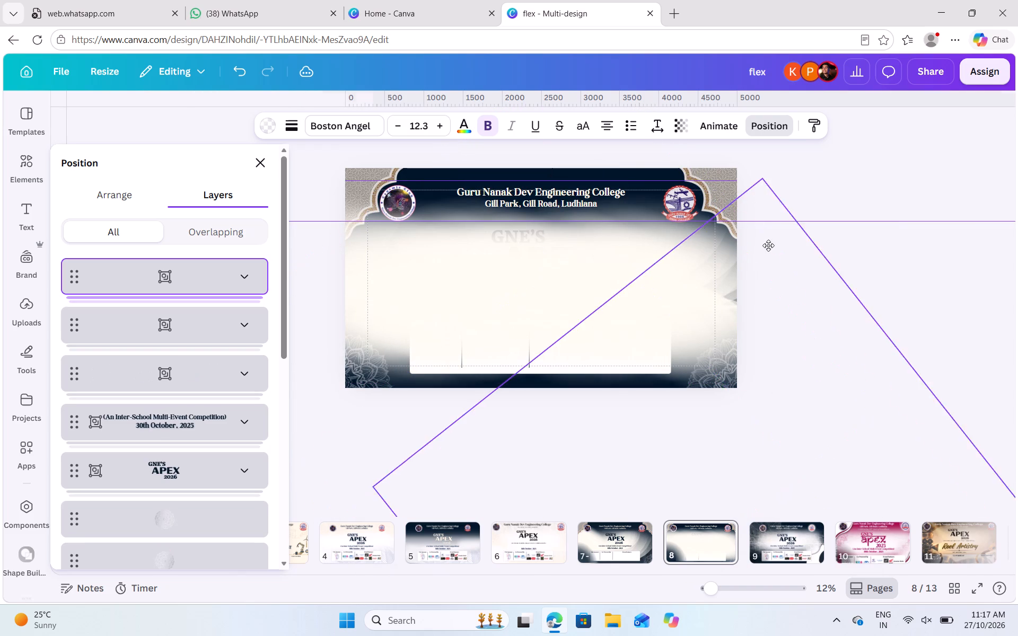
pyautogui.moveTo(768, 245); pyautogui.dragTo(849, 93)
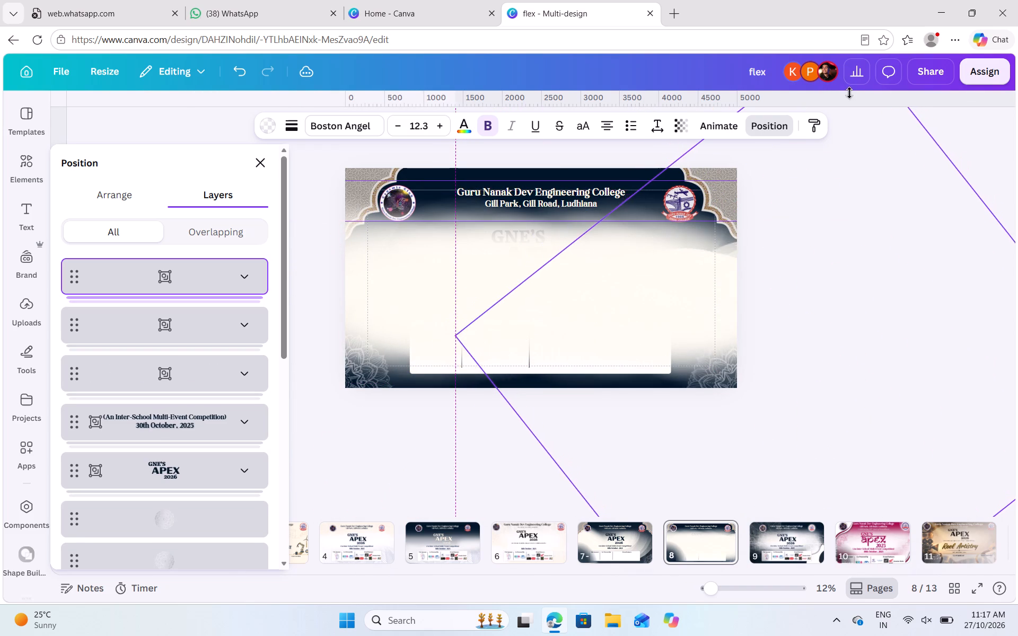
pyautogui.moveTo(849, 93); pyautogui.dragTo(973, 103)
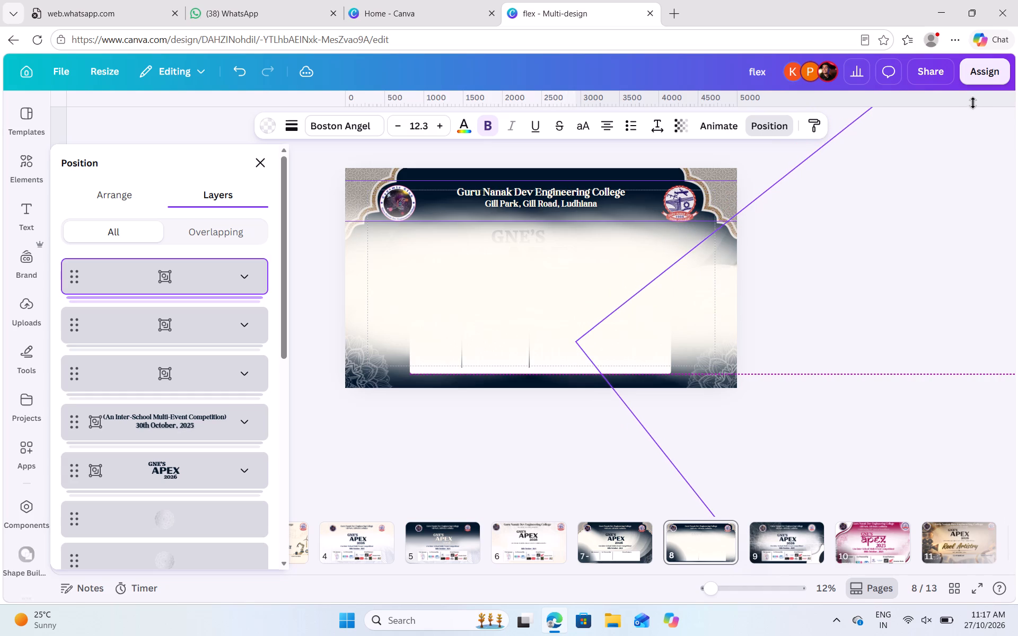
pyautogui.moveTo(973, 103); pyautogui.dragTo(985, 90)
# Duplicate the right-edge glow group, rotate the copy, and place it over the banner's right-hand area.
pyautogui.click(956, 156)
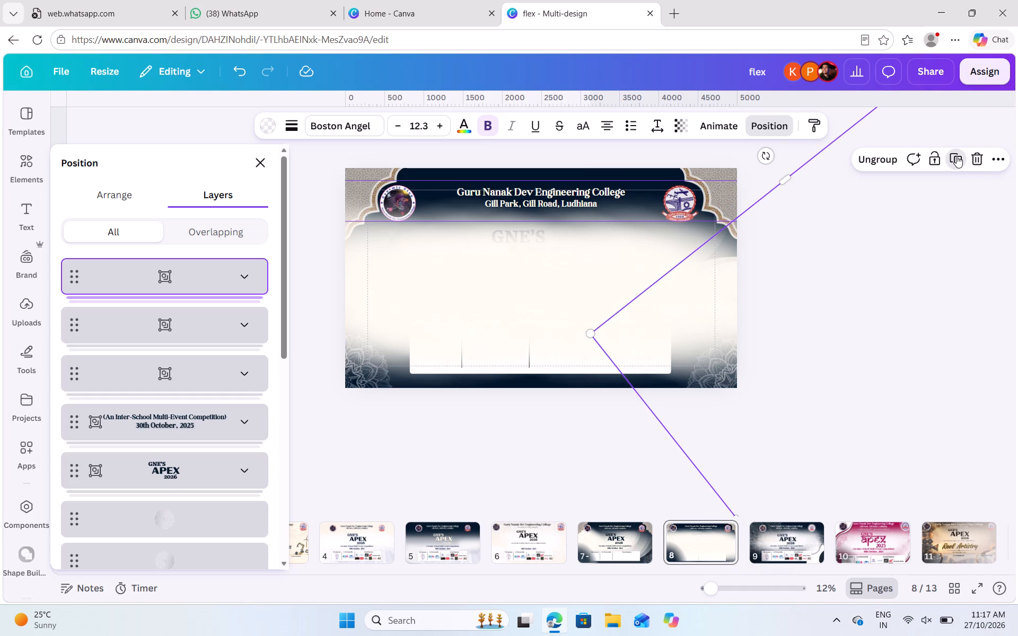
pyautogui.moveTo(879, 271); pyautogui.dragTo(646, 254)
pyautogui.moveTo(918, 170); pyautogui.dragTo(978, 362)
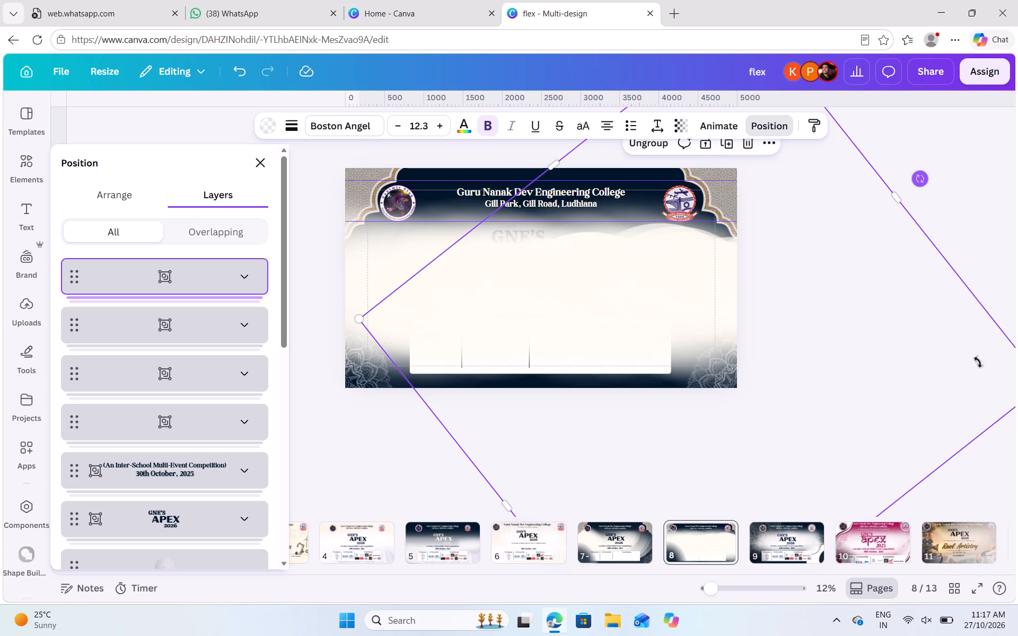
pyautogui.moveTo(978, 362); pyautogui.dragTo(729, 402)
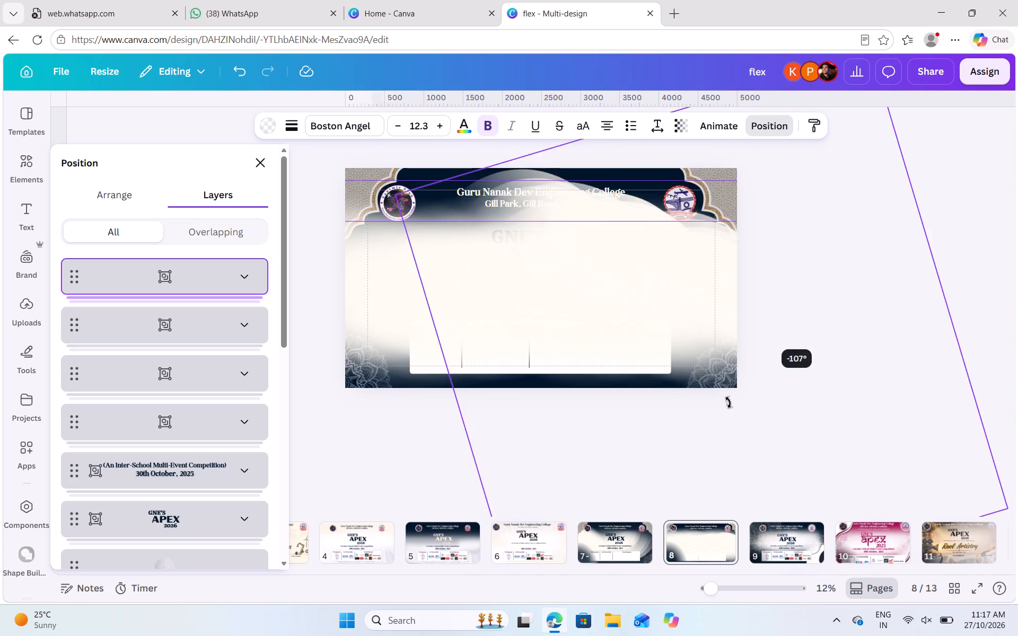
pyautogui.moveTo(729, 402); pyautogui.dragTo(658, 395)
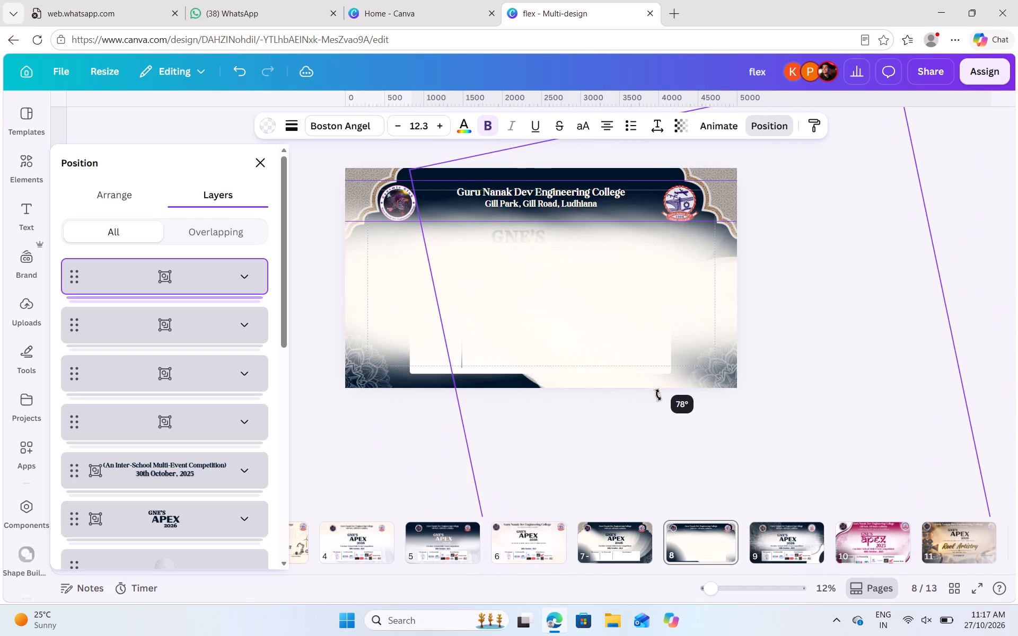
pyautogui.moveTo(658, 395); pyautogui.dragTo(660, 401)
pyautogui.moveTo(850, 343); pyautogui.dragTo(879, 189)
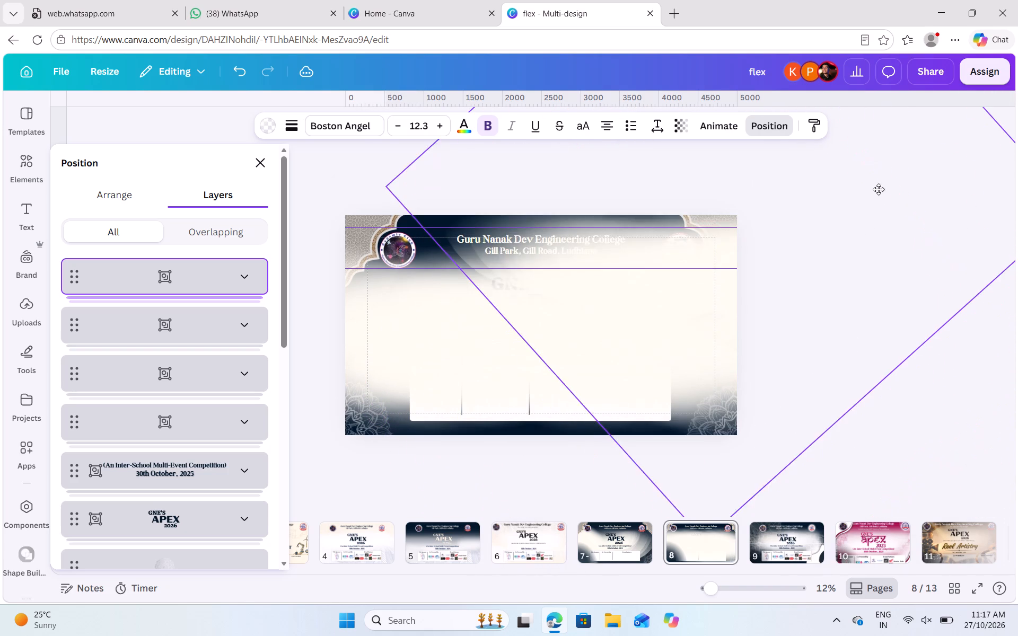
pyautogui.moveTo(879, 189); pyautogui.dragTo(926, 227)
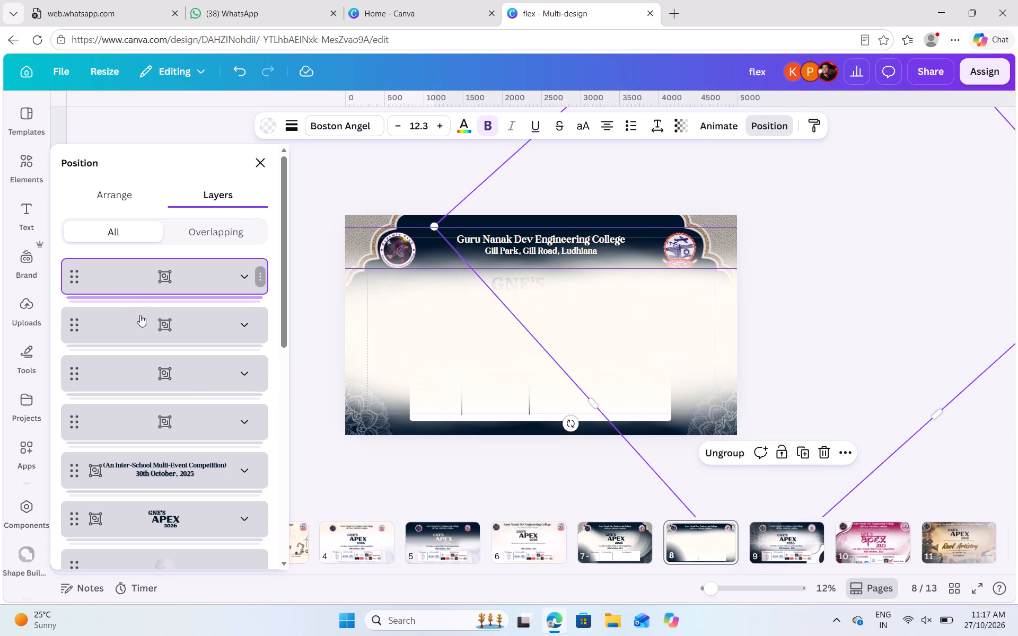
# Select the four large glow groups and send them to the bottom of the layer stack, just above the navy background.
pyautogui.keyDown('shift'); pyautogui.click(186, 412); pyautogui.keyUp('shift')
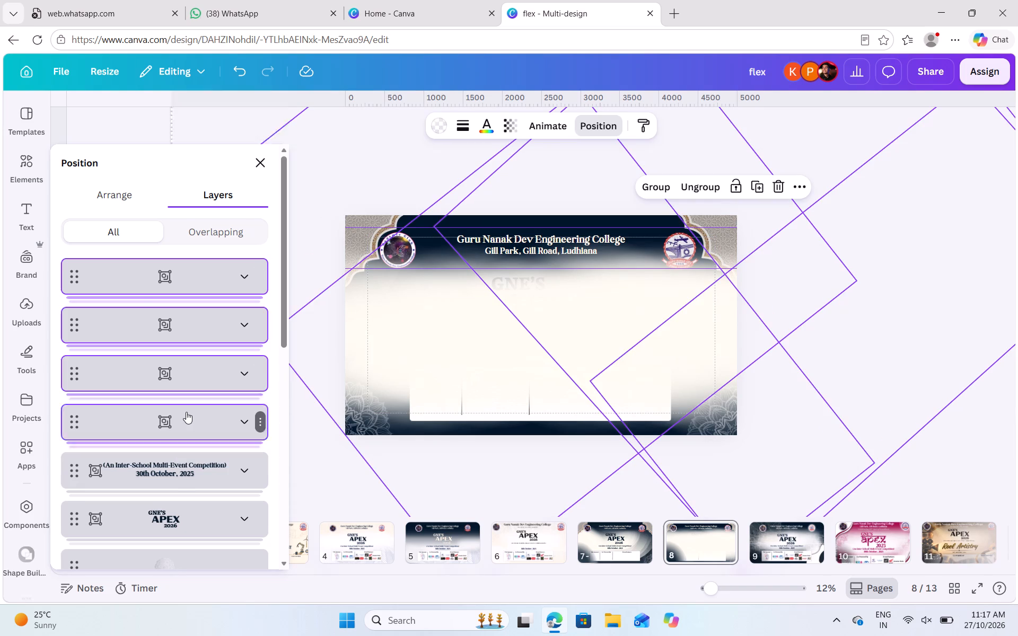
pyautogui.moveTo(205, 366); pyautogui.dragTo(189, 635)
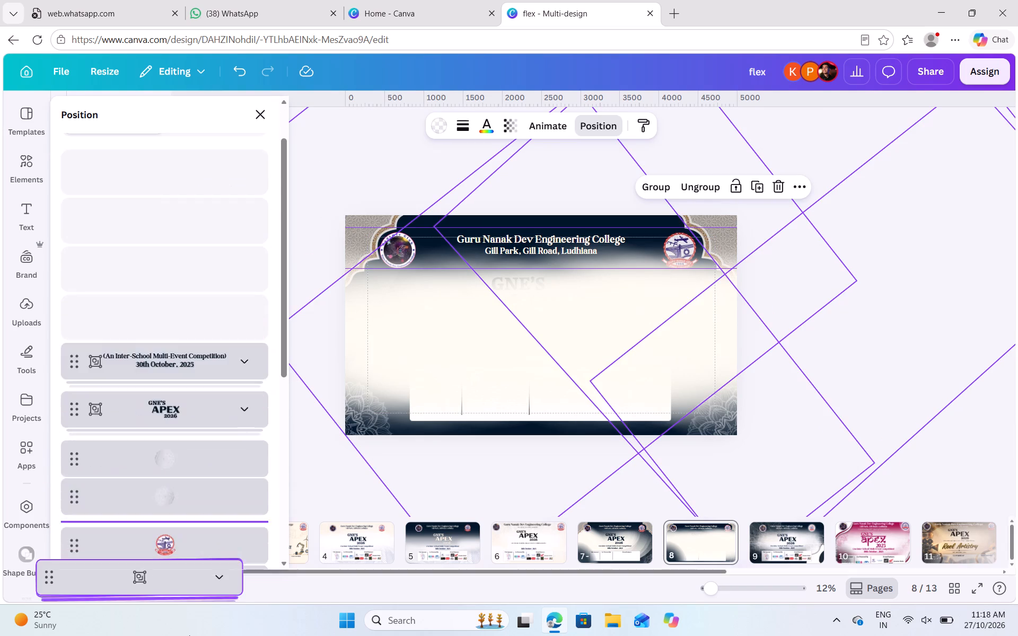
pyautogui.moveTo(189, 635); pyautogui.dragTo(210, 483)
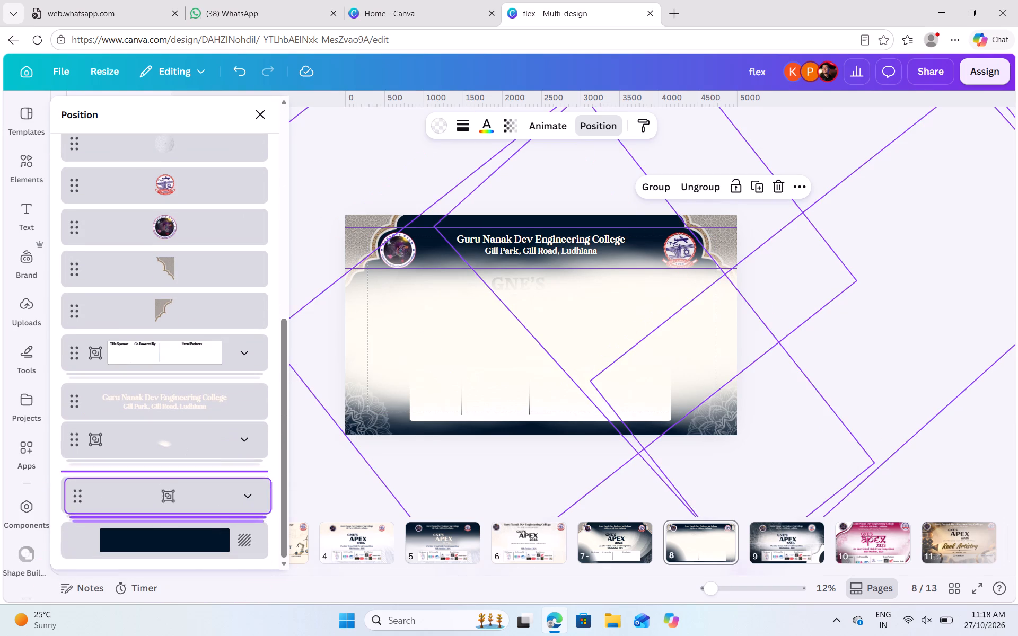
pyautogui.moveTo(210, 483); pyautogui.dragTo(215, 471)
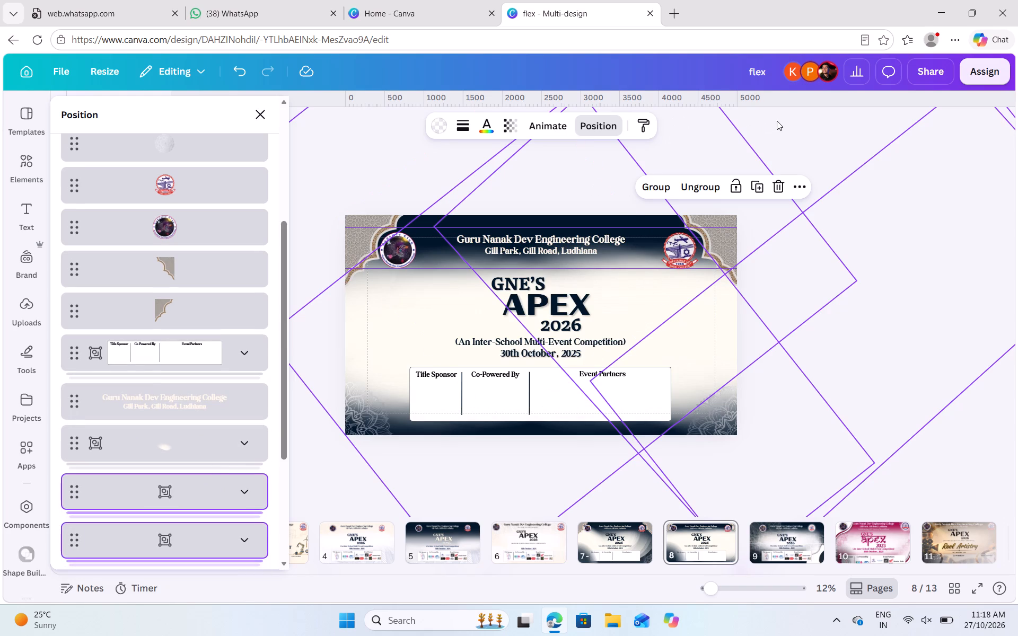
pyautogui.click(777, 121)
pyautogui.click(777, 121)
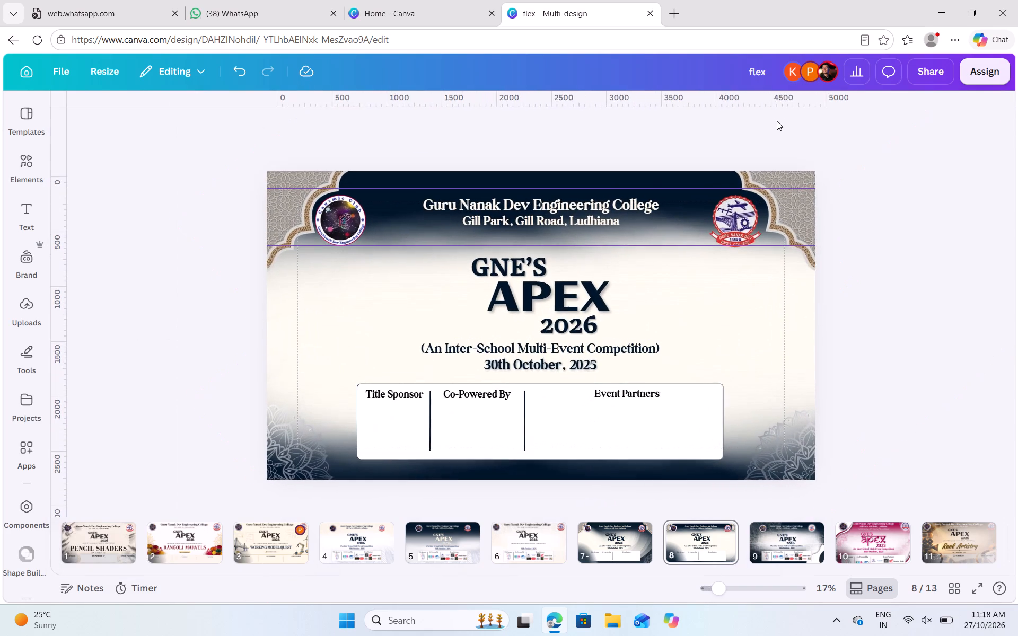
# Resize the college emblem at the banner's upper right to about 519 wide by 549 high.
pyautogui.click(741, 225)
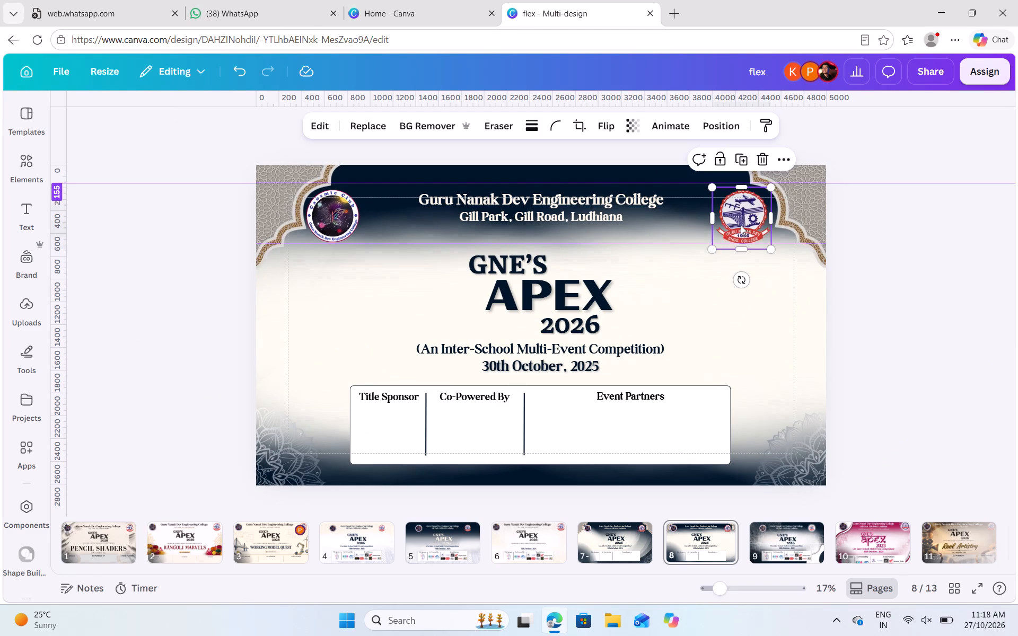
pyautogui.click(767, 188)
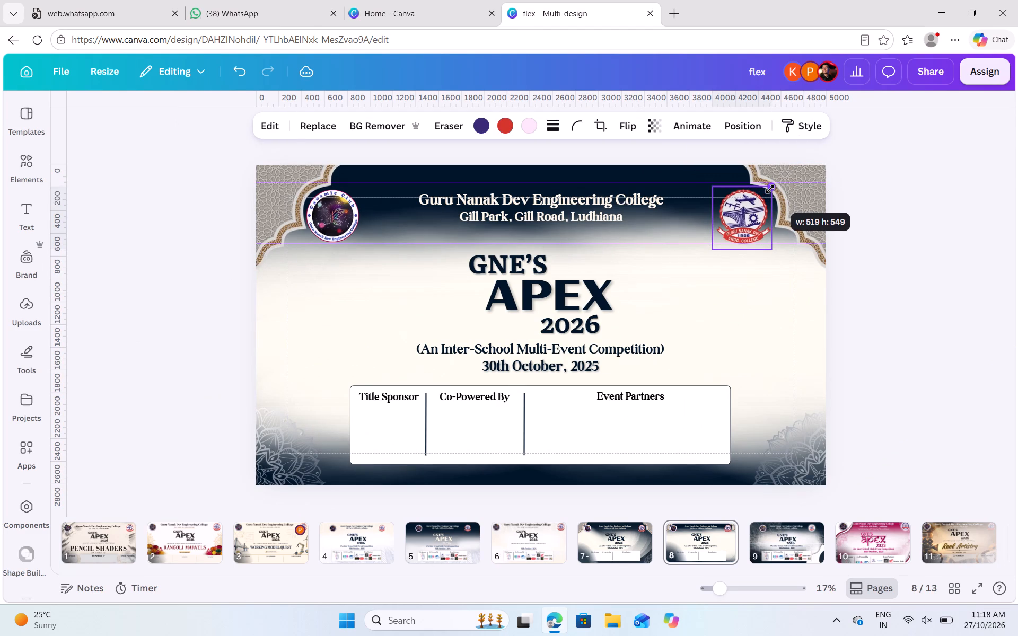
pyautogui.click(918, 204)
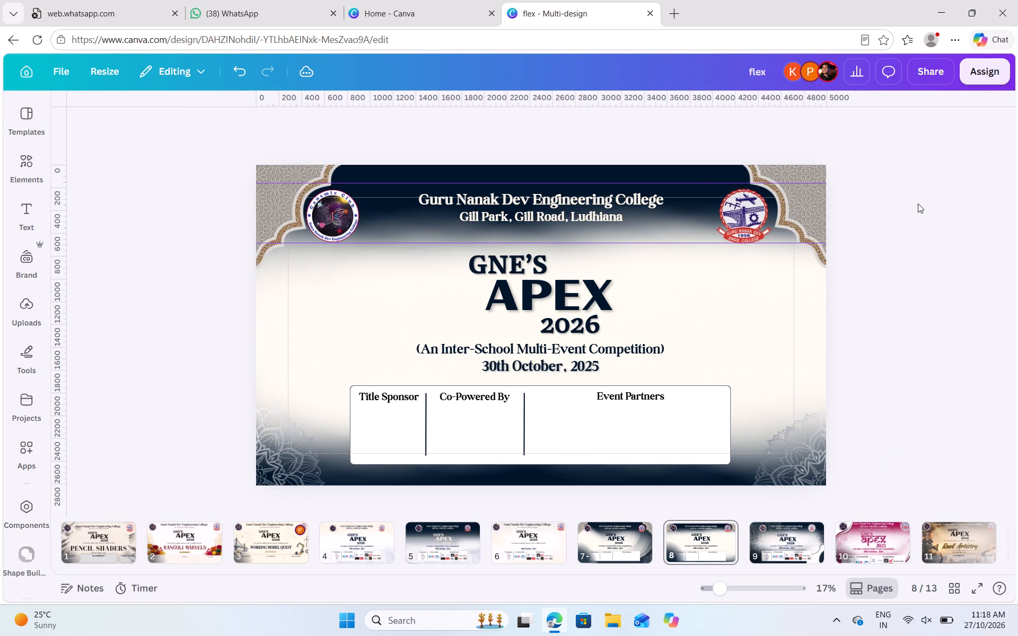
# Nudge the mandala in the banner's lower-right corner slightly up and inward.
pyautogui.click(818, 456)
pyautogui.moveTo(818, 456); pyautogui.dragTo(820, 460)
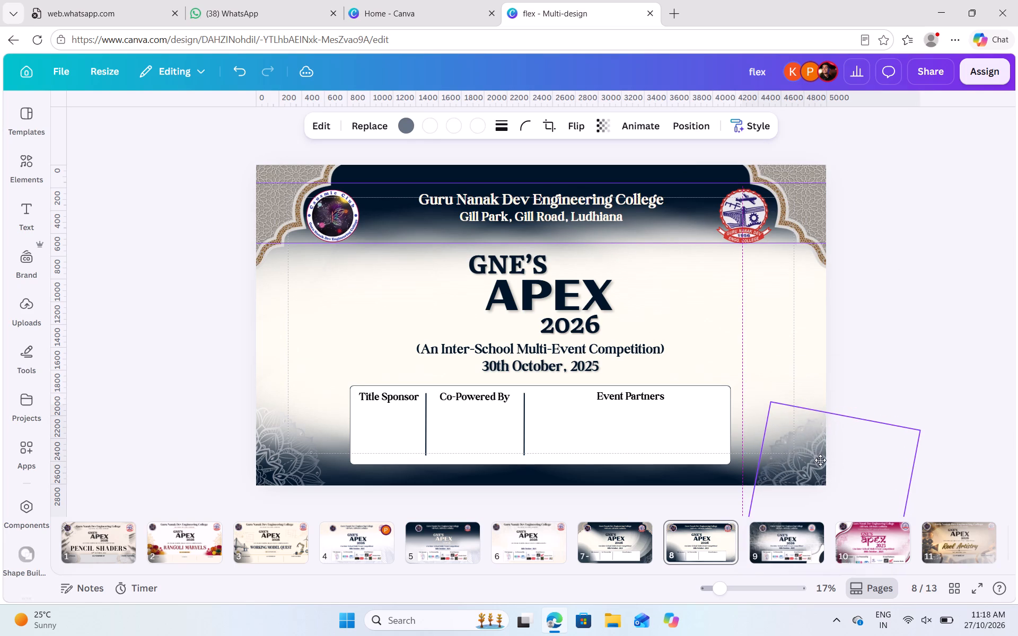
pyautogui.moveTo(820, 460); pyautogui.dragTo(811, 451)
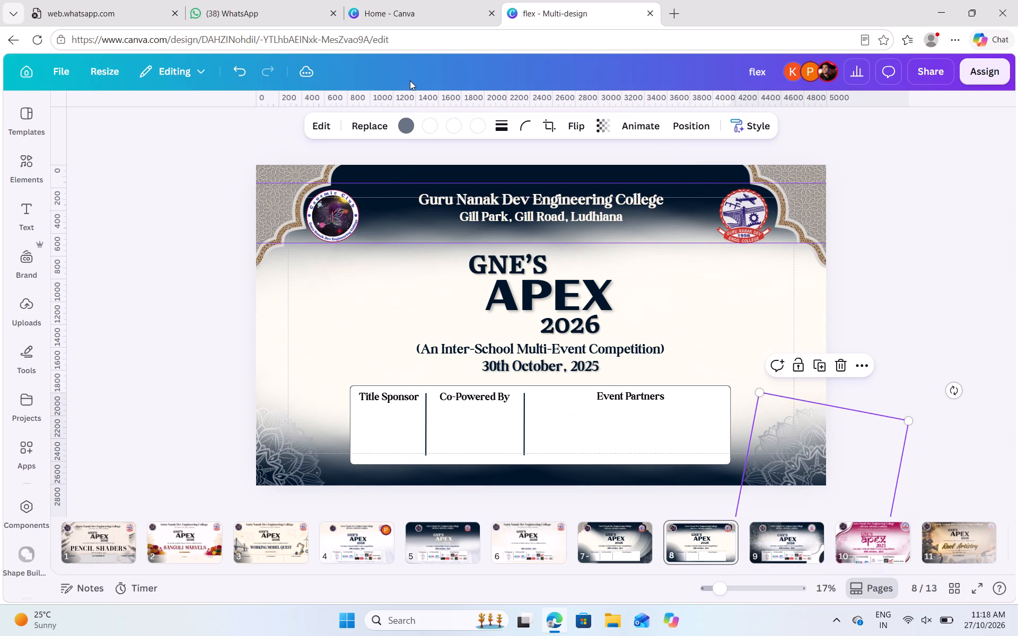
# Recolour the slate-grey part of the lower-right mandala with the dark navy sampled from the banner's header background.
pyautogui.click(406, 124)
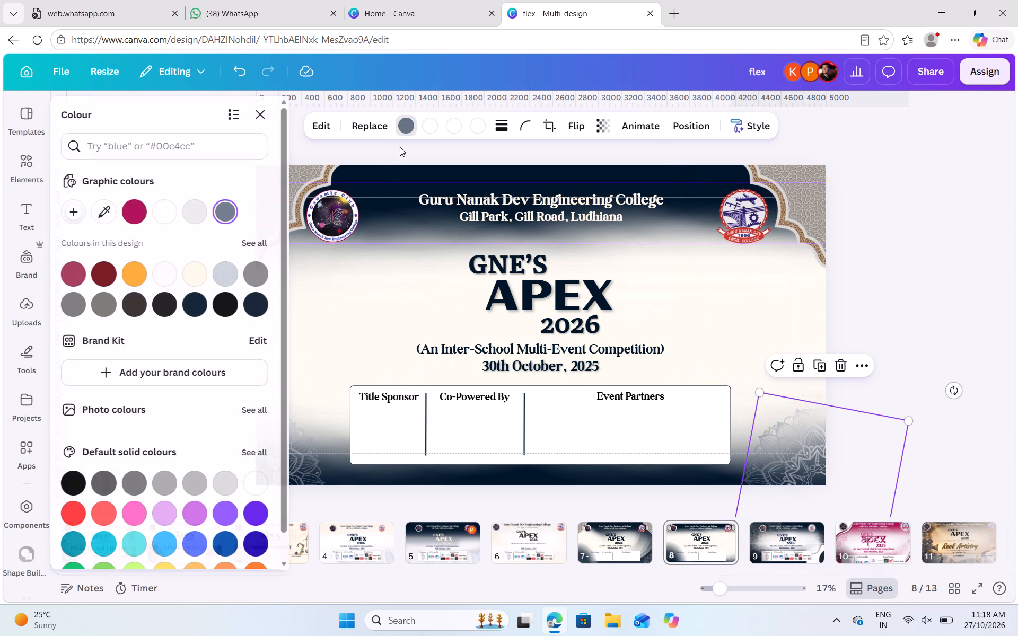
pyautogui.click(103, 219)
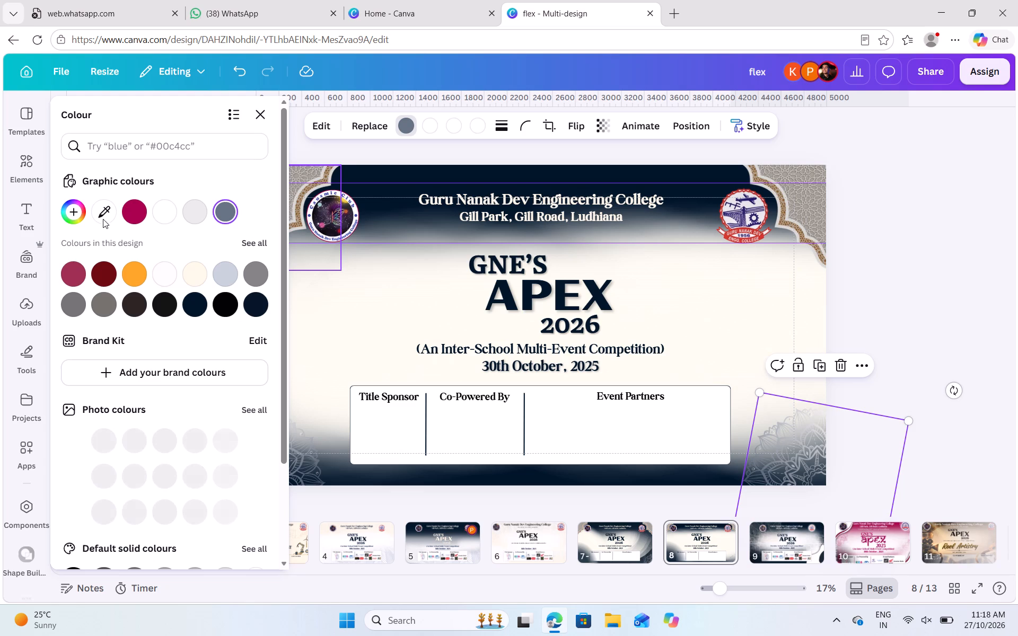
pyautogui.click(103, 217)
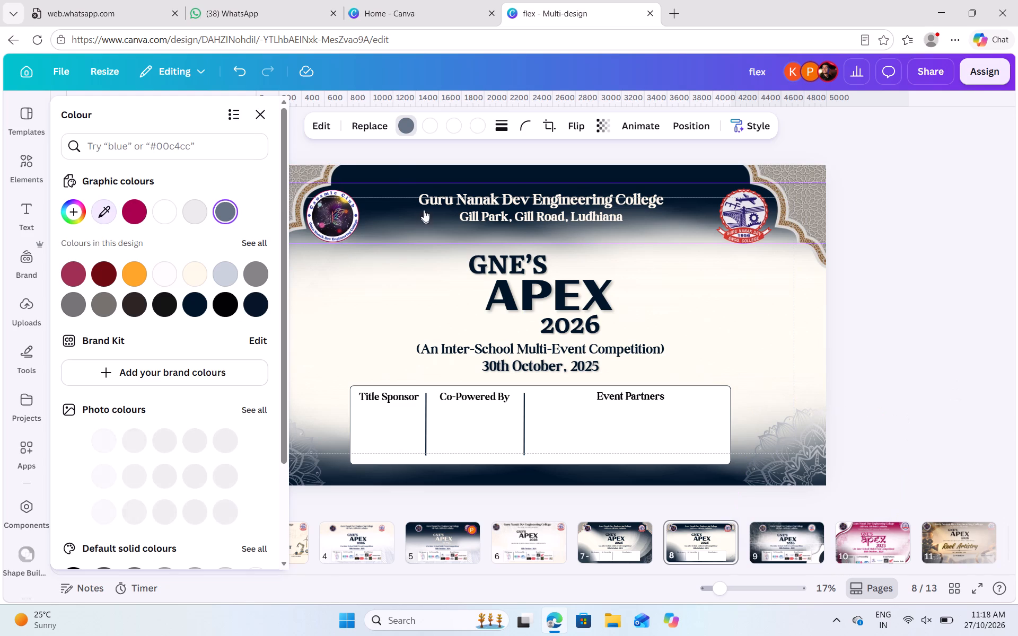
pyautogui.click(355, 170)
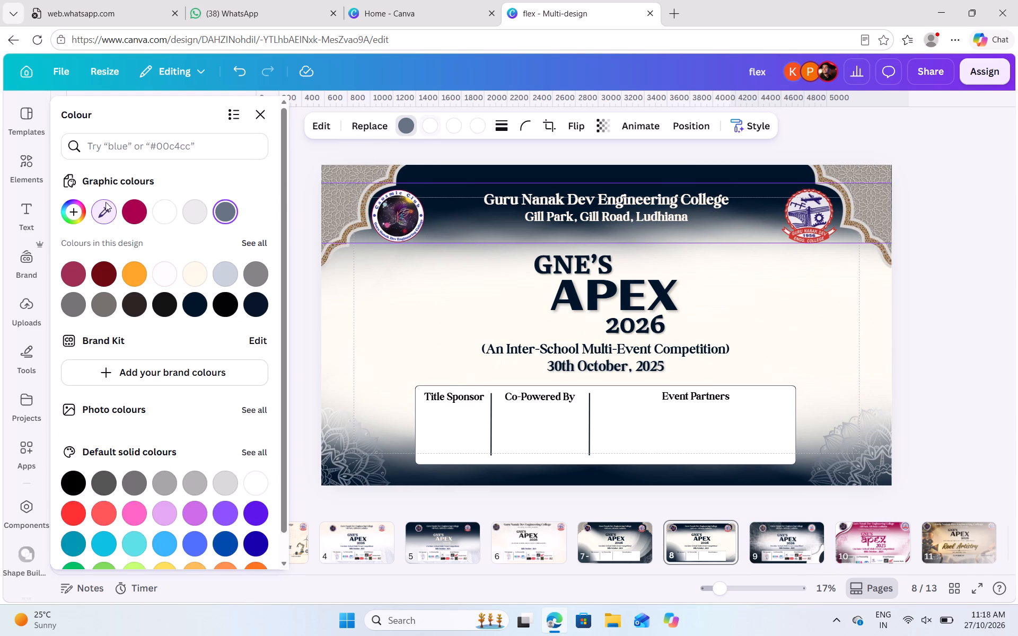
pyautogui.click(107, 204)
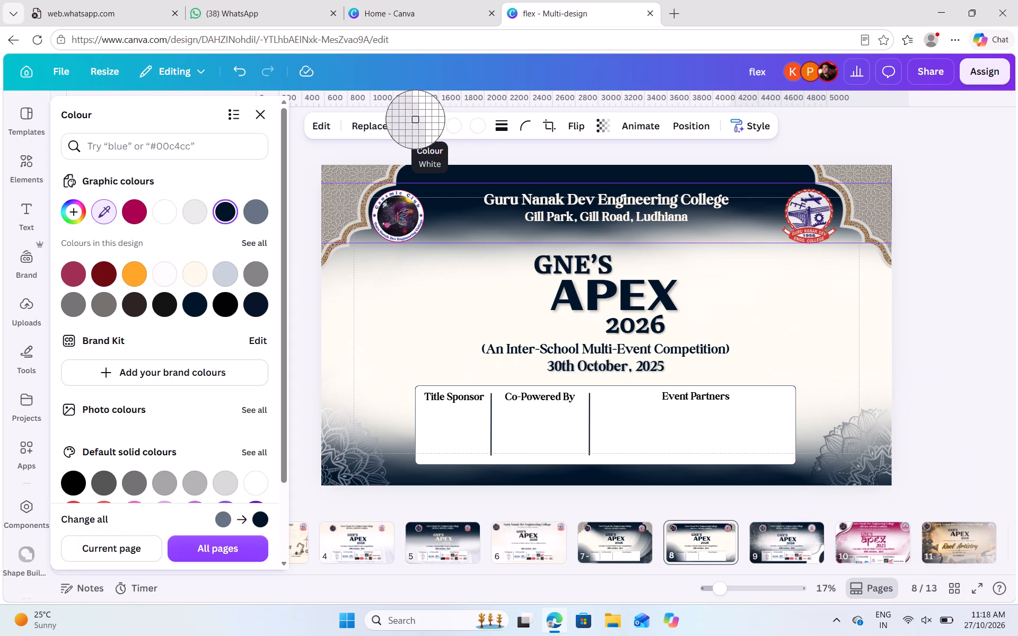
pyautogui.click(460, 175)
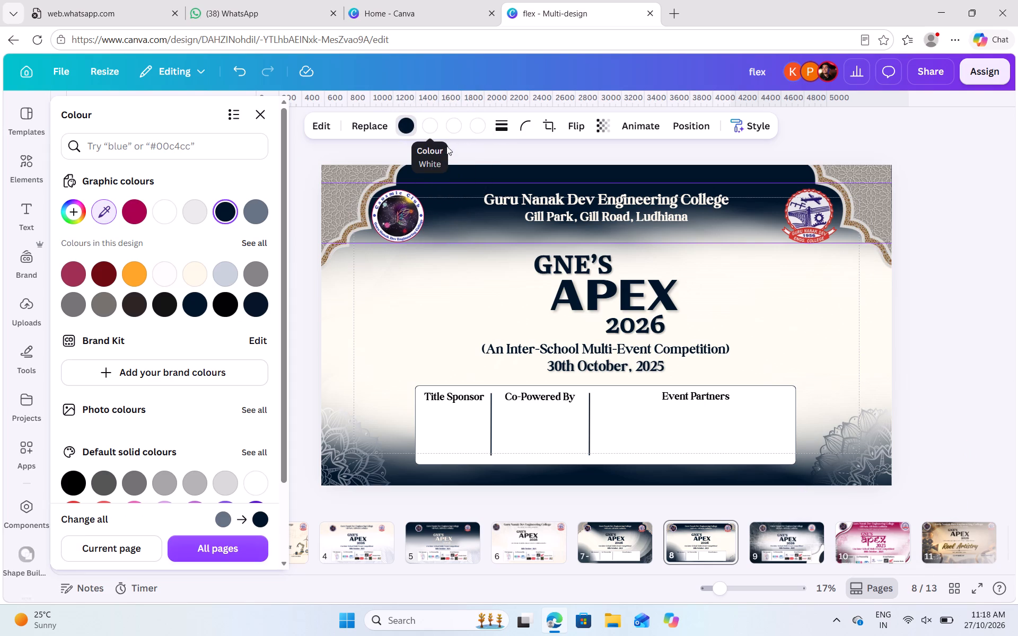
# Recolour the lower-right mandala's three remaining white colours with the dark navy sampled from the banner's header background.
pyautogui.click(428, 125)
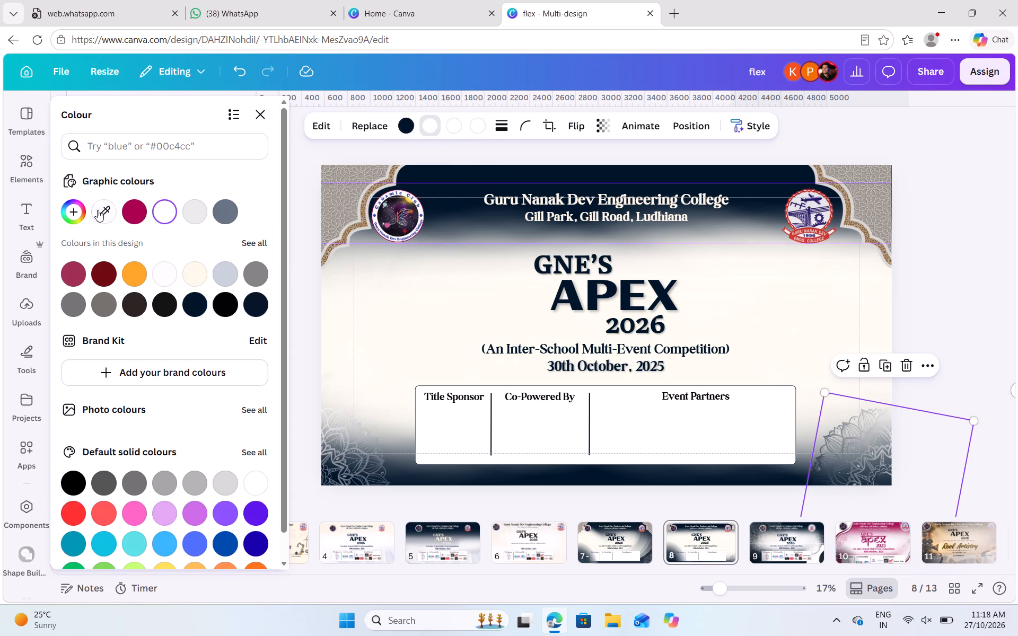
pyautogui.click(99, 208)
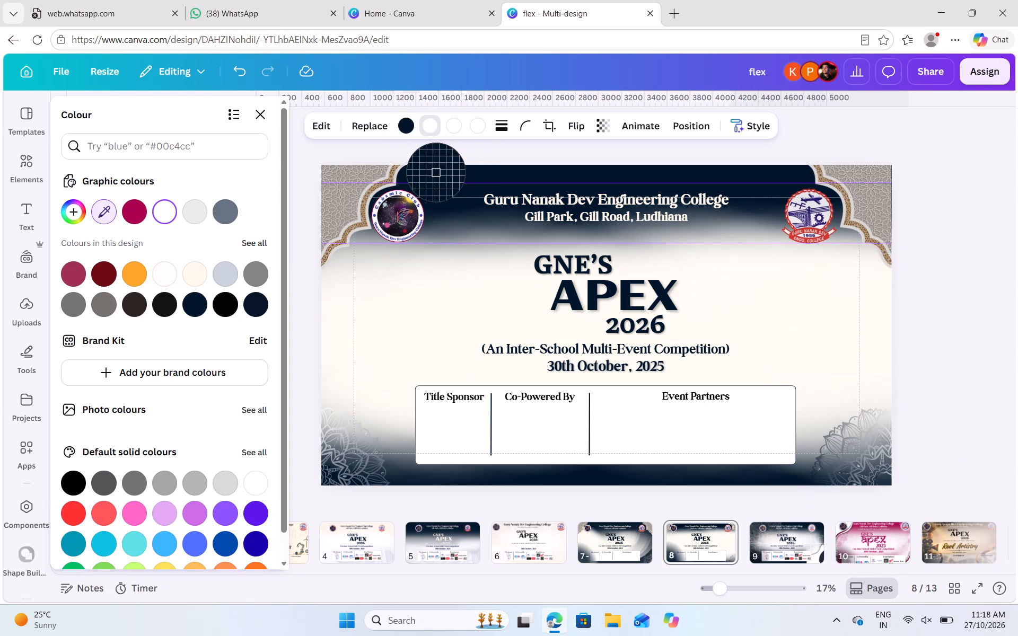
pyautogui.click(436, 173)
pyautogui.click(453, 122)
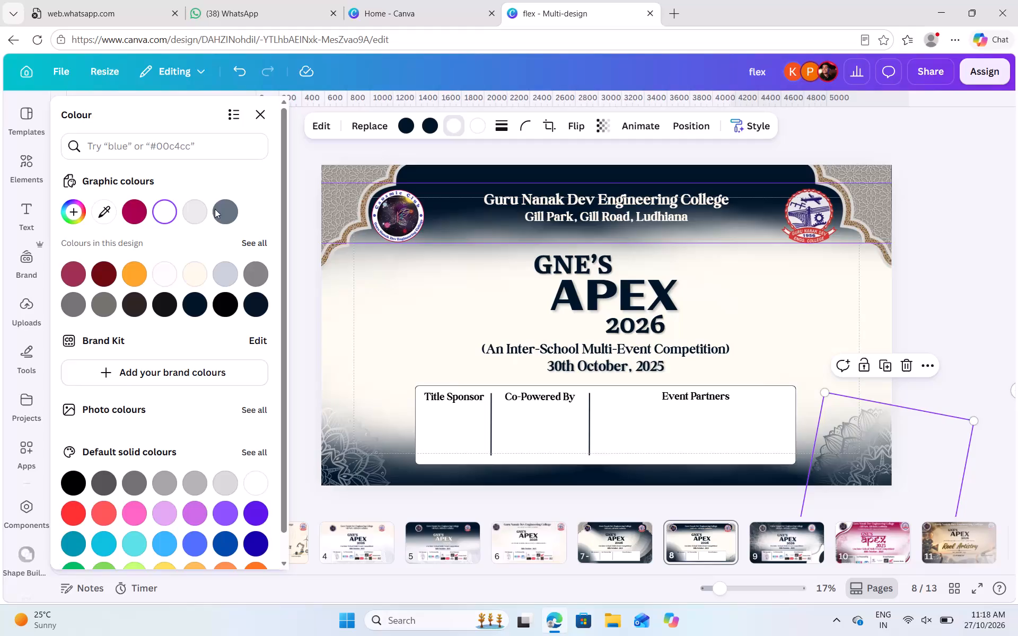
pyautogui.click(99, 219)
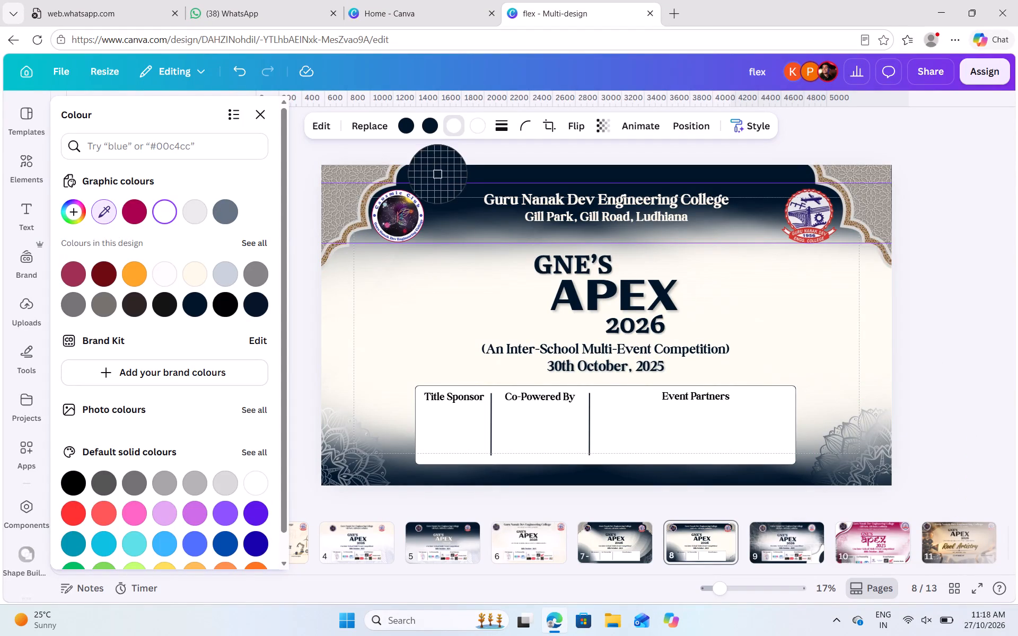
pyautogui.click(437, 173)
pyautogui.click(479, 120)
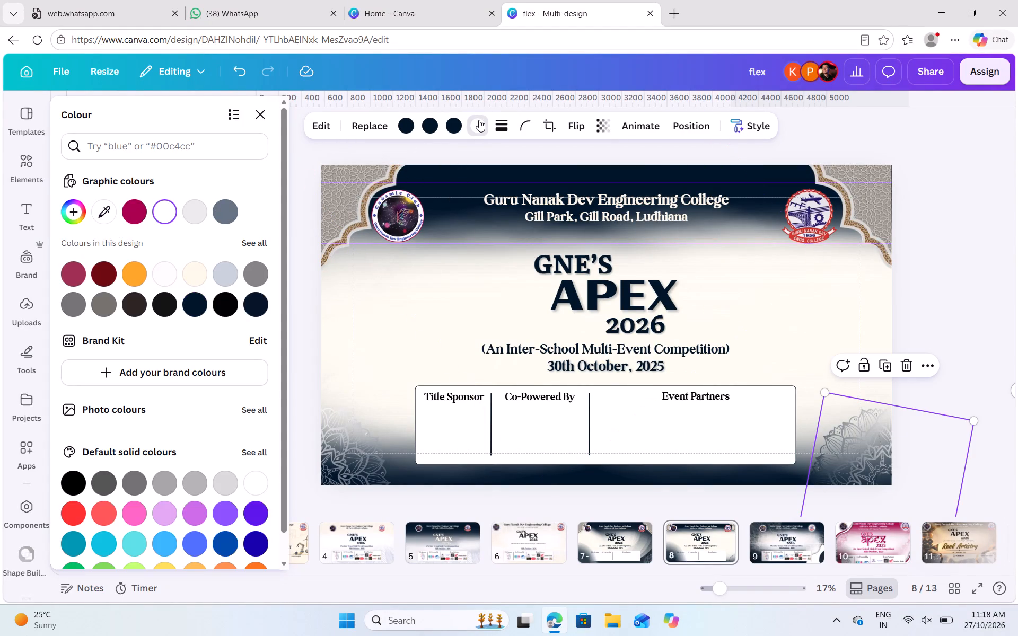
pyautogui.click(95, 220)
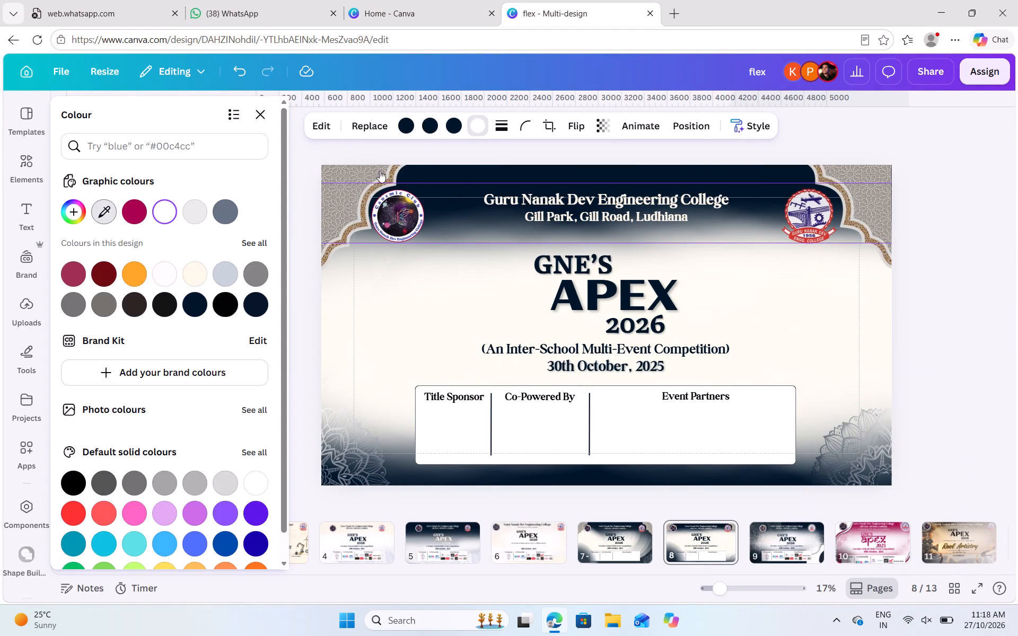
pyautogui.click(435, 172)
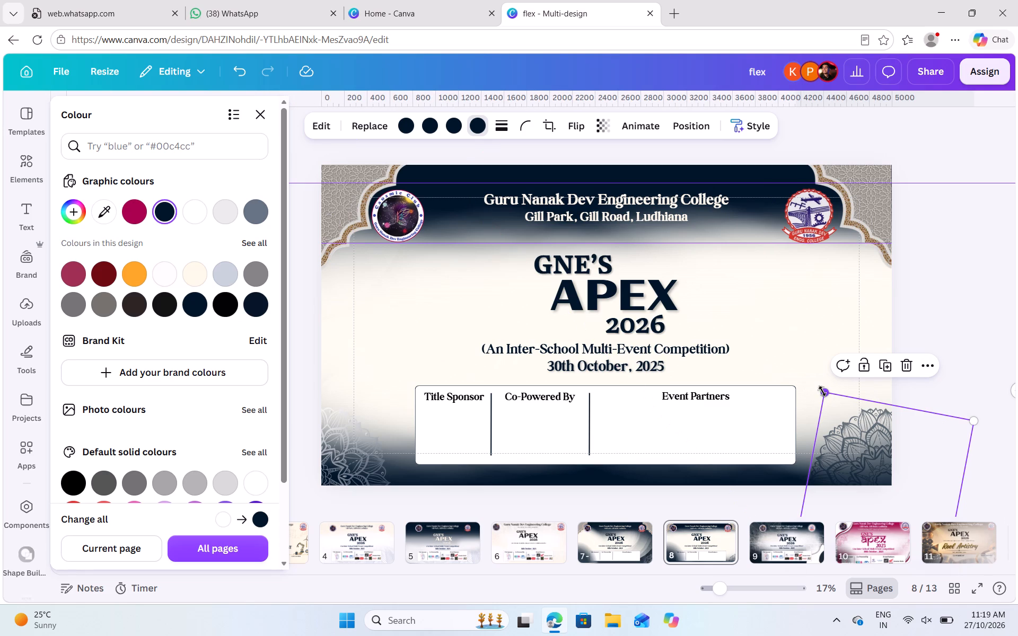
# Enlarge the lower-right mandala slightly towards the sponsor box.
pyautogui.moveTo(822, 391); pyautogui.dragTo(801, 369)
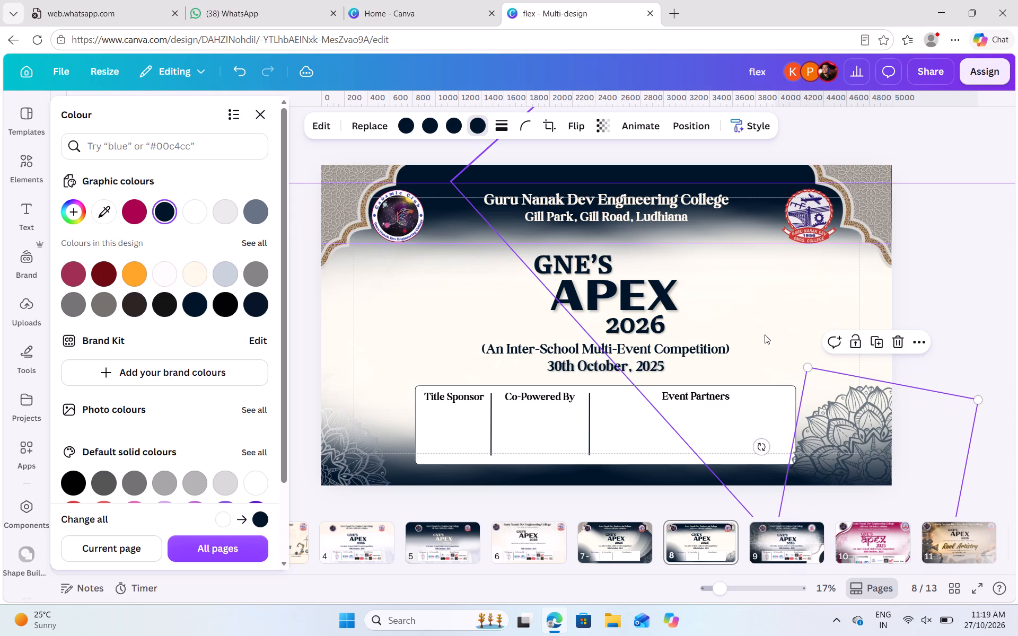
# Nudge the uppermost of the four large glow groups slightly to the right.
pyautogui.click(750, 346)
pyautogui.moveTo(750, 346); pyautogui.dragTo(755, 317)
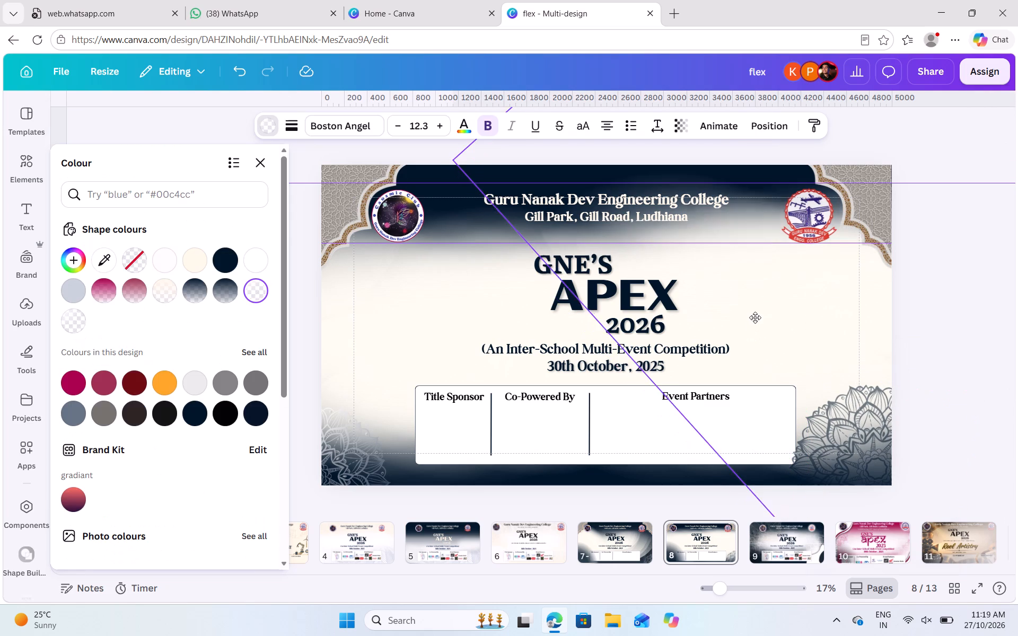
pyautogui.moveTo(755, 317); pyautogui.dragTo(749, 340)
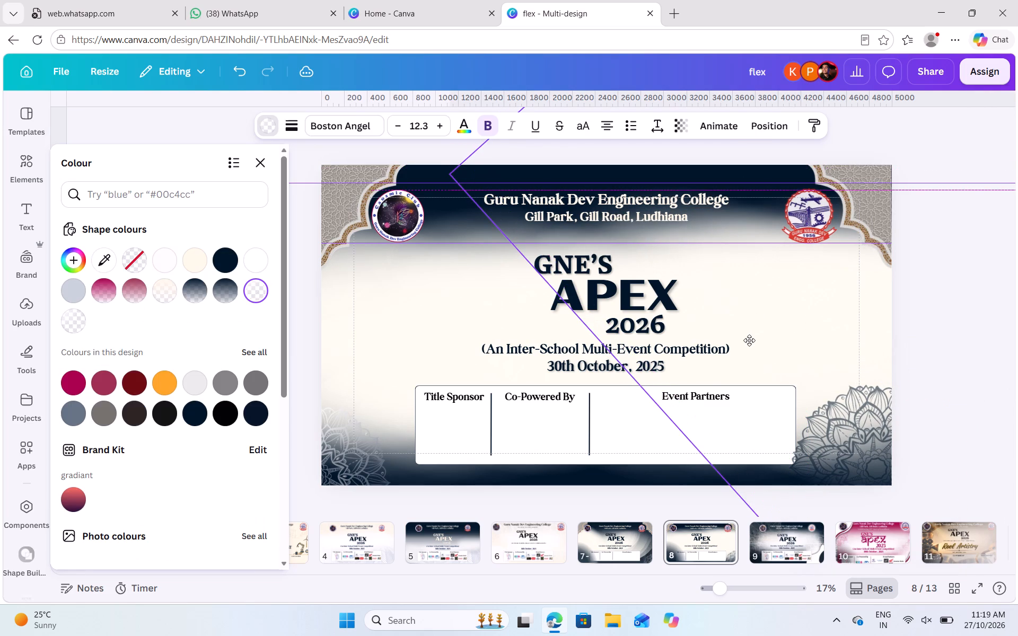
pyautogui.moveTo(749, 340); pyautogui.dragTo(756, 346)
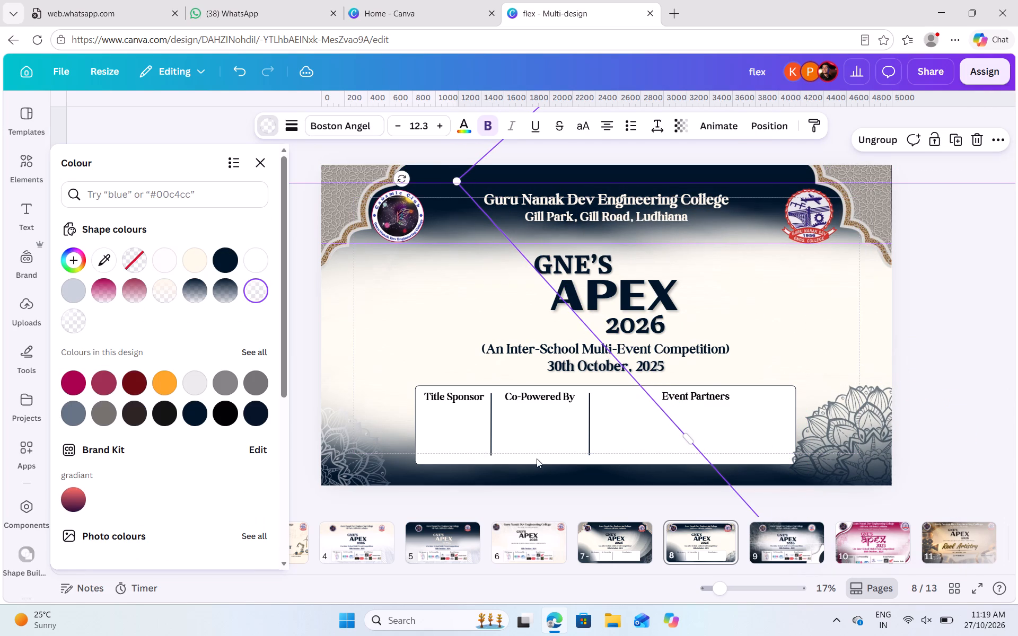
# Select the second large glow group in the layer stack and shift it slightly up and to the left.
pyautogui.click(765, 129)
pyautogui.scroll(-4, 201, 440)
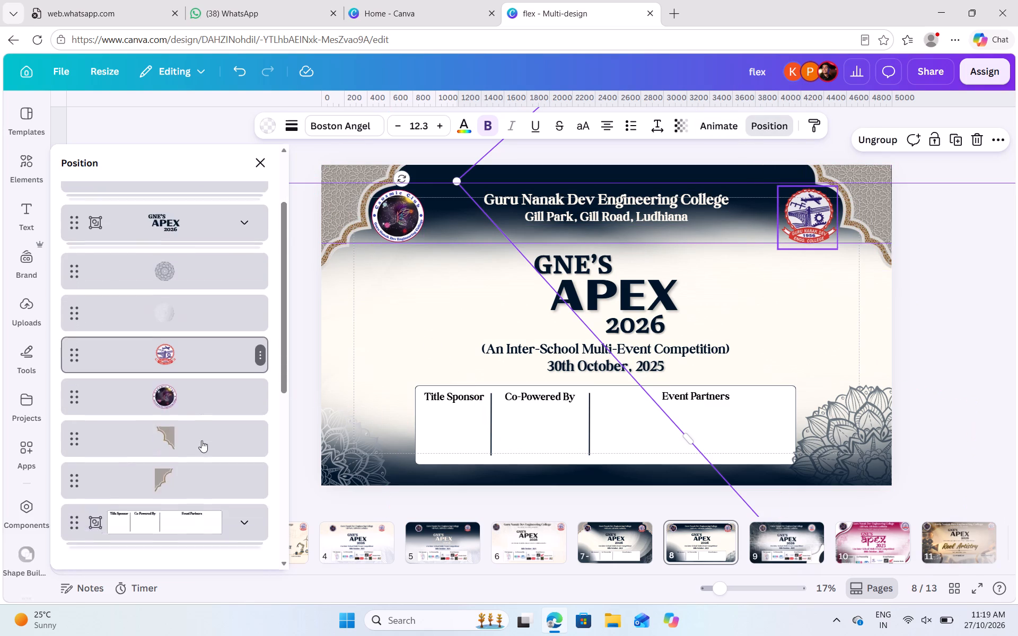
pyautogui.scroll(-6, 201, 440)
pyautogui.click(208, 352)
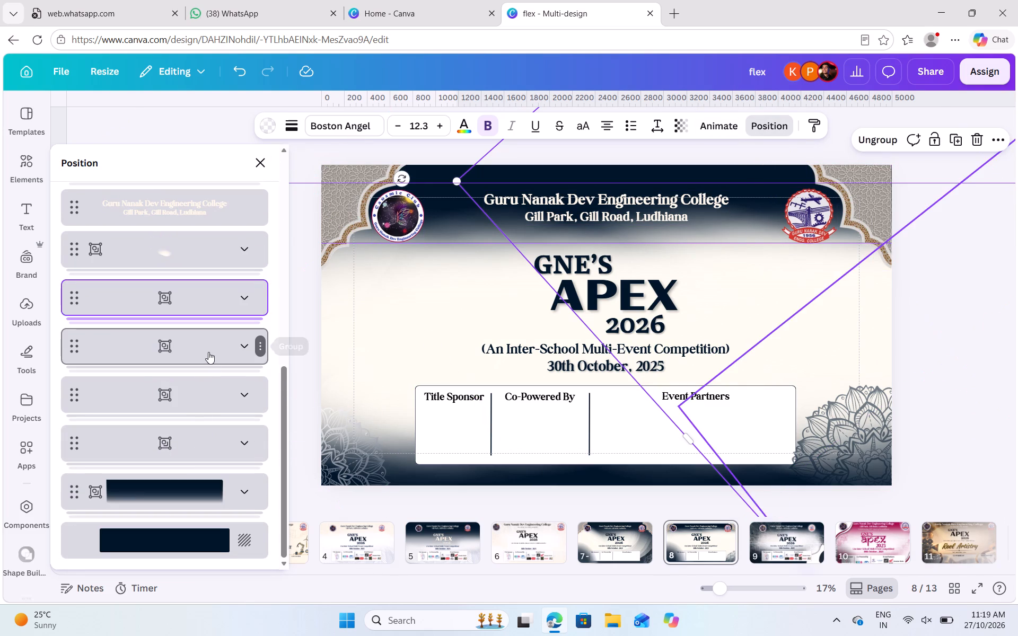
pyautogui.moveTo(969, 385); pyautogui.dragTo(973, 351)
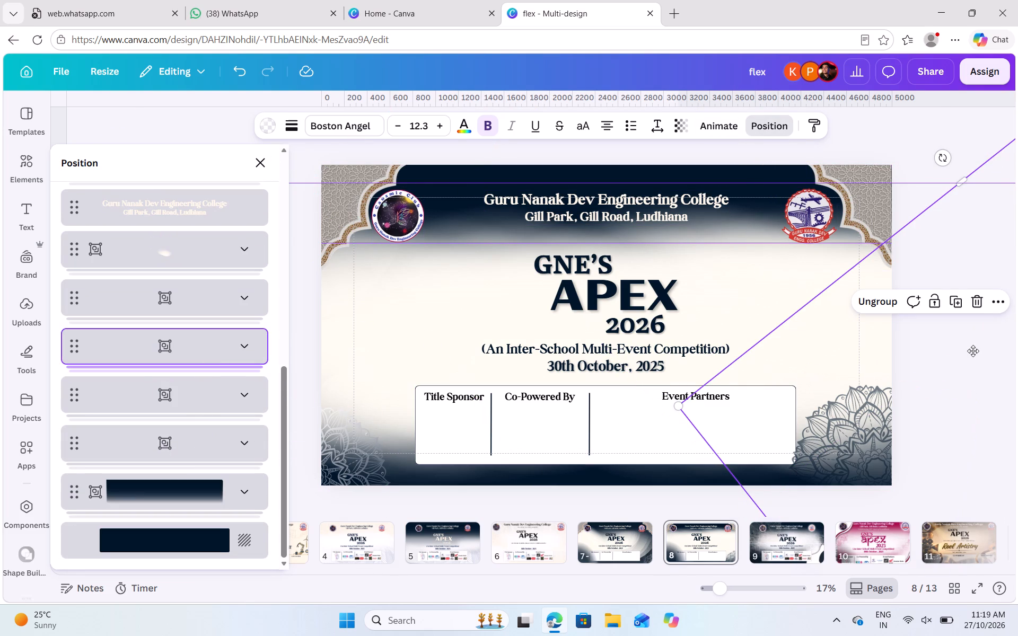
pyautogui.moveTo(973, 351); pyautogui.dragTo(953, 365)
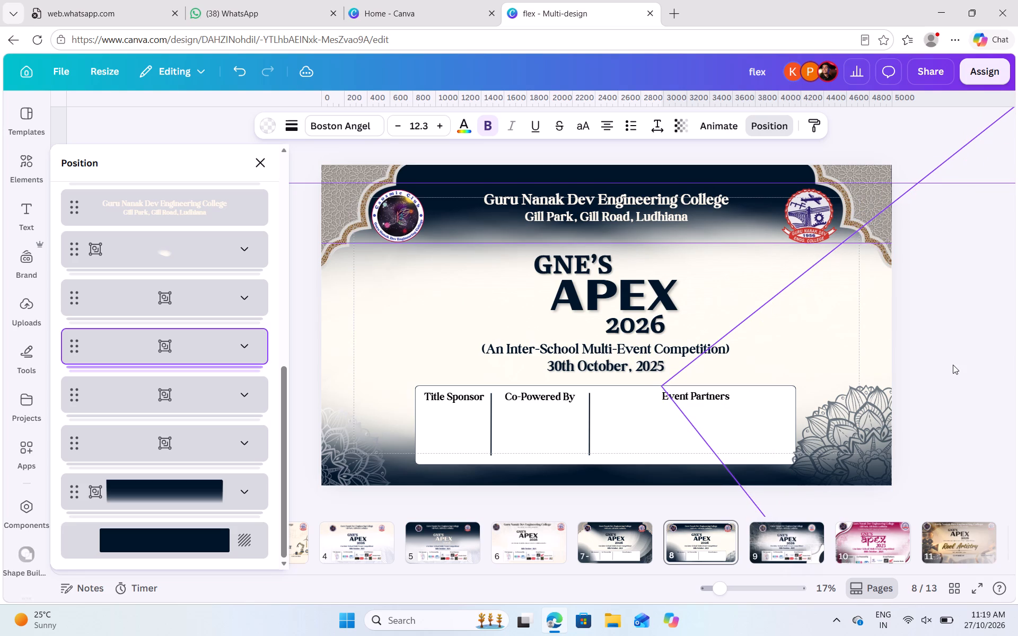
# Select the third large glow group in the layer stack and shift it up and left, away from the lower-right mandala.
pyautogui.click(157, 403)
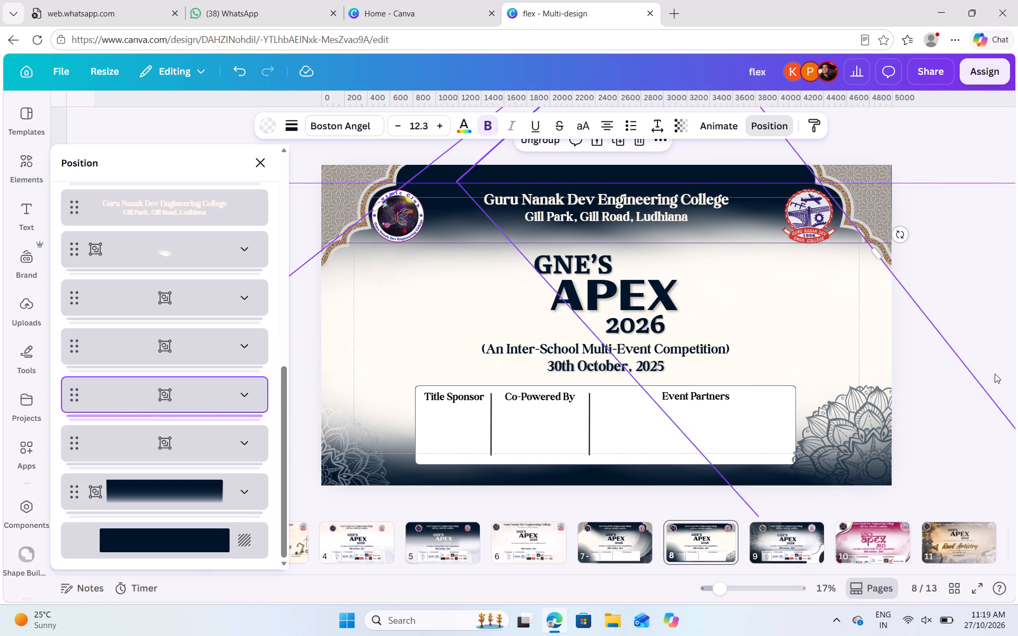
pyautogui.moveTo(961, 413); pyautogui.dragTo(941, 403)
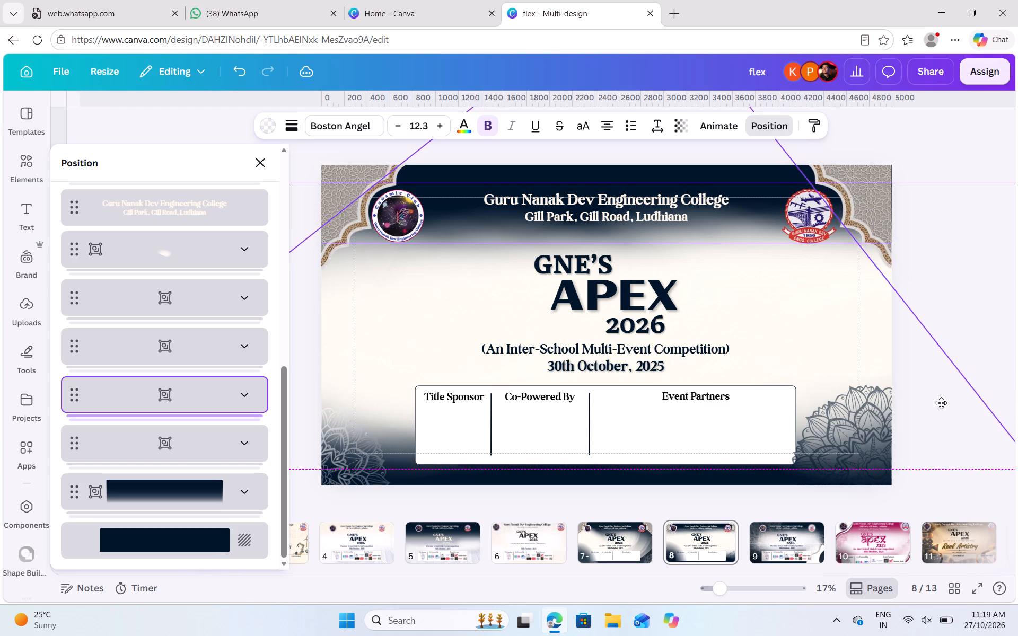
pyautogui.moveTo(941, 403); pyautogui.dragTo(932, 391)
pyautogui.click(918, 160)
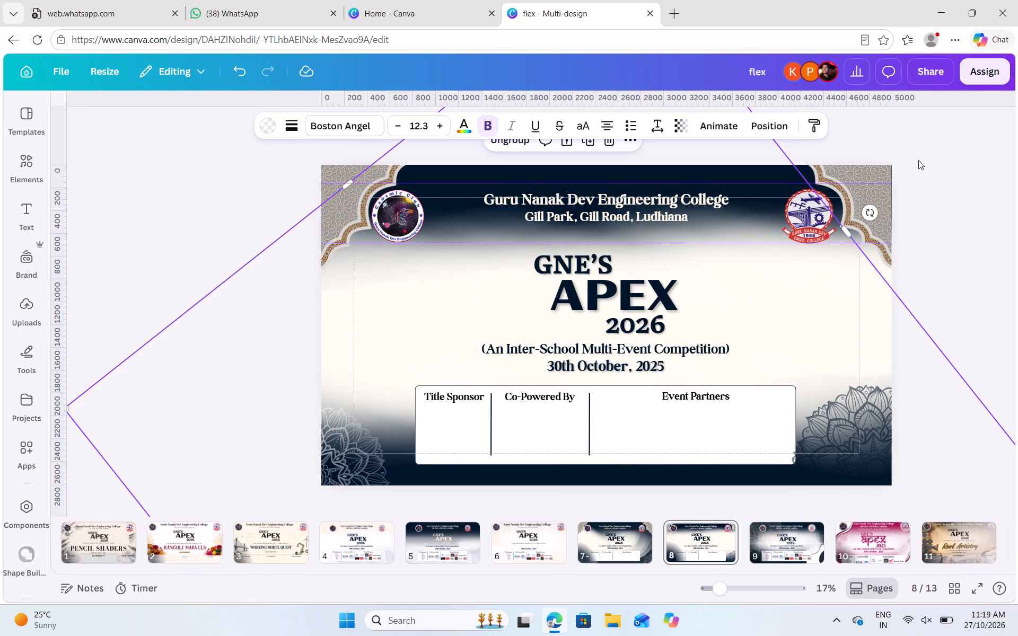
pyautogui.click(918, 160)
# Move the lower-right mandala outward towards the page corner and enlarge it until its petals reach the sponsor box's edge.
pyautogui.click(806, 439)
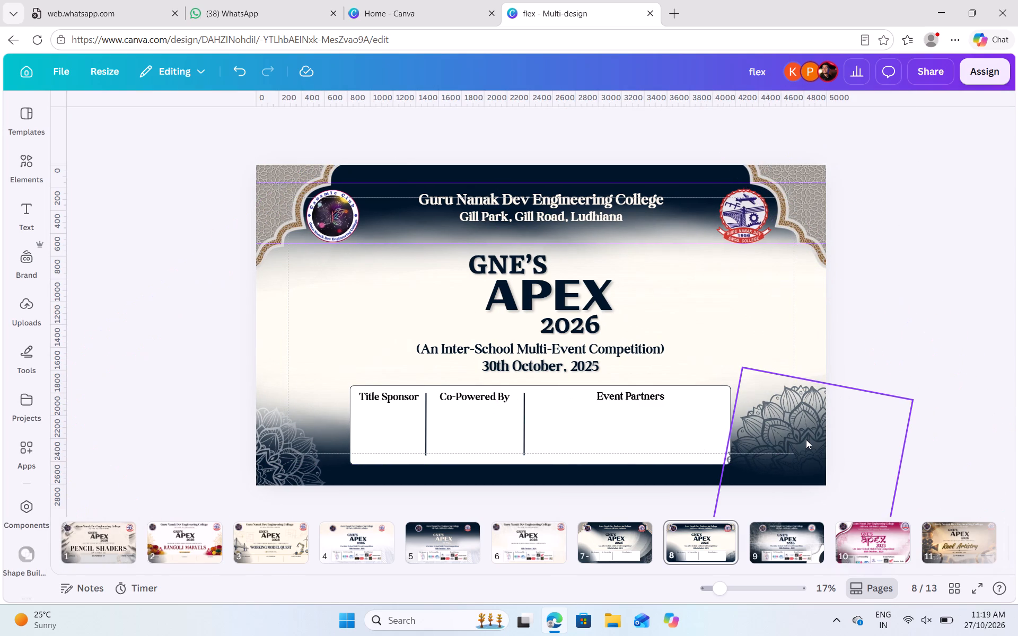
pyautogui.moveTo(806, 439); pyautogui.dragTo(827, 451)
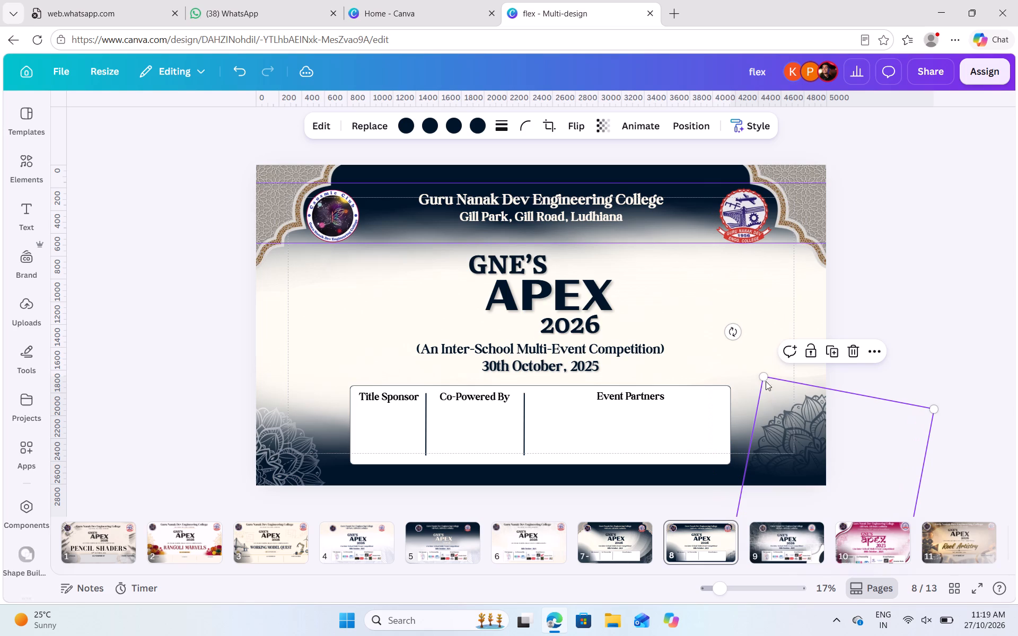
pyautogui.moveTo(761, 375); pyautogui.dragTo(719, 343)
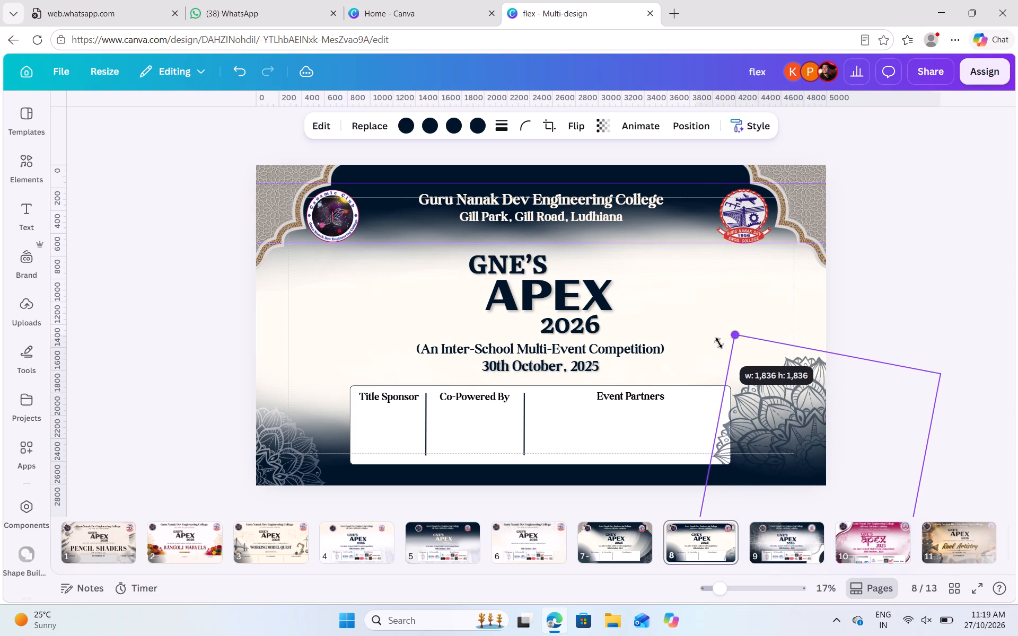
pyautogui.moveTo(719, 343); pyautogui.dragTo(703, 339)
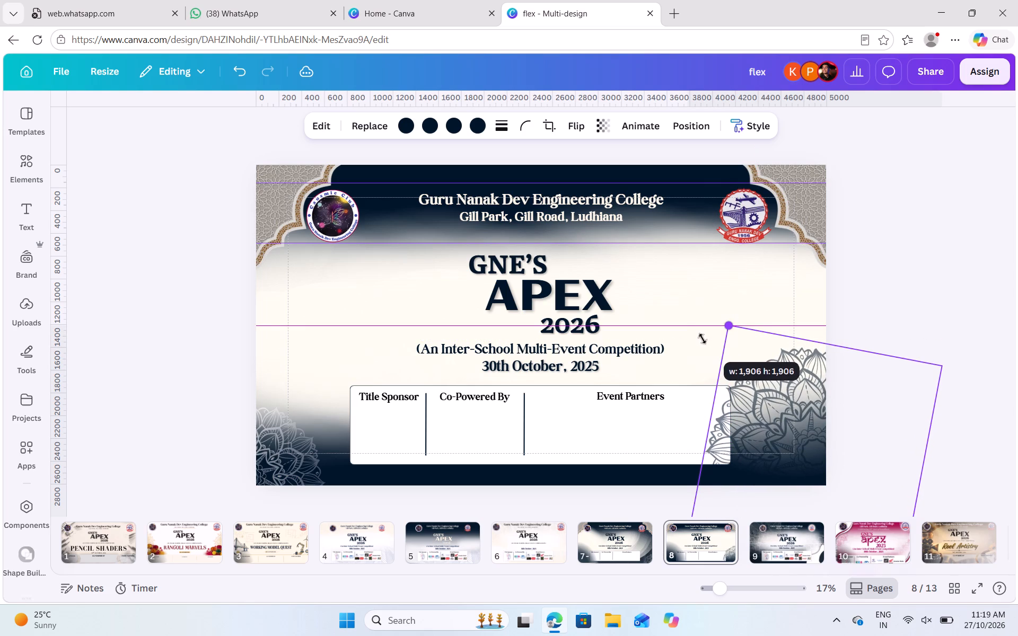
pyautogui.moveTo(703, 339); pyautogui.dragTo(727, 354)
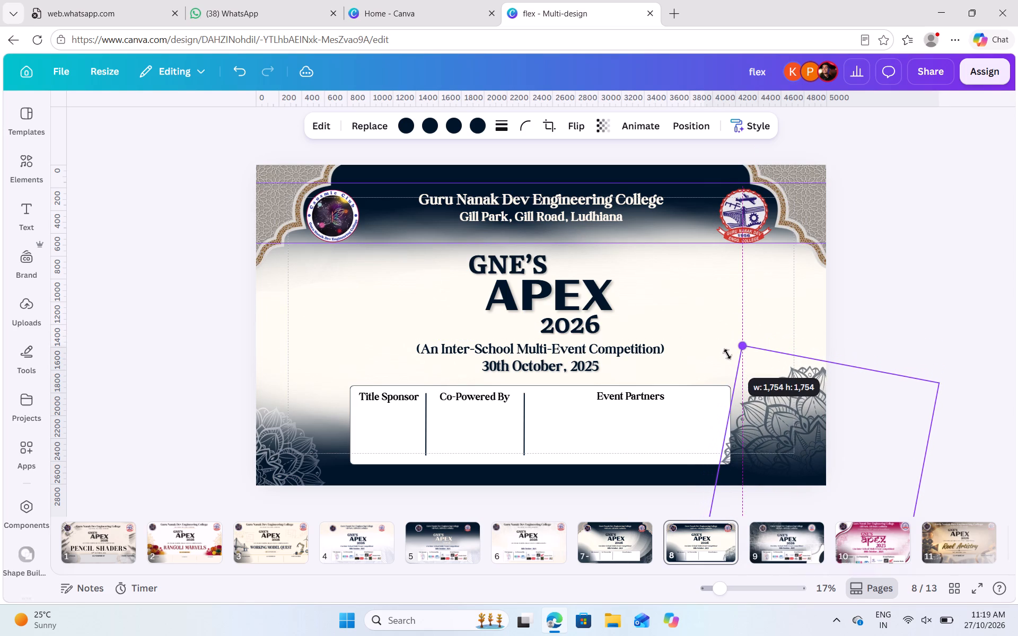
pyautogui.moveTo(727, 354); pyautogui.dragTo(733, 358)
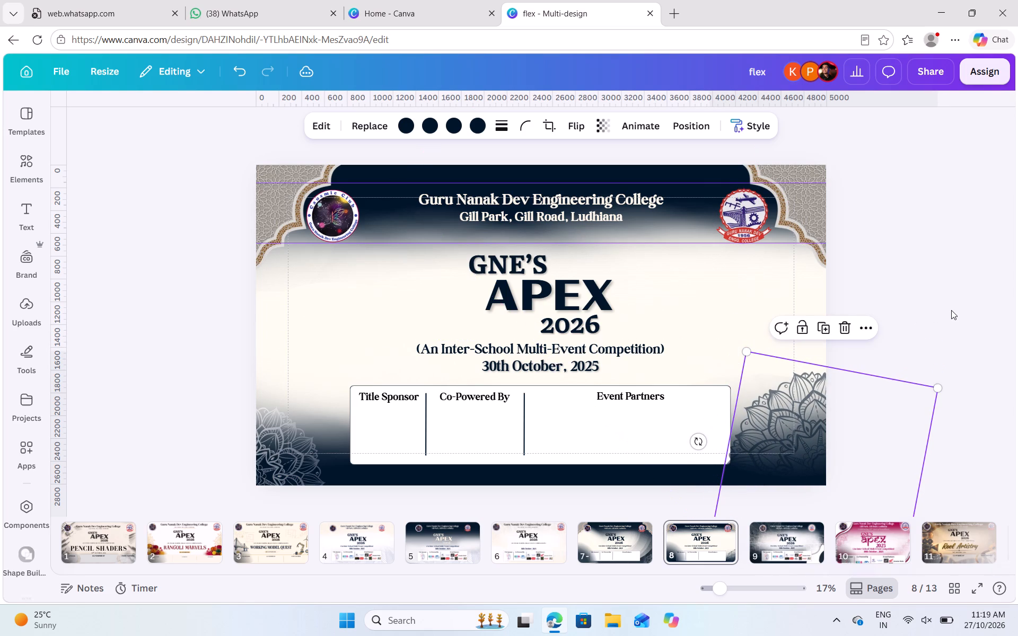
# Rotate the lower-right mandala anticlockwise until its frame is level with the page.
pyautogui.scroll(-1, 927, 428)
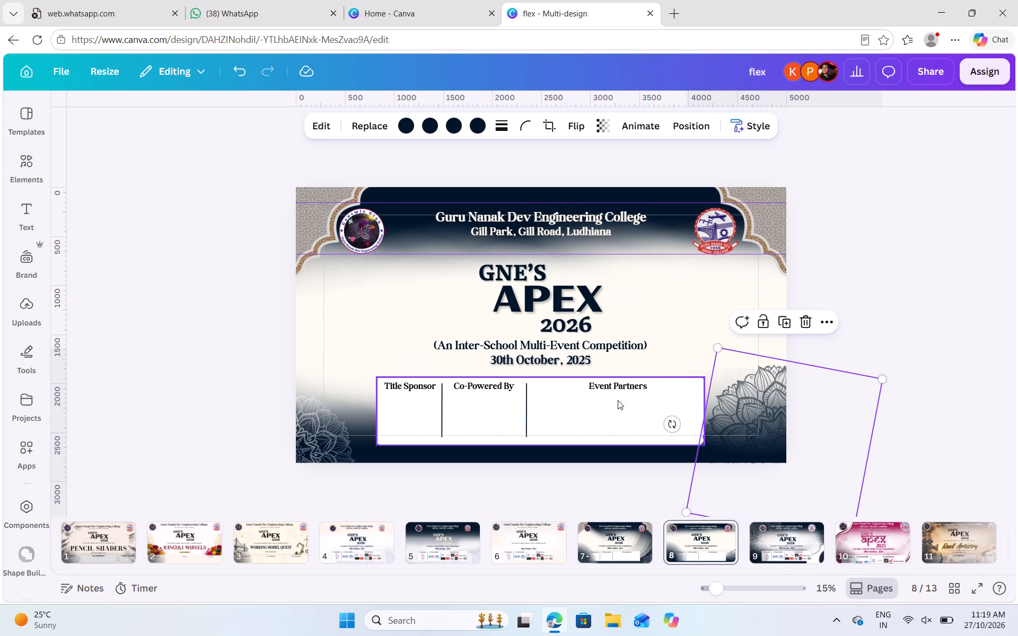
pyautogui.moveTo(674, 423); pyautogui.dragTo(684, 449)
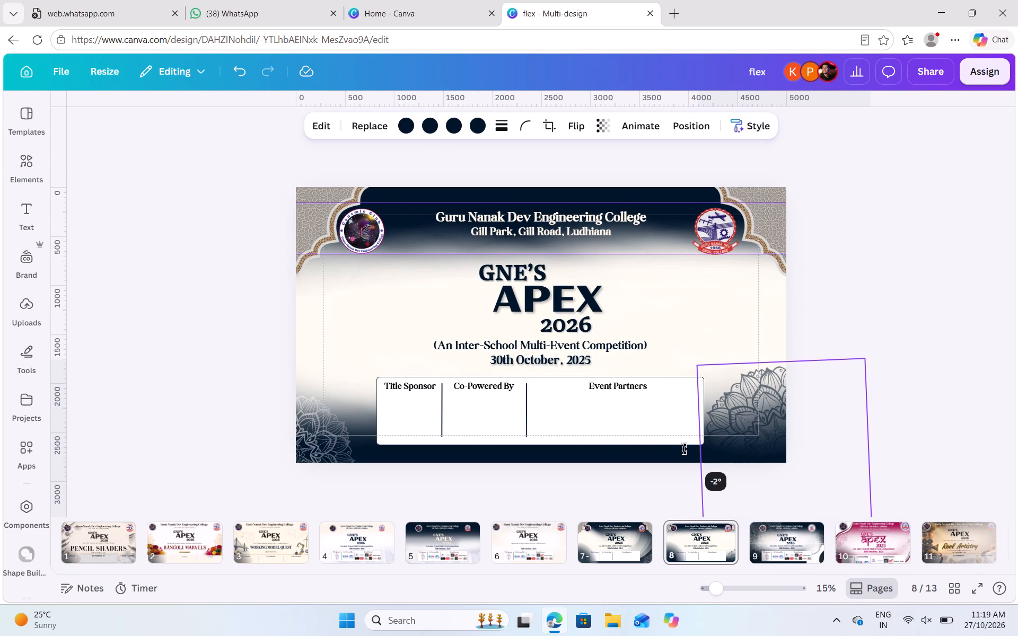
pyautogui.moveTo(684, 449); pyautogui.dragTo(681, 444)
pyautogui.click(864, 367)
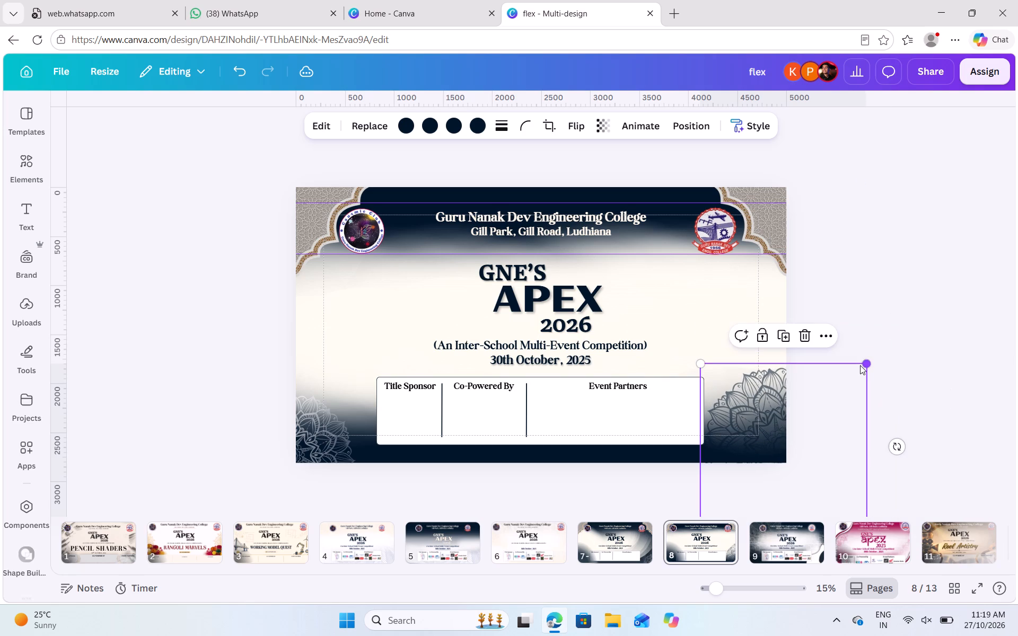
# Enlarge the lower-right mandala and reposition it in the banner's corner with its petals slightly overlapping the sponsor box.
pyautogui.moveTo(824, 421); pyautogui.dragTo(814, 437)
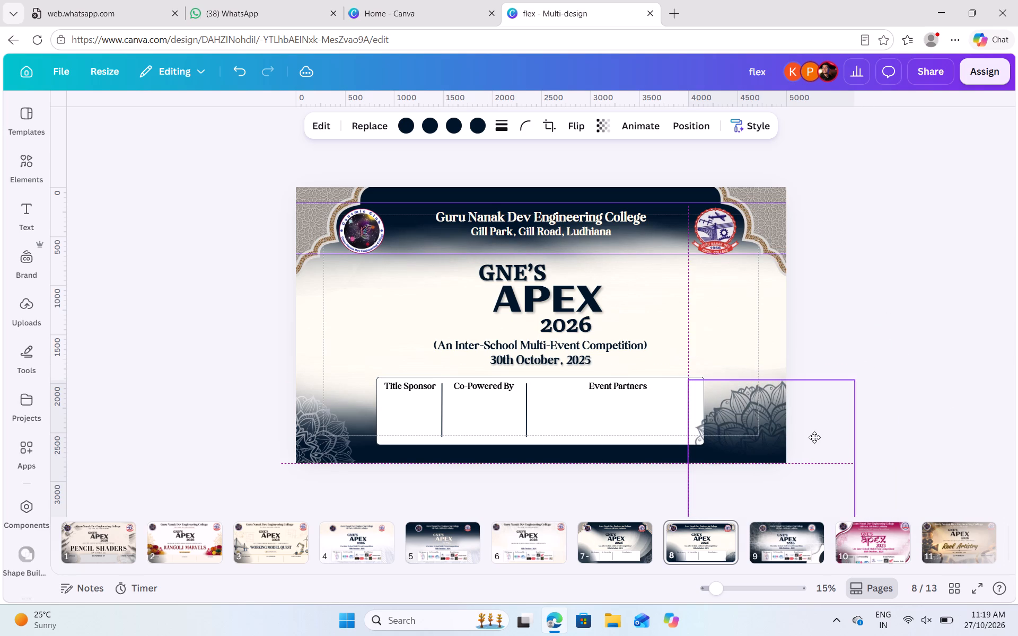
pyautogui.moveTo(814, 437); pyautogui.dragTo(827, 439)
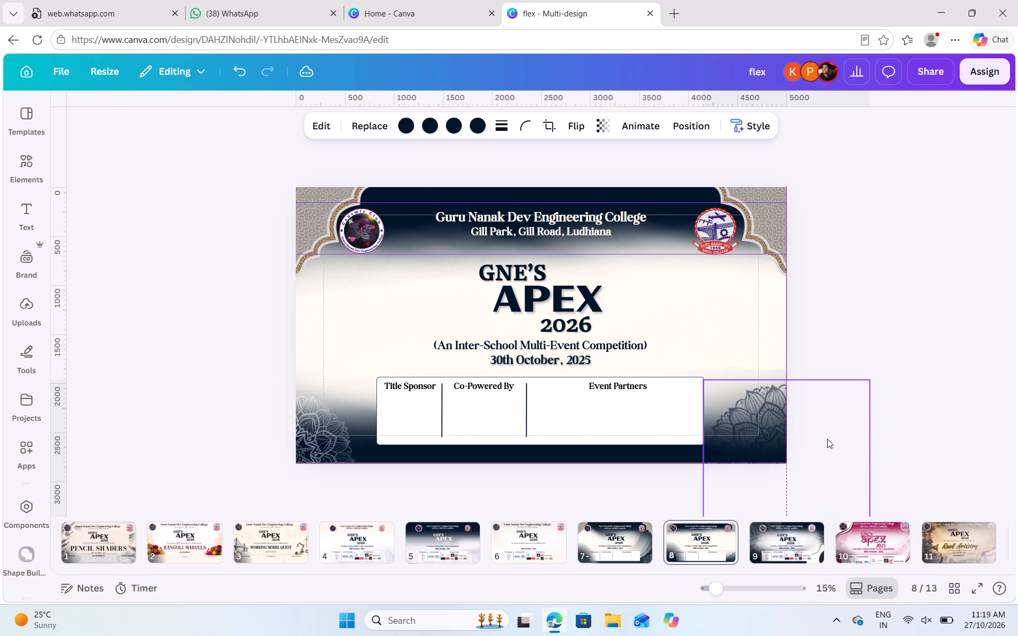
pyautogui.moveTo(705, 384); pyautogui.dragTo(666, 358)
pyautogui.moveTo(847, 418); pyautogui.dragTo(865, 418)
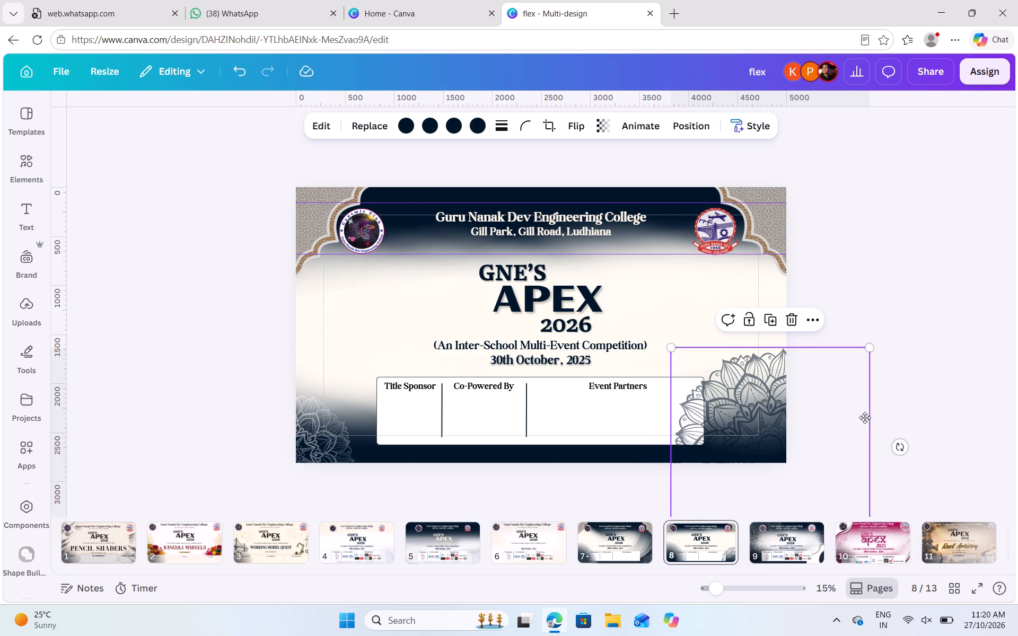
pyautogui.moveTo(865, 418); pyautogui.dragTo(852, 431)
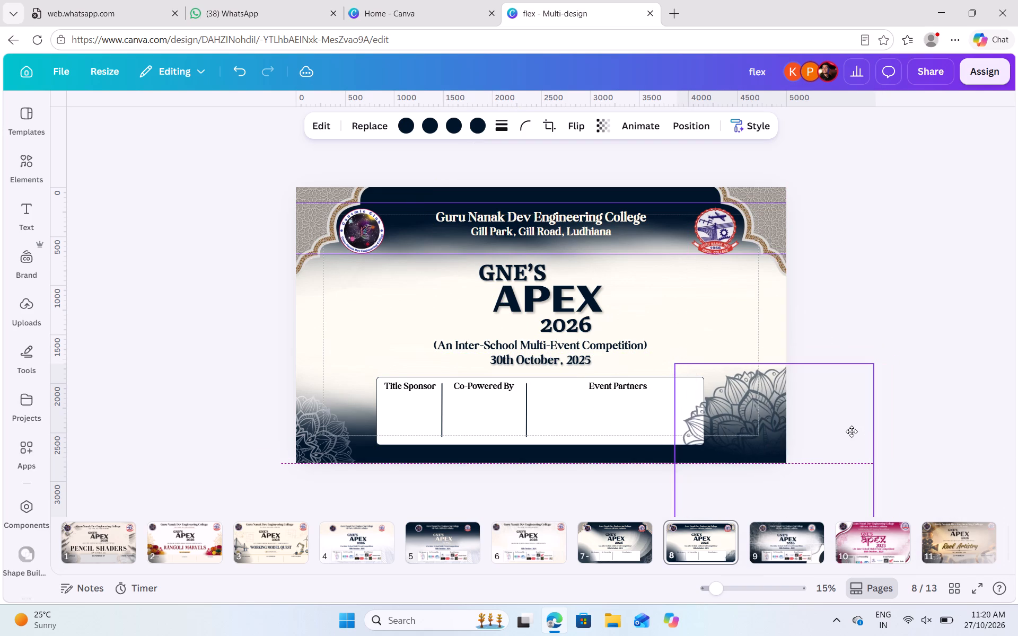
pyautogui.moveTo(852, 431); pyautogui.dragTo(865, 437)
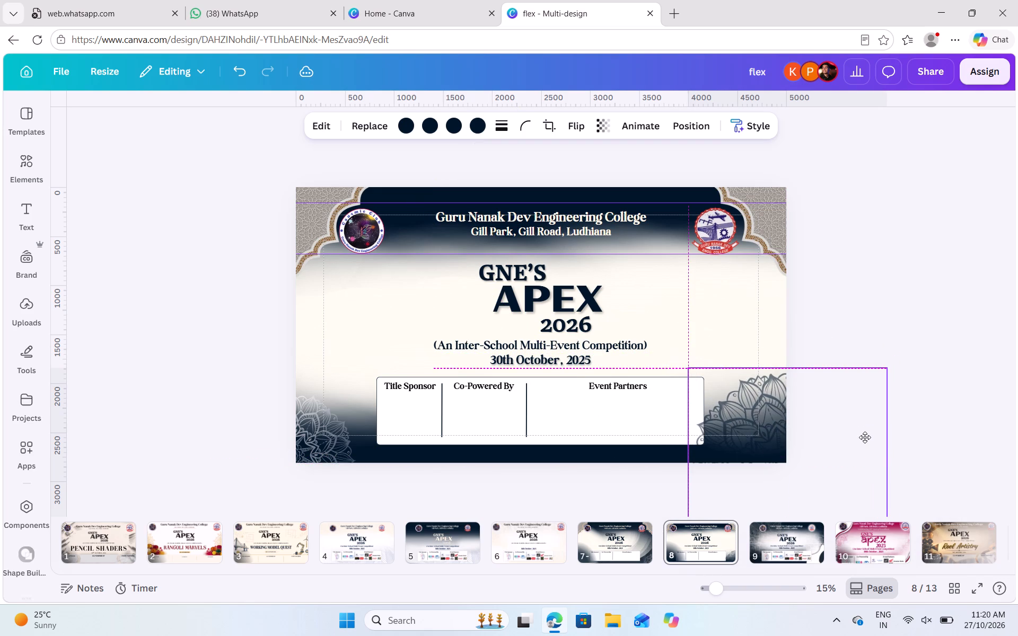
pyautogui.moveTo(865, 437); pyautogui.dragTo(863, 434)
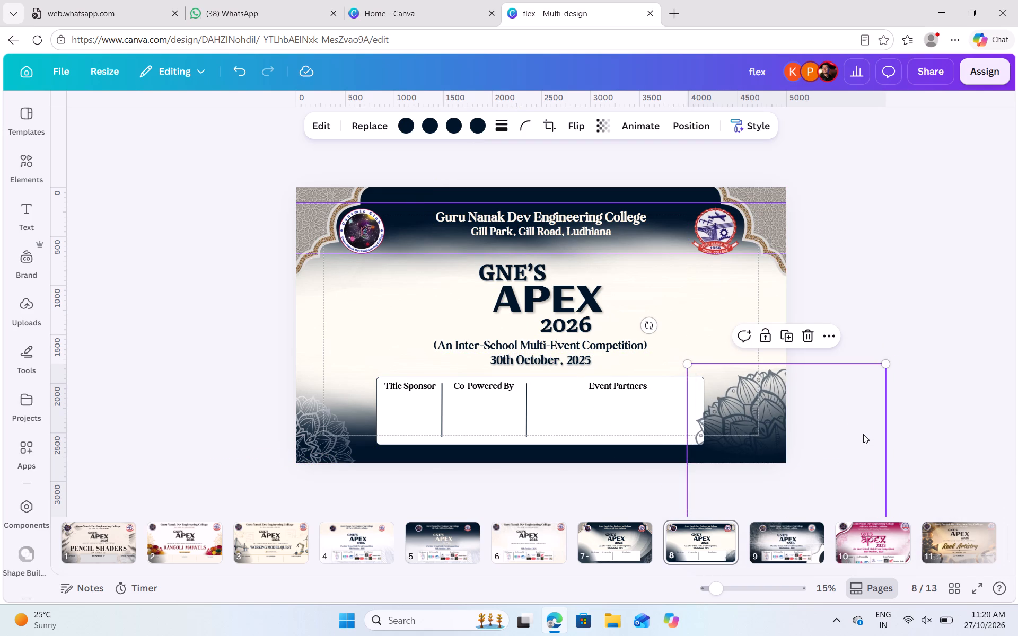
pyautogui.click(977, 287)
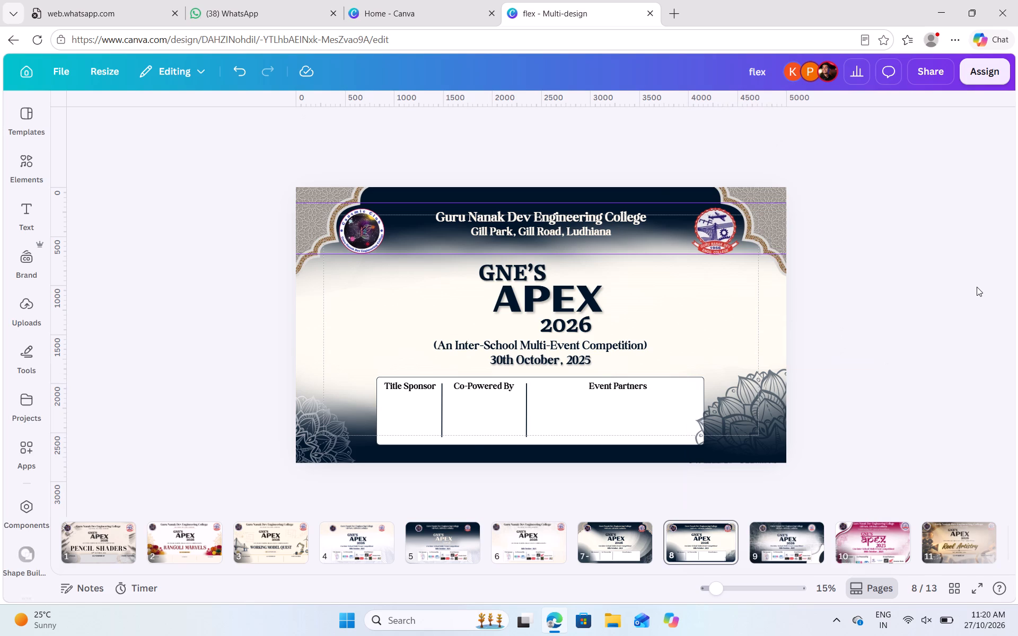
pyautogui.click(794, 446)
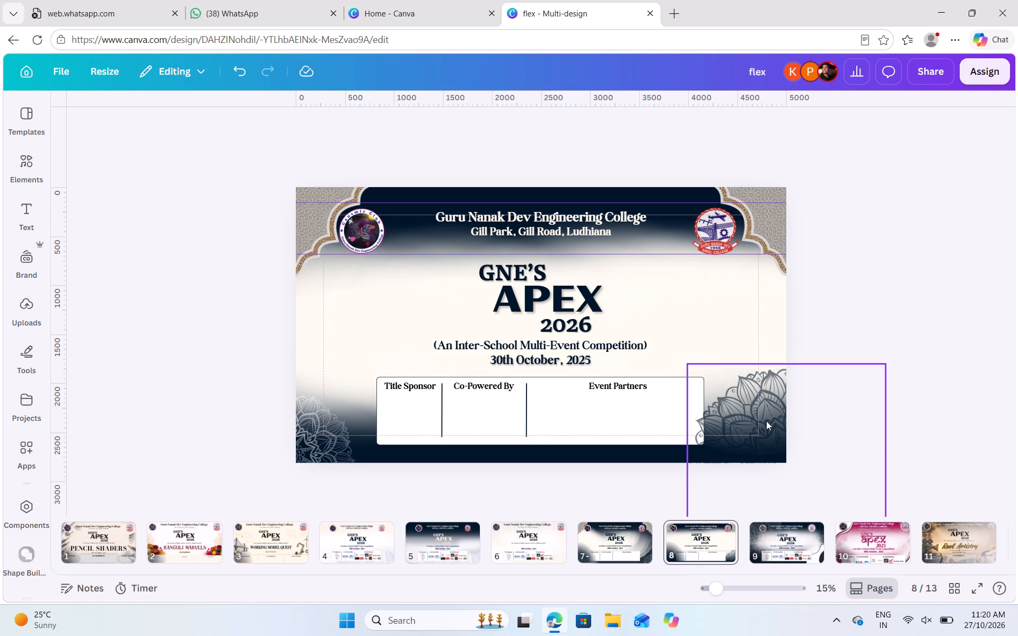
# Duplicate the lower-right mandala and move the copy up and left, partly over the sponsor box.
pyautogui.click(766, 421)
pyautogui.click(783, 330)
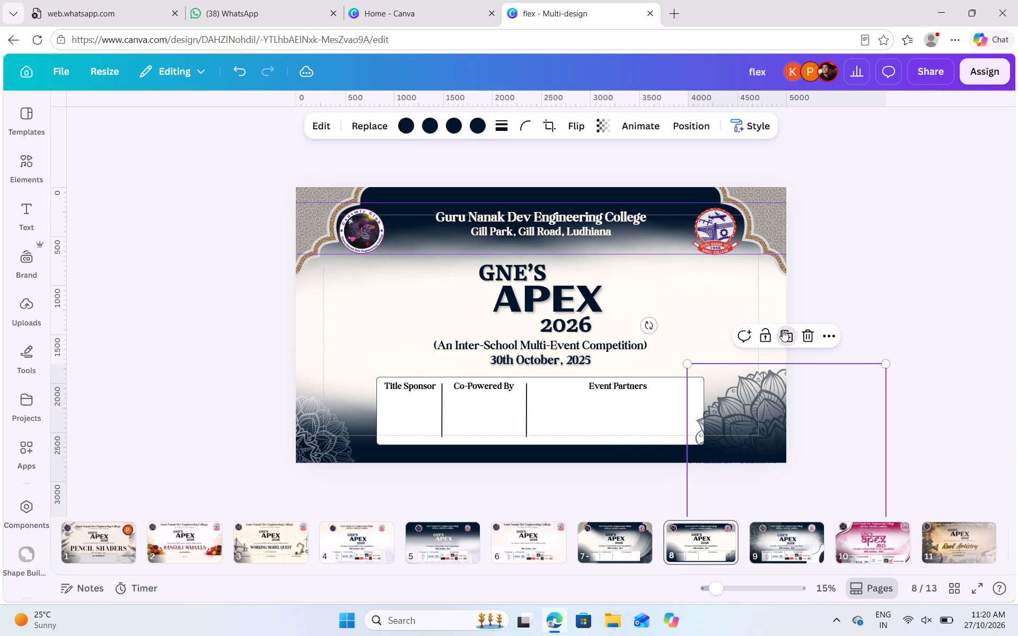
pyautogui.moveTo(835, 415); pyautogui.dragTo(800, 339)
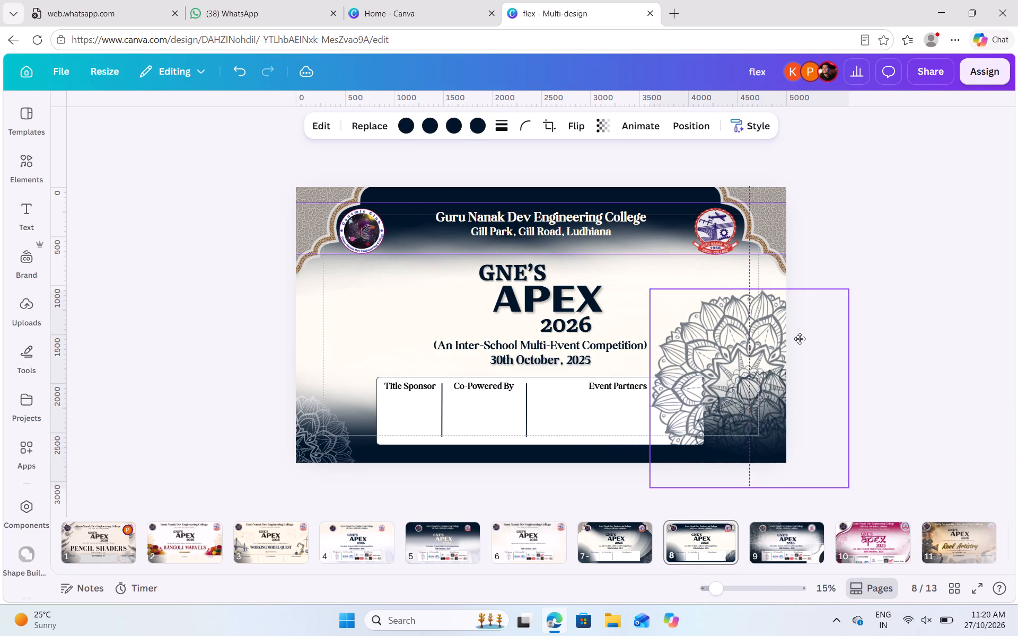
# Recolour all four colours of the copied mandala from navy to cream #FFF8E8.
pyautogui.click(405, 124)
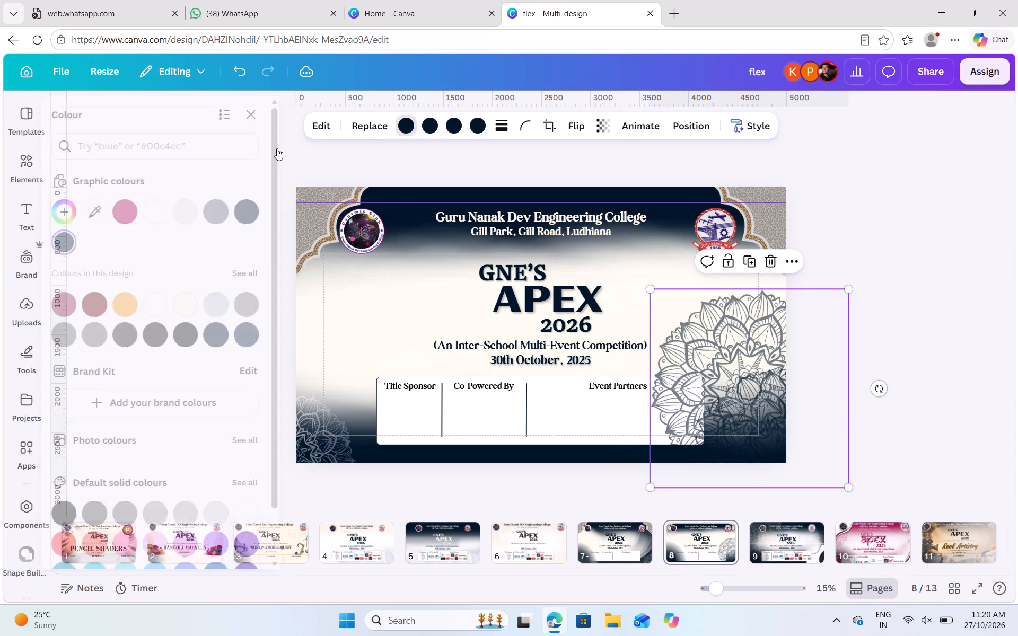
pyautogui.click(188, 302)
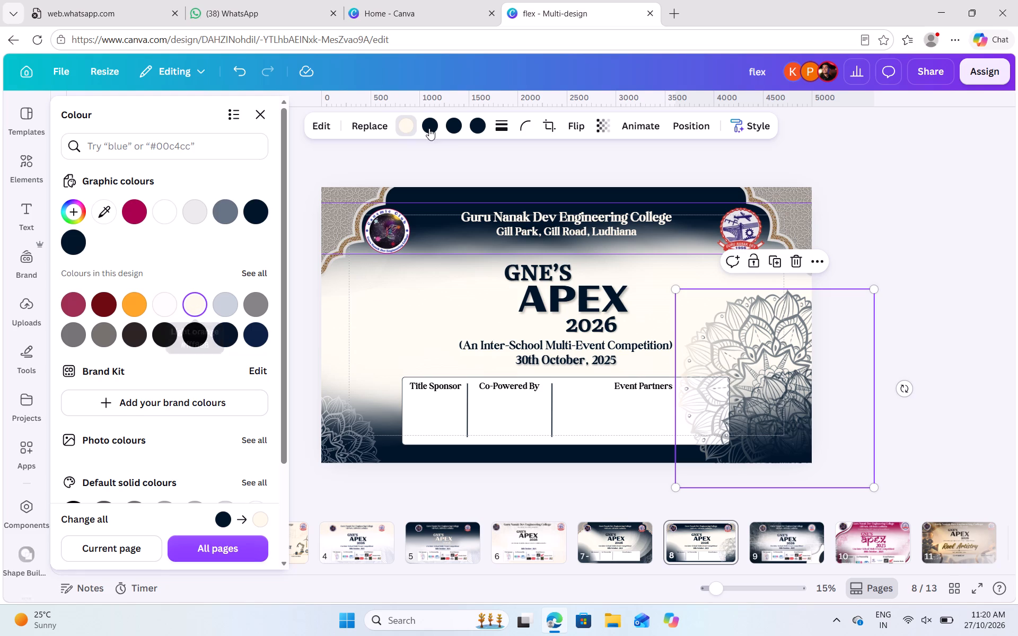
pyautogui.click(428, 123)
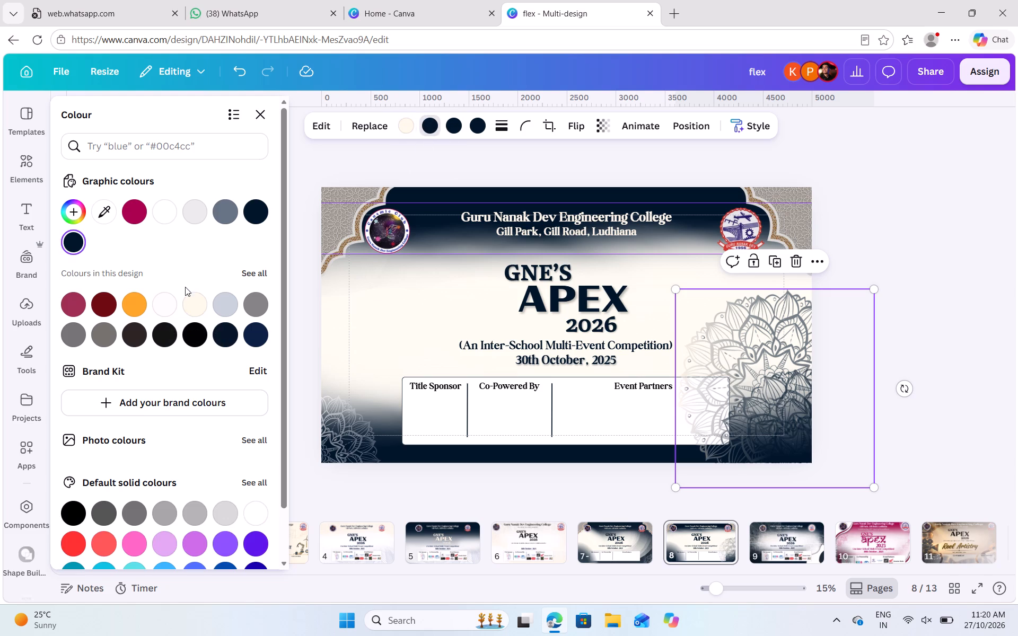
pyautogui.click(202, 305)
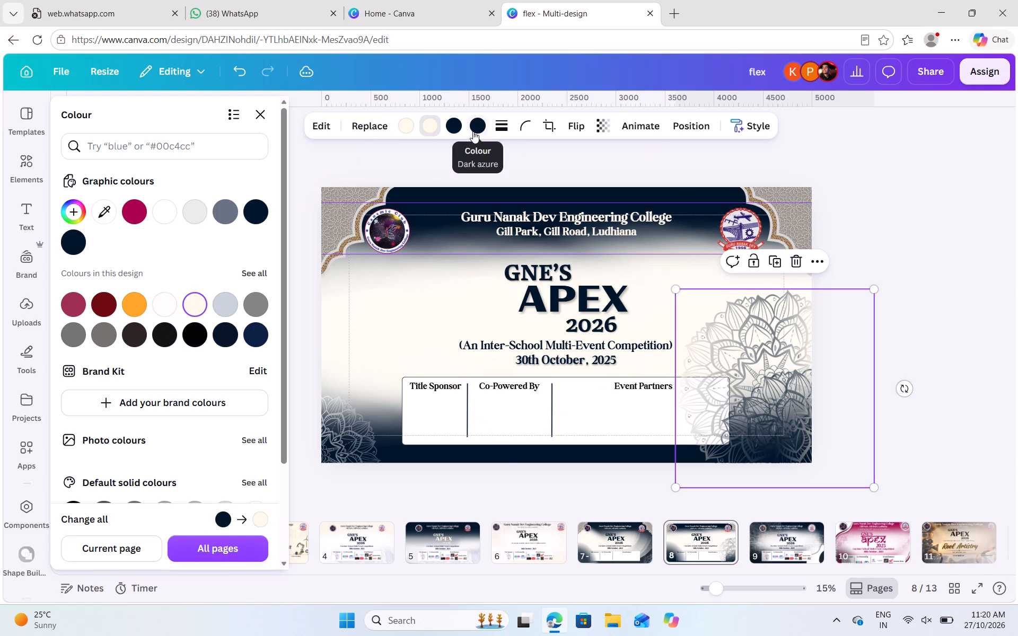
pyautogui.click(452, 129)
pyautogui.click(201, 307)
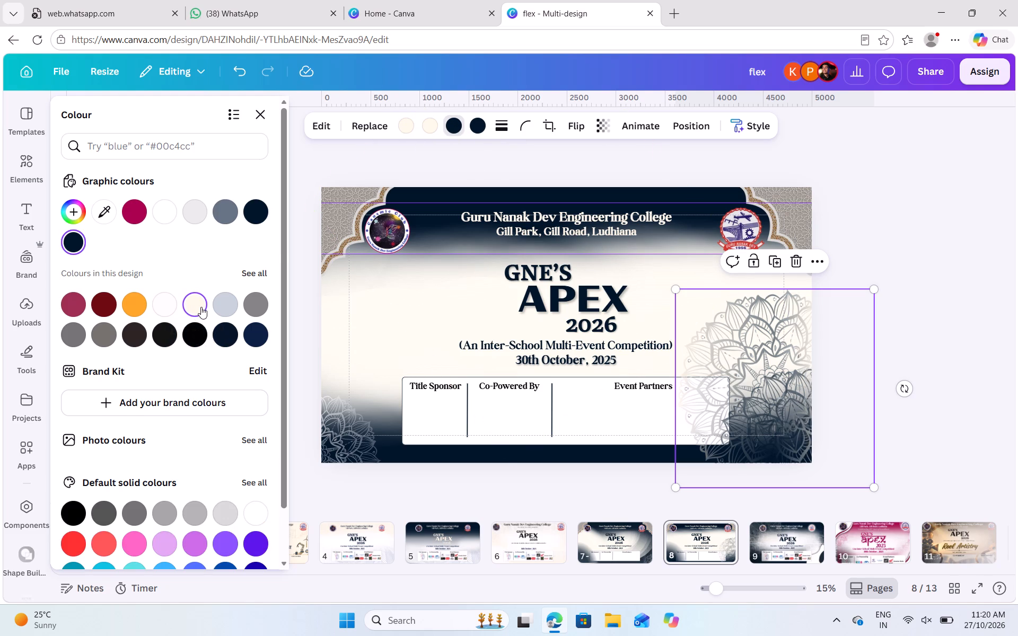
pyautogui.click(479, 129)
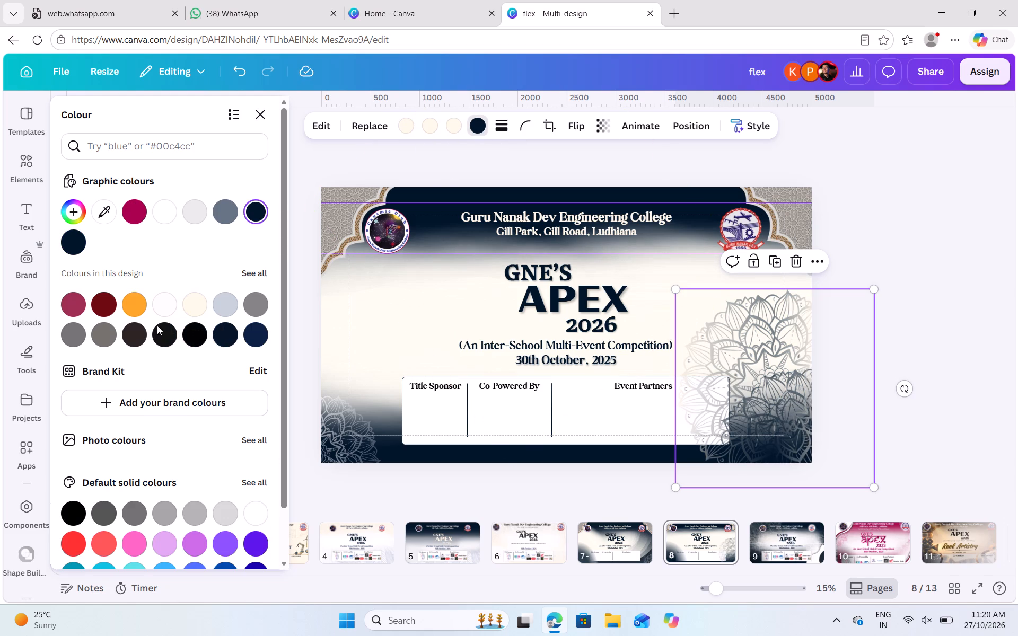
pyautogui.click(183, 299)
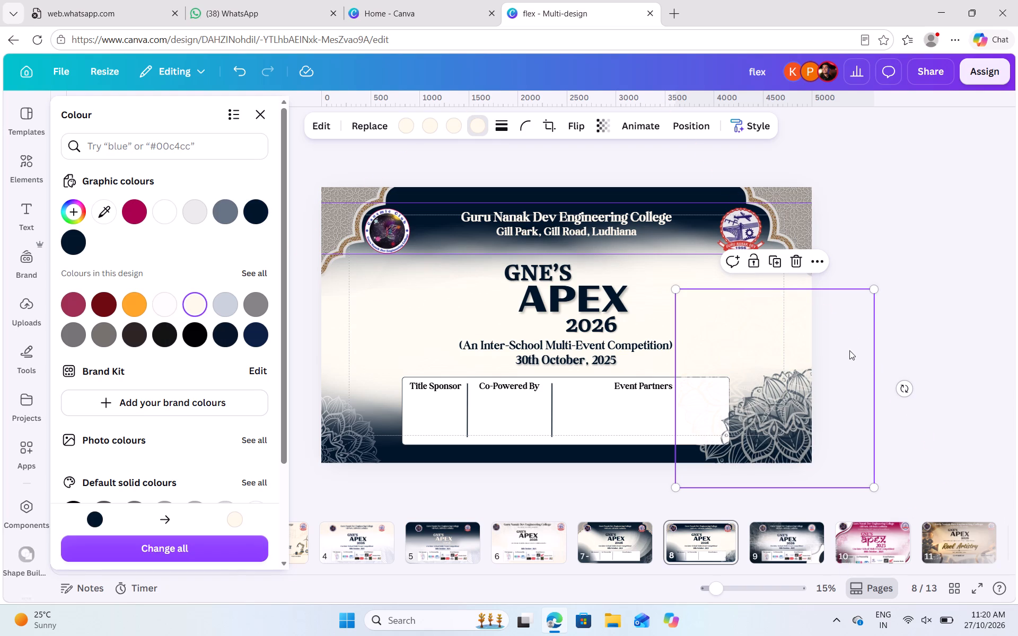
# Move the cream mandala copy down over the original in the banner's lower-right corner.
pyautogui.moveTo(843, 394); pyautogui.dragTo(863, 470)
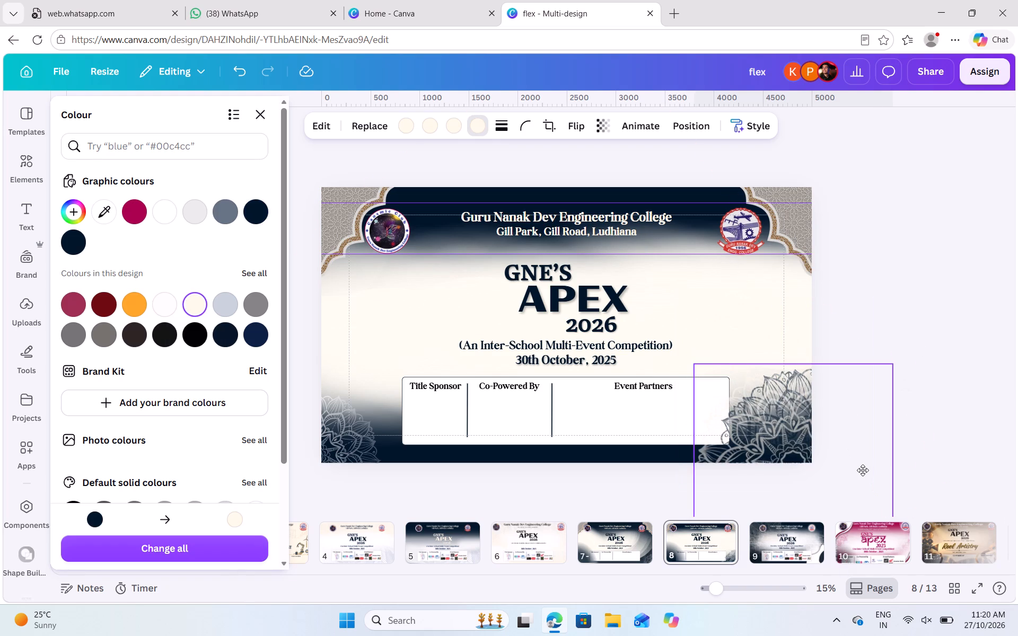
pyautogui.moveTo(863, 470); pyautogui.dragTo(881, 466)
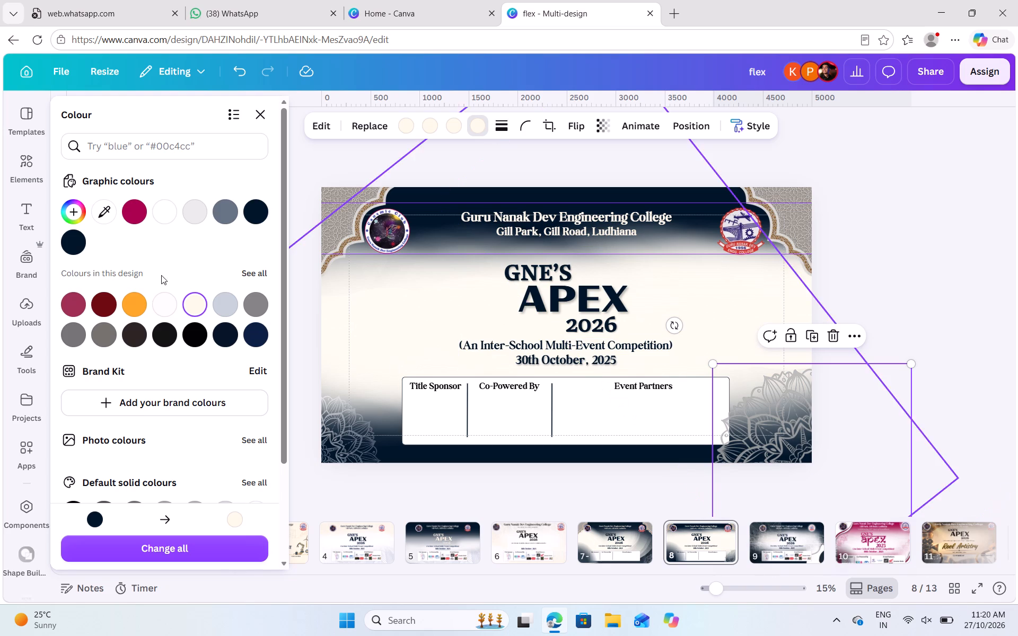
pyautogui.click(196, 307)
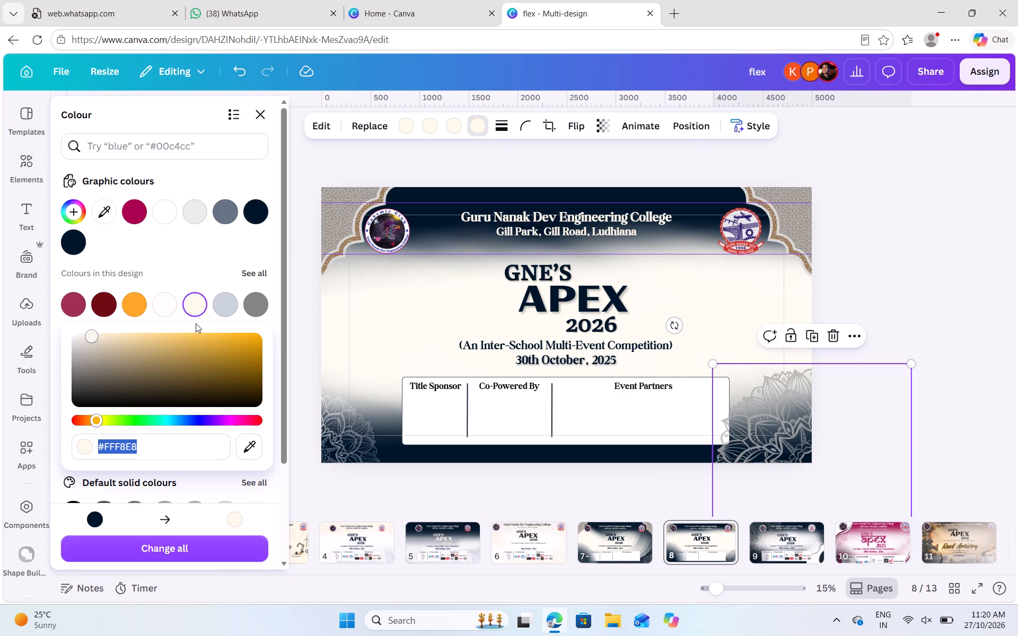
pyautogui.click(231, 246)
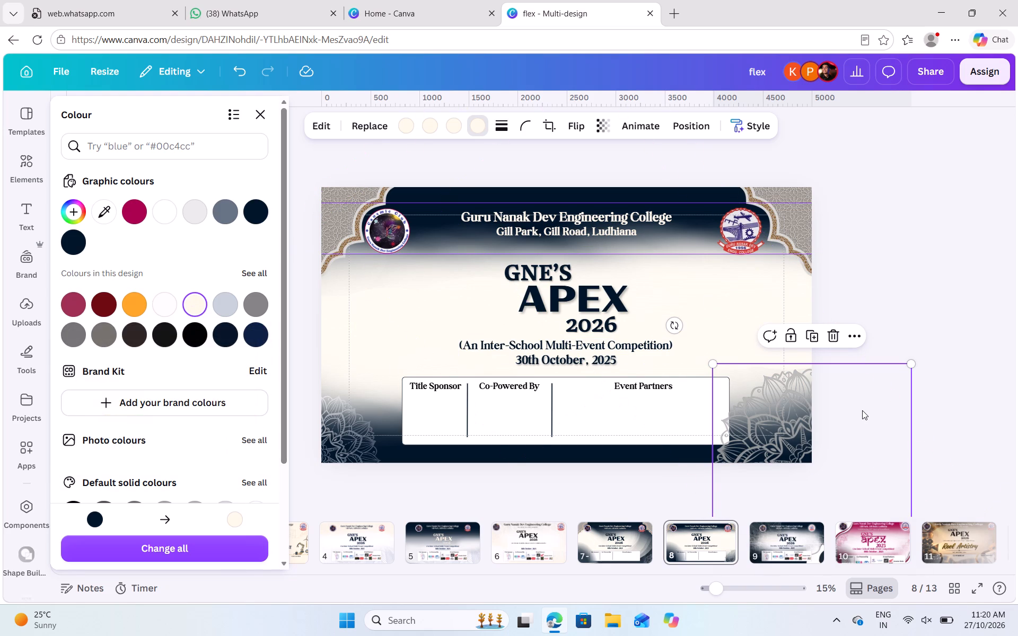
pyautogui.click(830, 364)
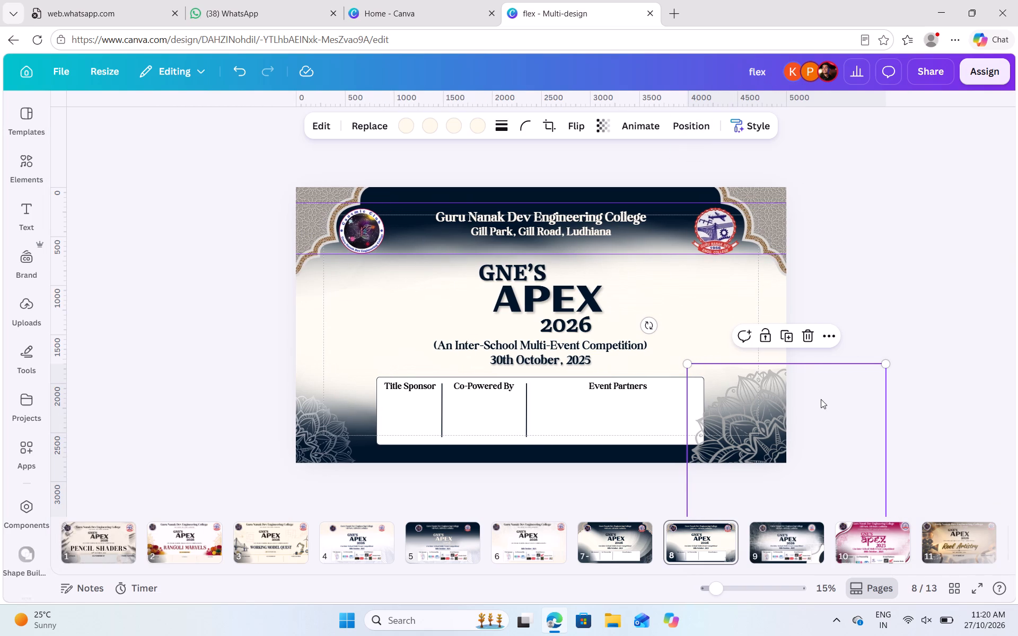
# Move the cream mandala copy to the banner's bottom centre, with its petals spreading over the sponsor box.
pyautogui.moveTo(821, 399); pyautogui.dragTo(722, 391)
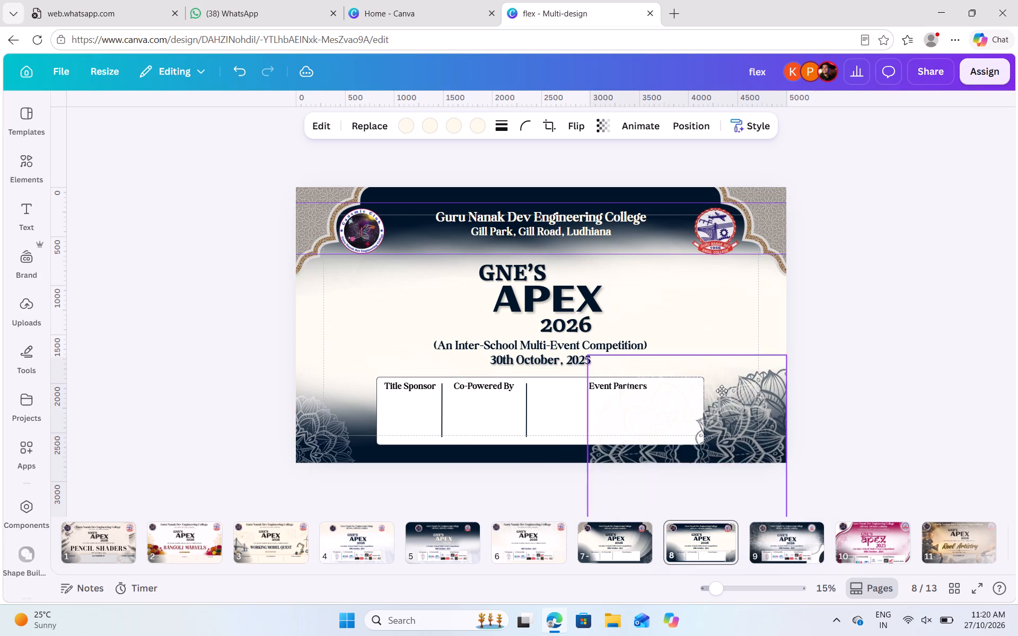
pyautogui.moveTo(722, 391); pyautogui.dragTo(583, 403)
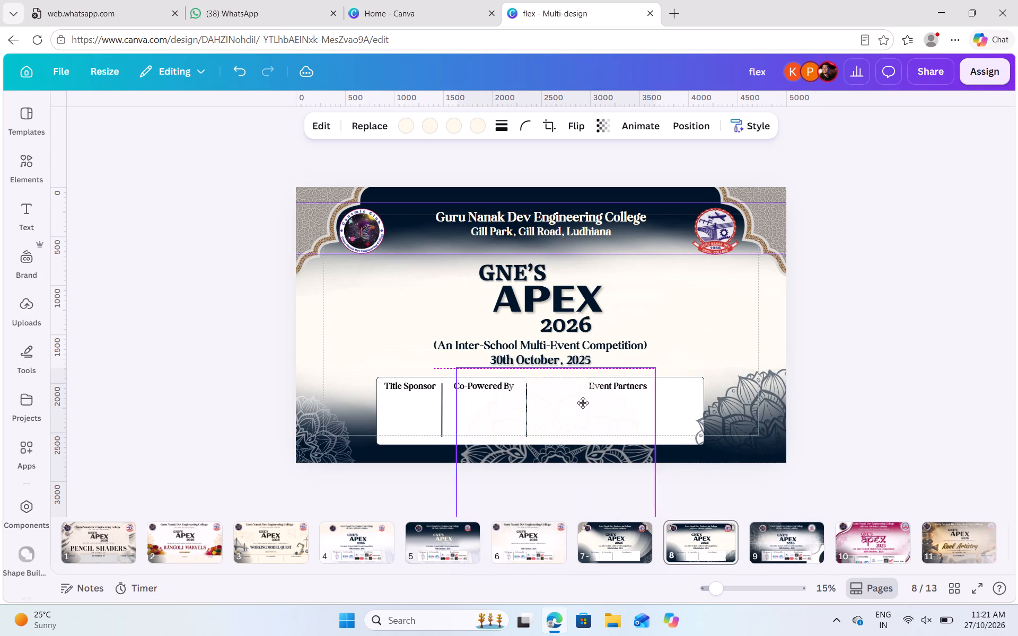
pyautogui.moveTo(583, 403); pyautogui.dragTo(580, 403)
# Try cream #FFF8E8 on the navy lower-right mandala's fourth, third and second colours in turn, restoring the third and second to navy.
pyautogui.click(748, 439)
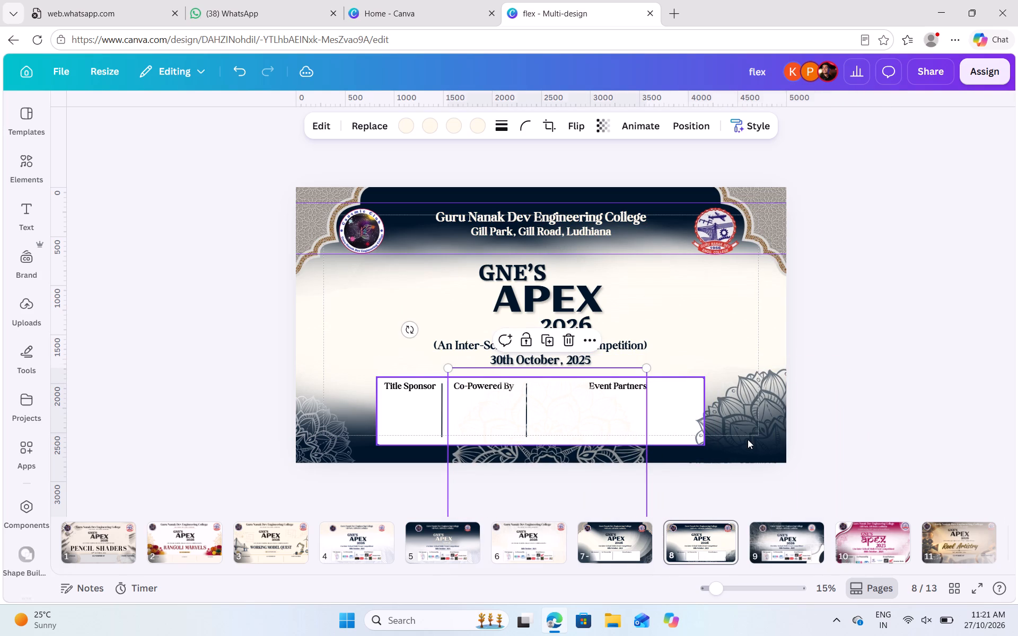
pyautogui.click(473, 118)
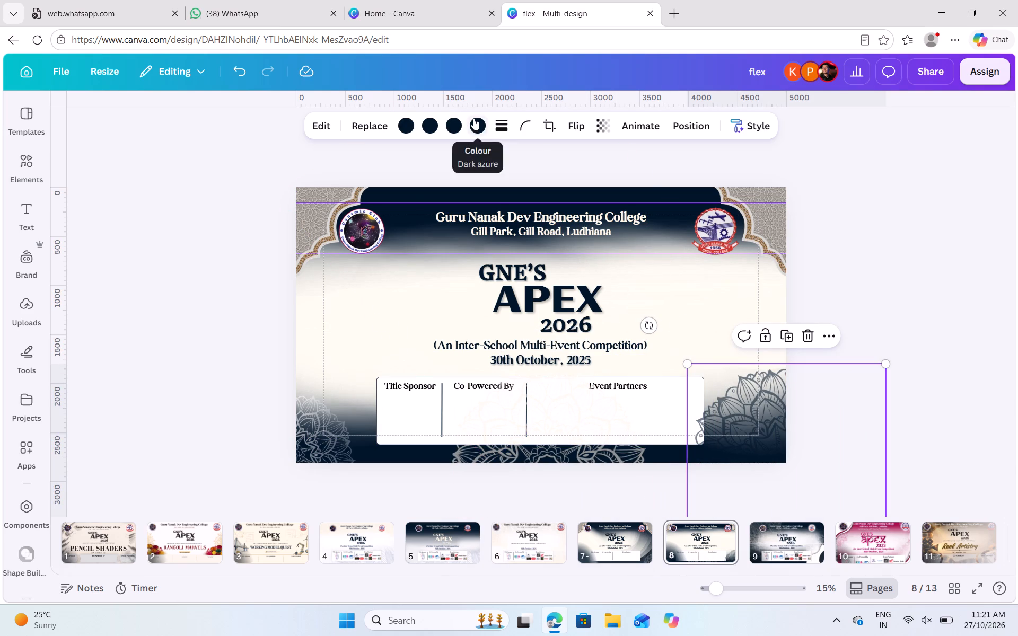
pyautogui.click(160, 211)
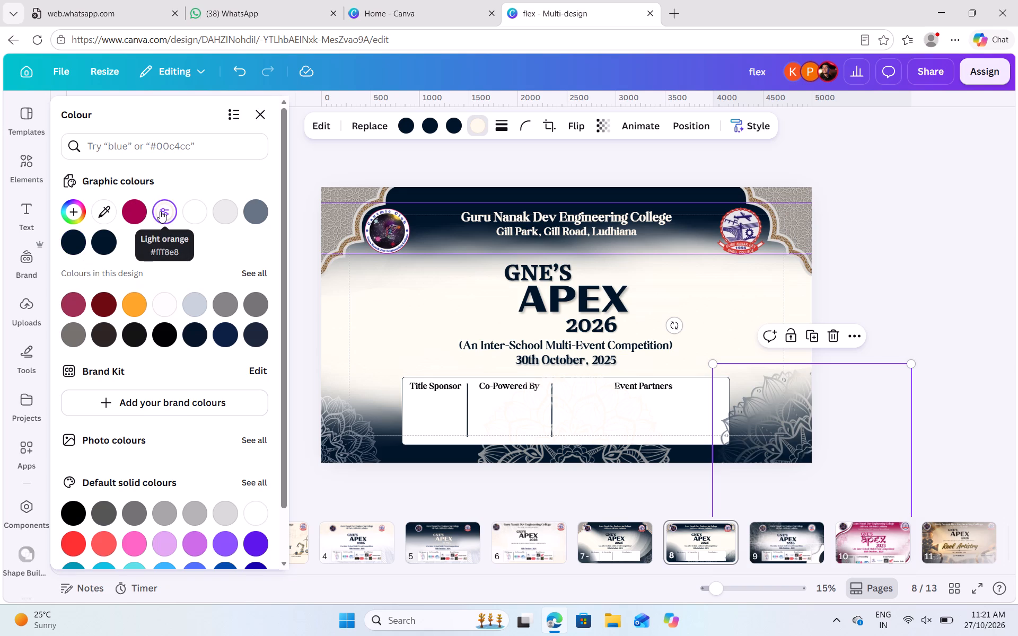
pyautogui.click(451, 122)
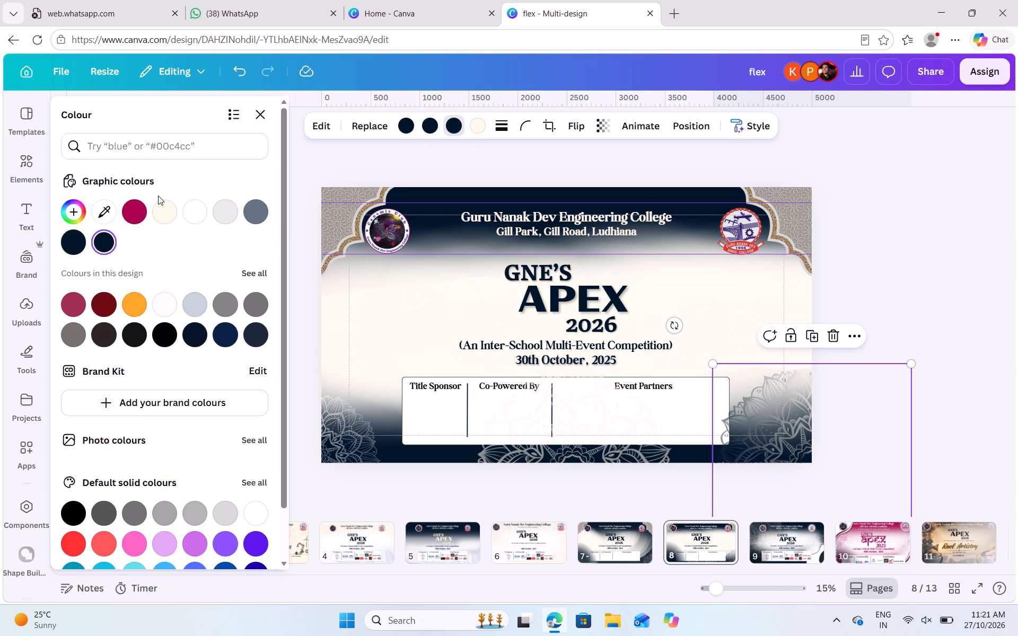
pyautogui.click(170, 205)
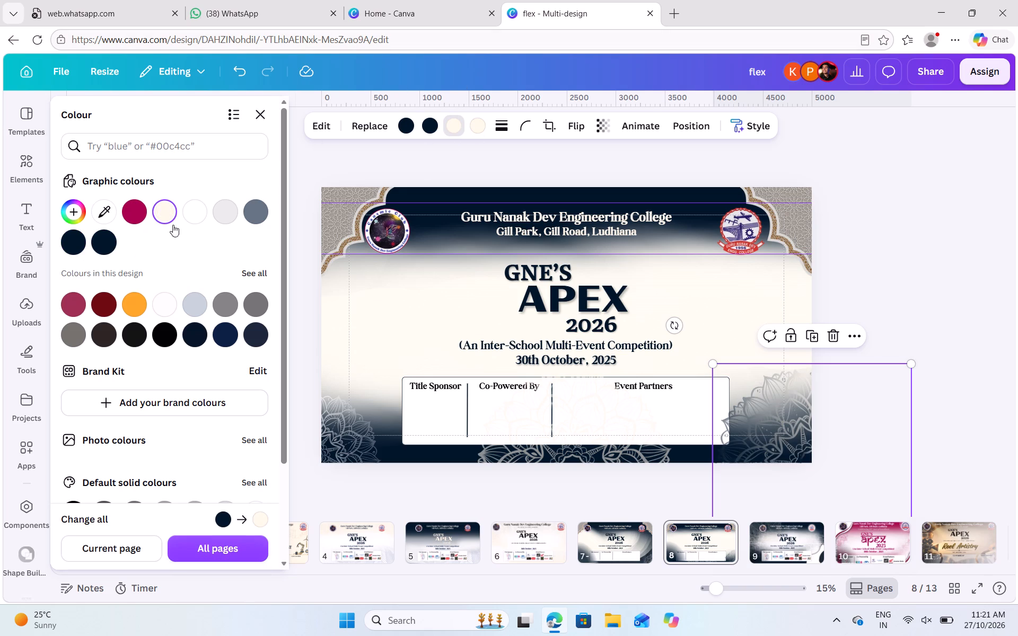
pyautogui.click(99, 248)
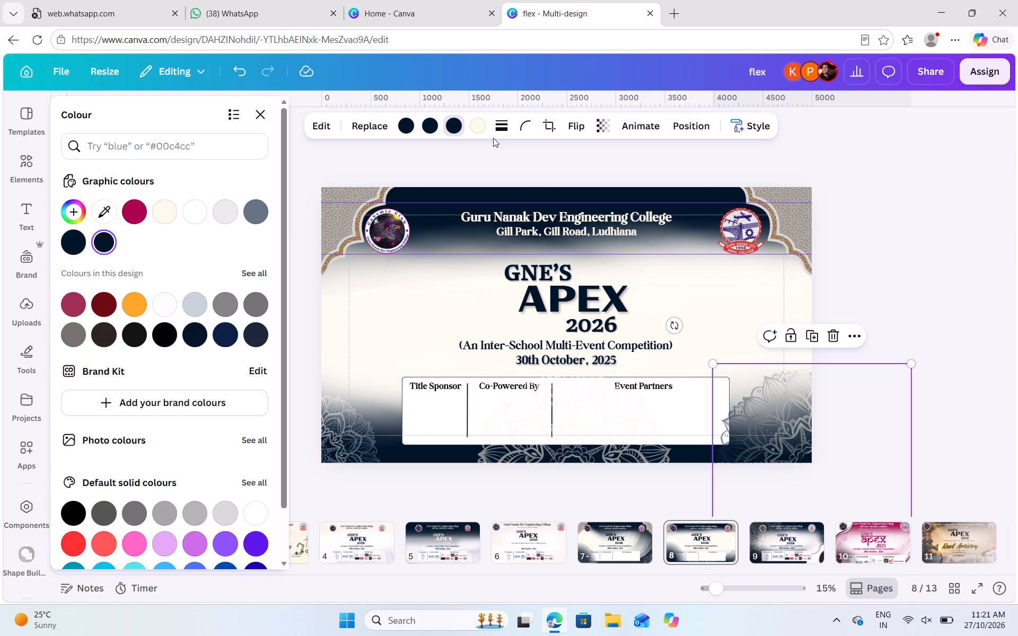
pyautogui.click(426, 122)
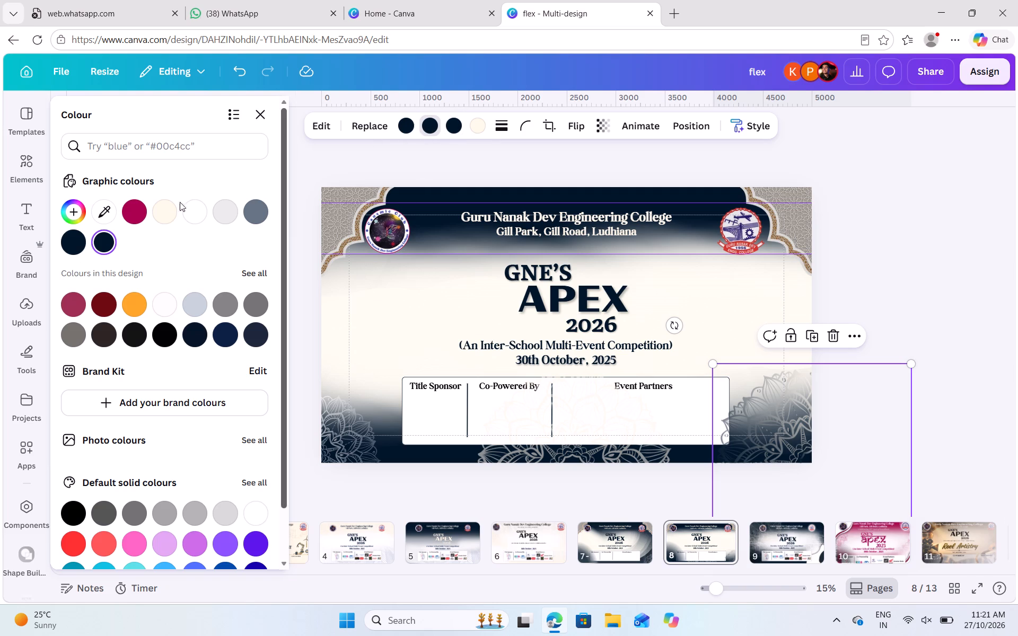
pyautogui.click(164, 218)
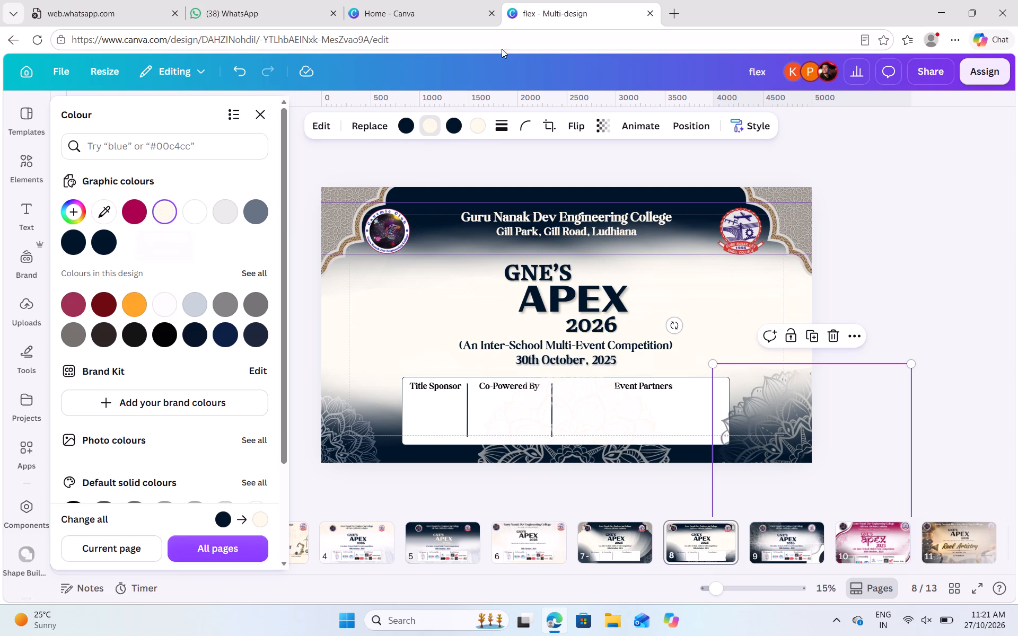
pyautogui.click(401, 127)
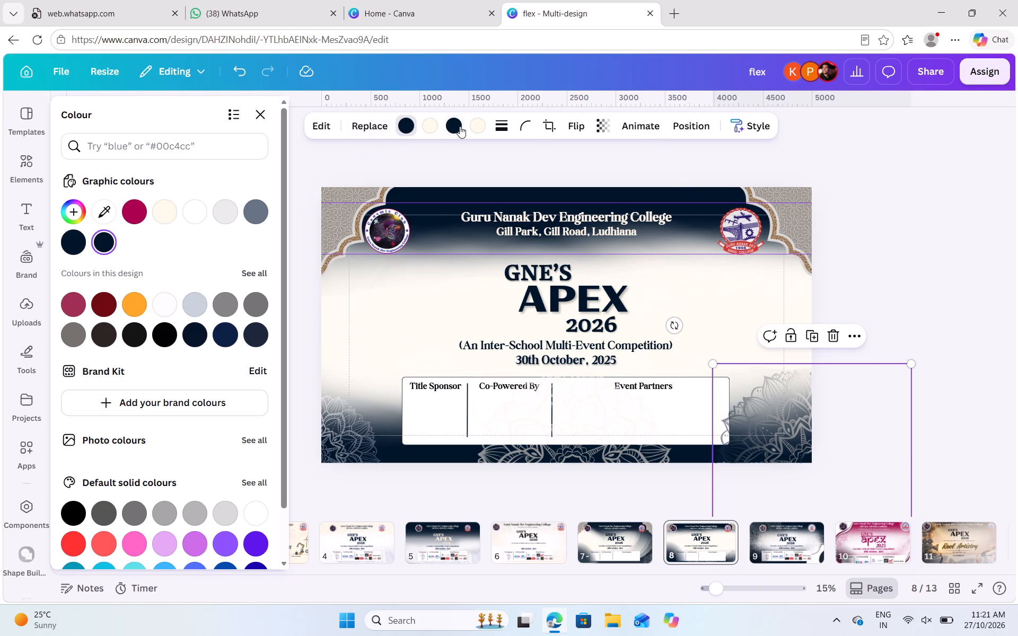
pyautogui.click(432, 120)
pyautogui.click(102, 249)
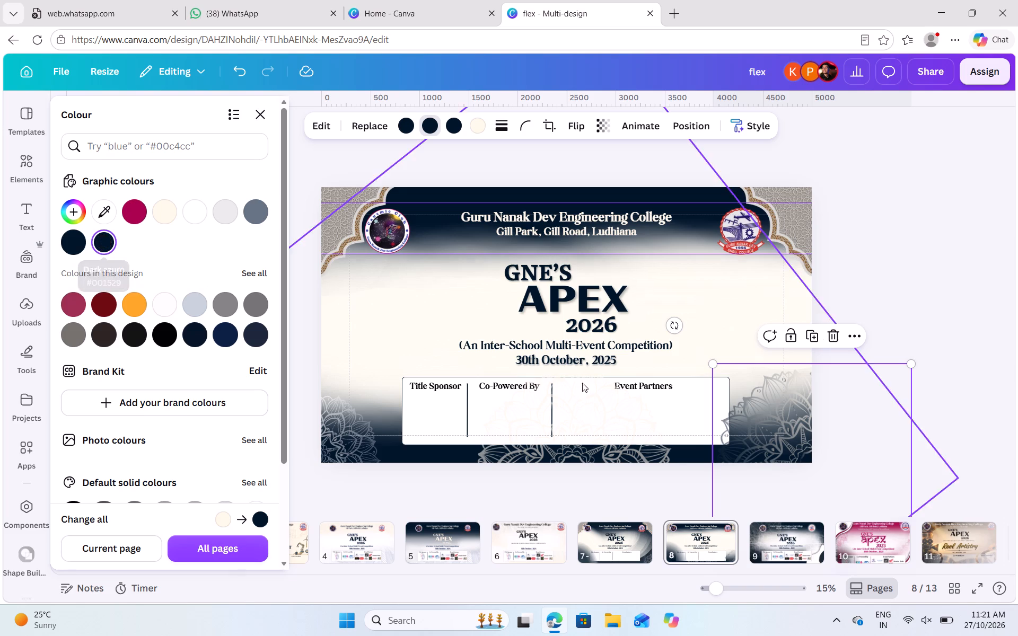
# Rotate the lower-right navy mandala clockwise so its frame is tilted in the banner's corner.
pyautogui.scroll(-2, 897, 308)
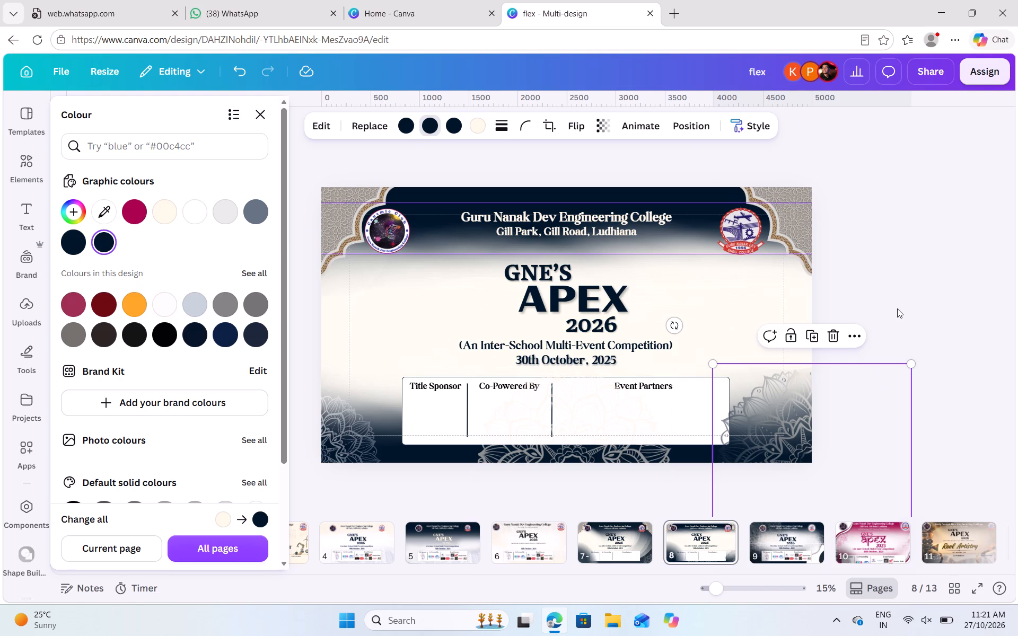
pyautogui.scroll(-1, 897, 308)
pyautogui.moveTo(672, 322); pyautogui.dragTo(747, 269)
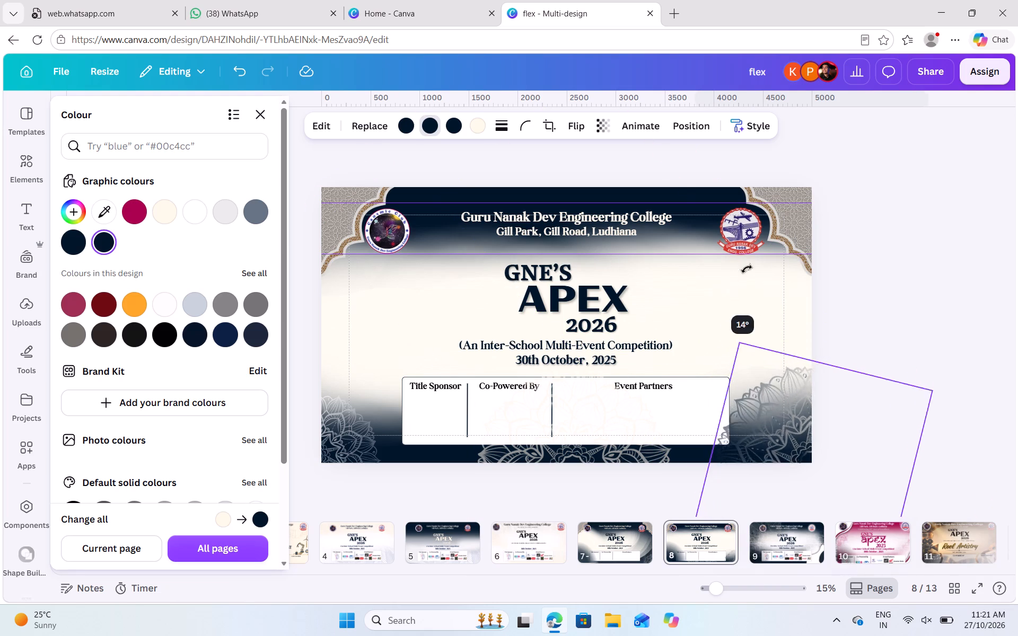
pyautogui.moveTo(747, 269); pyautogui.dragTo(973, 212)
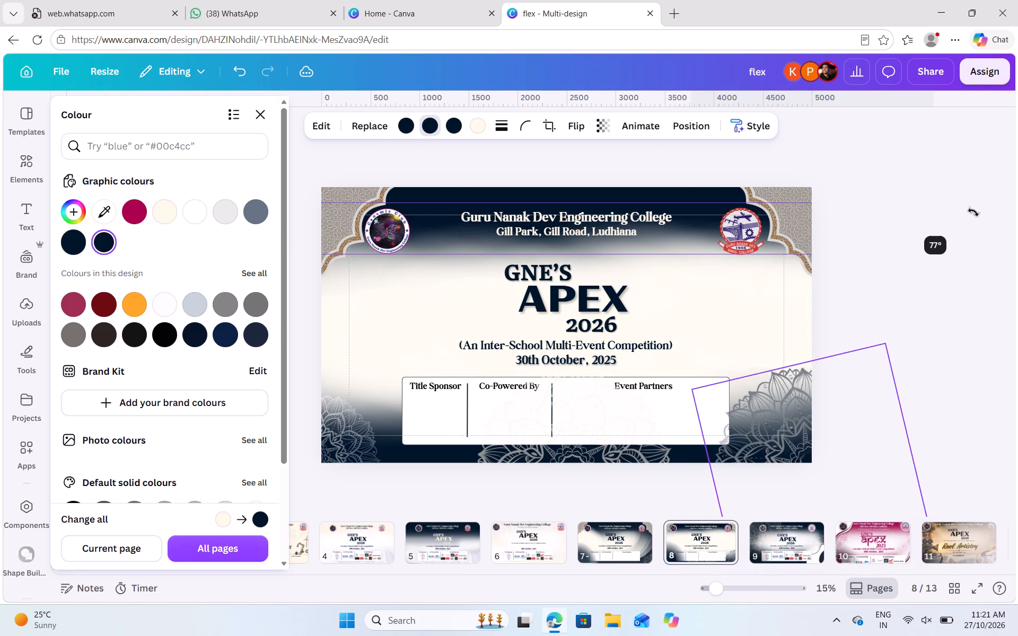
pyautogui.moveTo(973, 212); pyautogui.dragTo(931, 209)
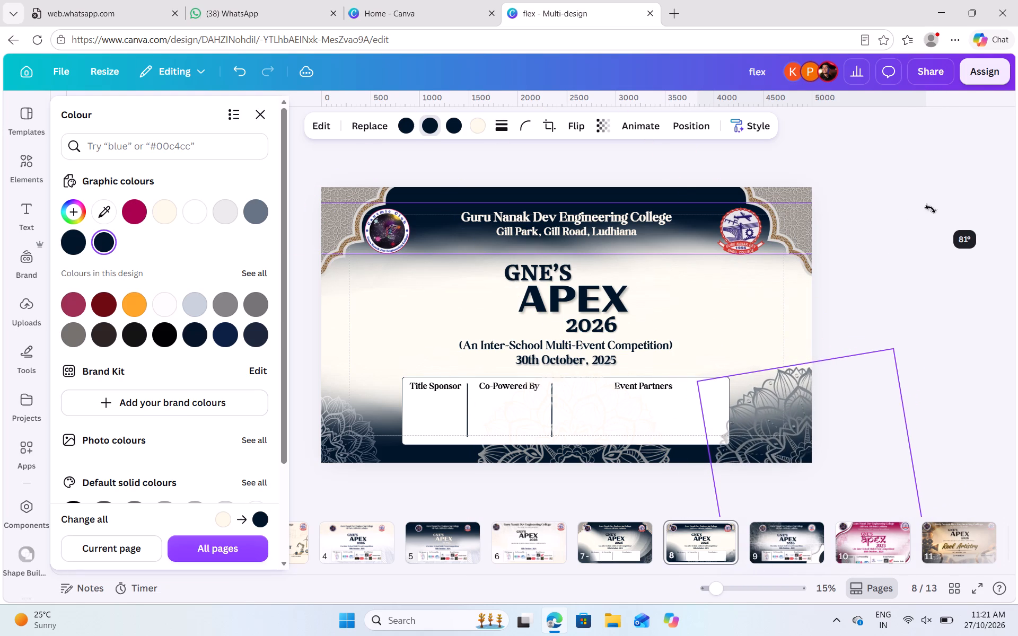
pyautogui.moveTo(931, 209); pyautogui.dragTo(908, 215)
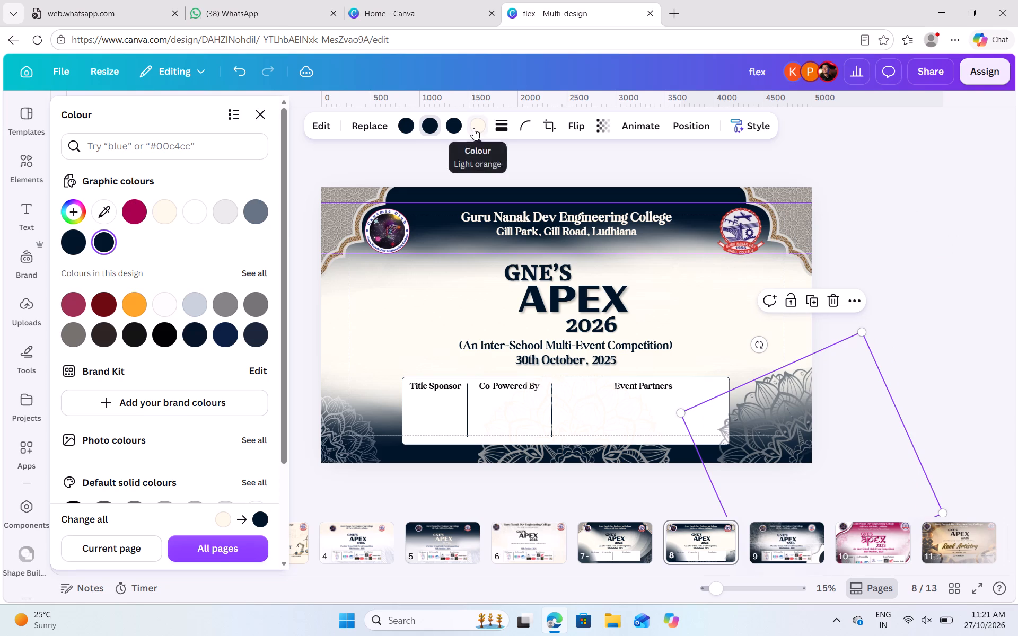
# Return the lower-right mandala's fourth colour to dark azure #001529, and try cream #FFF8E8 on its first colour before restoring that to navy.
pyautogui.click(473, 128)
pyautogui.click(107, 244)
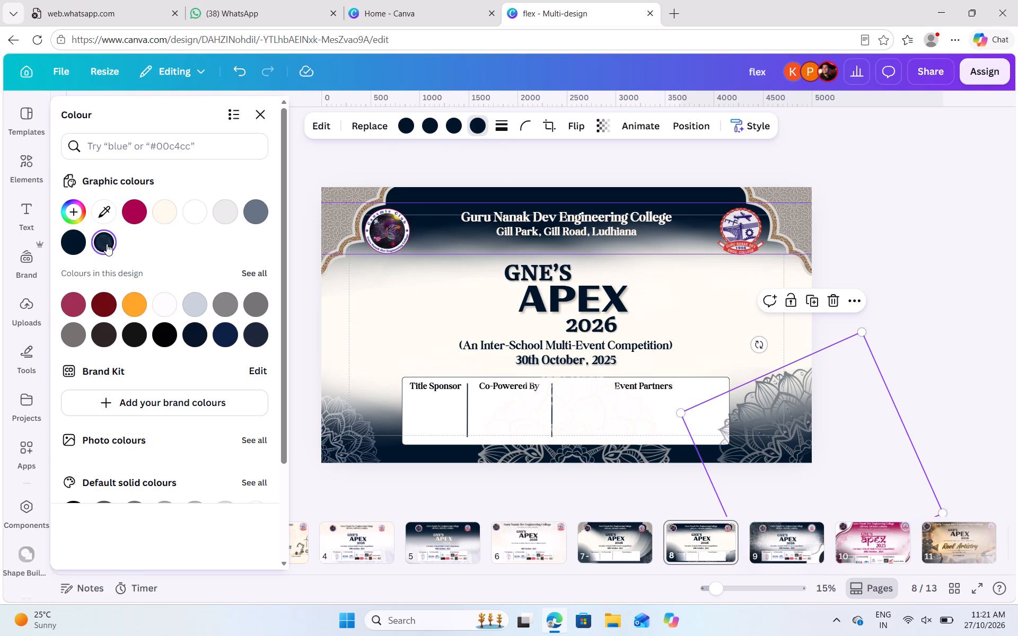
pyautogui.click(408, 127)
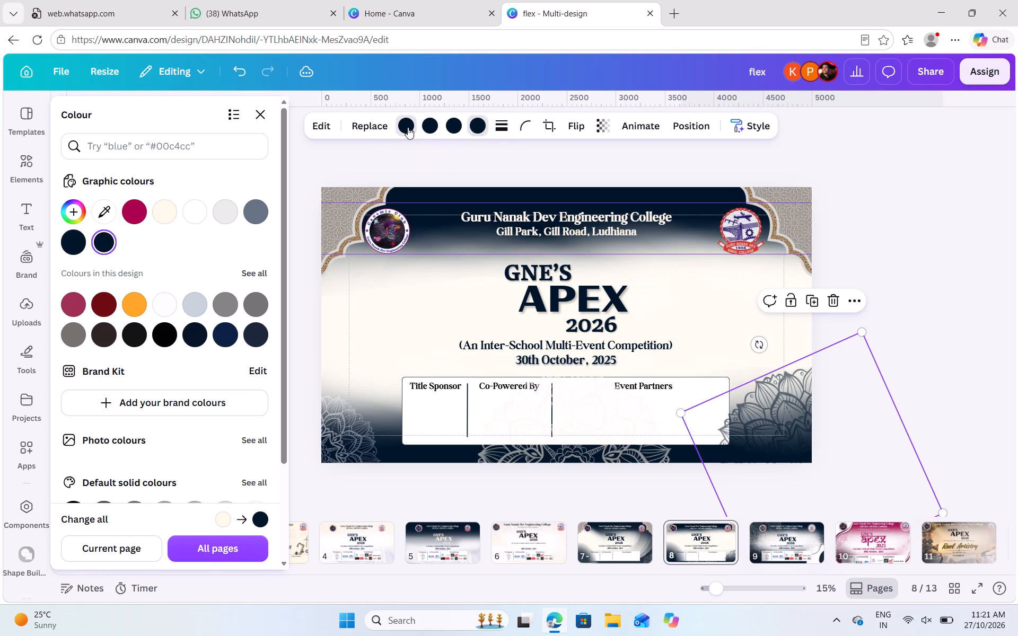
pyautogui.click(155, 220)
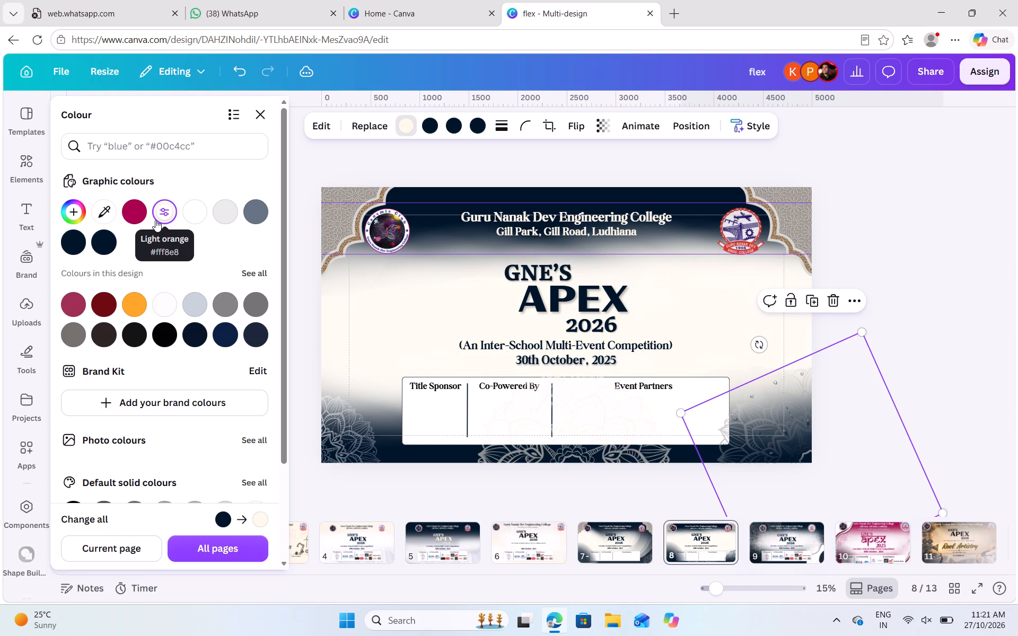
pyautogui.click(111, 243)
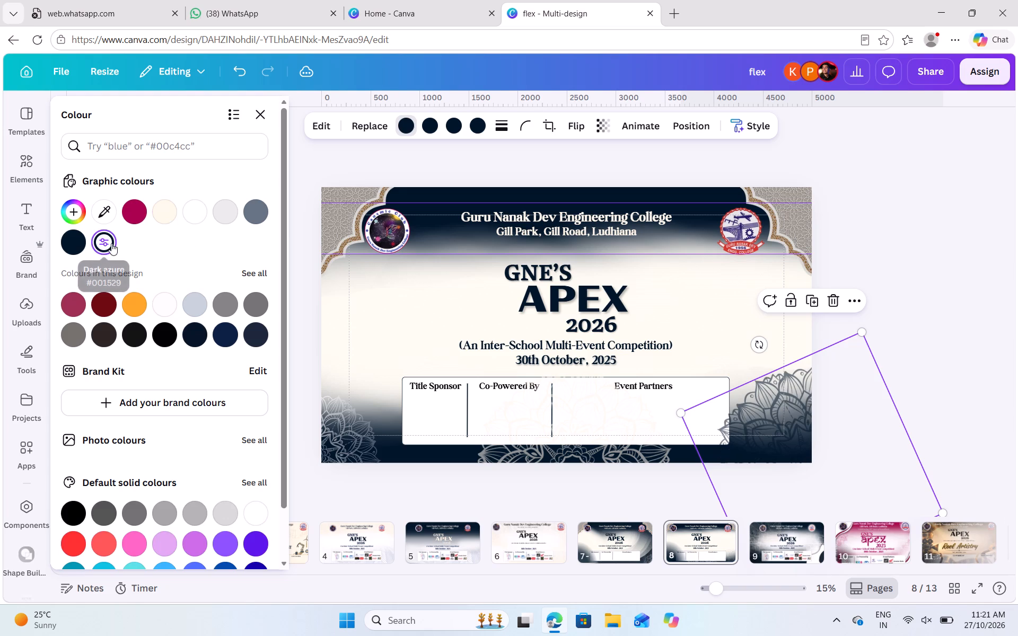
# Delete the pale mandala from the banner's lower-left corner.
pyautogui.click(427, 127)
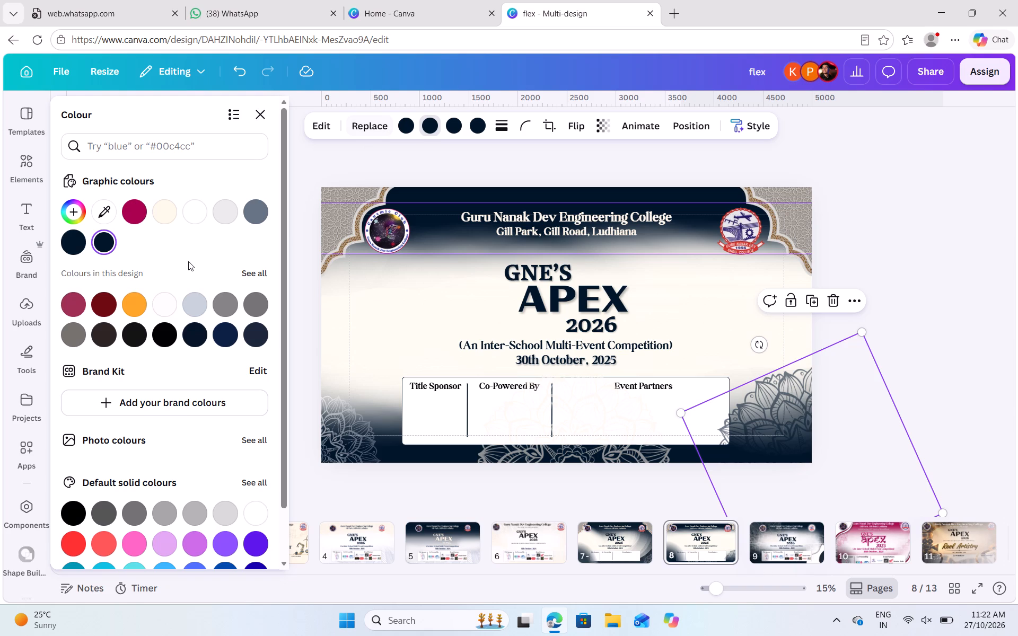
pyautogui.click(349, 444)
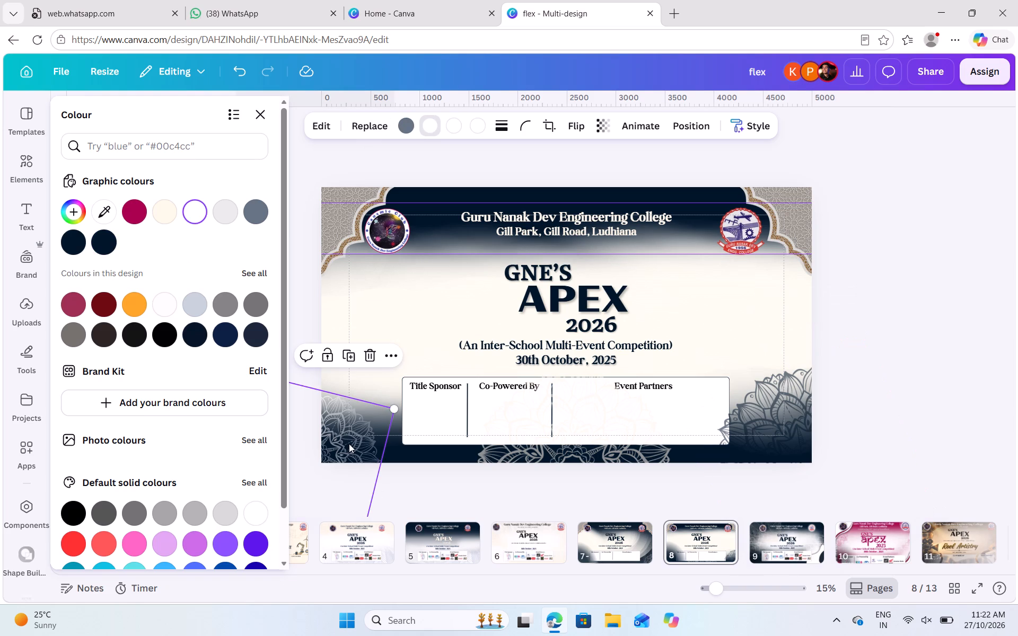
pyautogui.press('BackSpace')
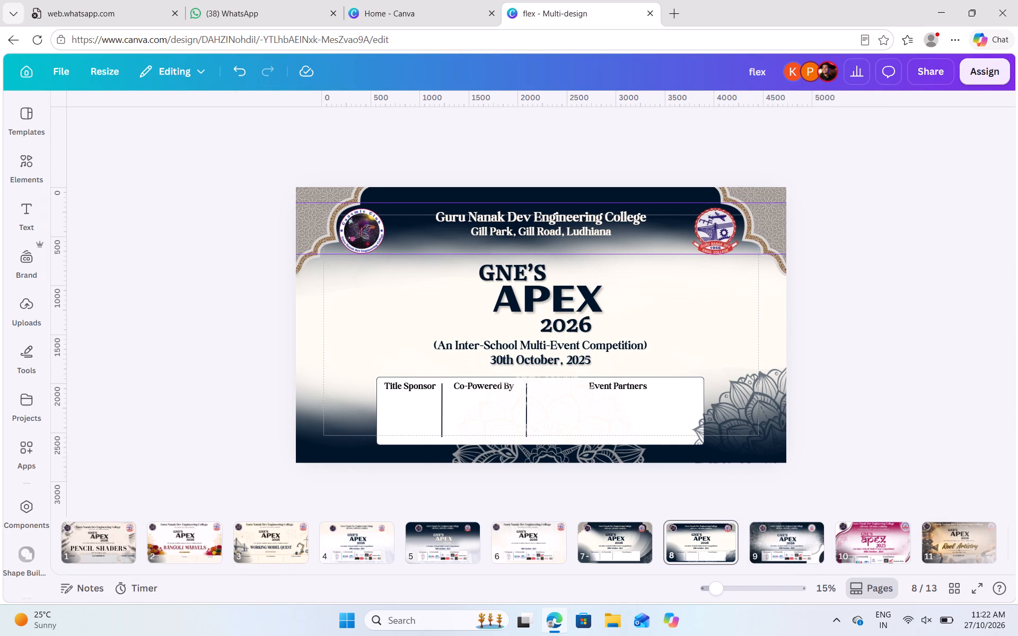
# Duplicate the tilted navy lower-right mandala and place the copy in the banner's lower-left corner, mirroring the original's height.
pyautogui.click(752, 451)
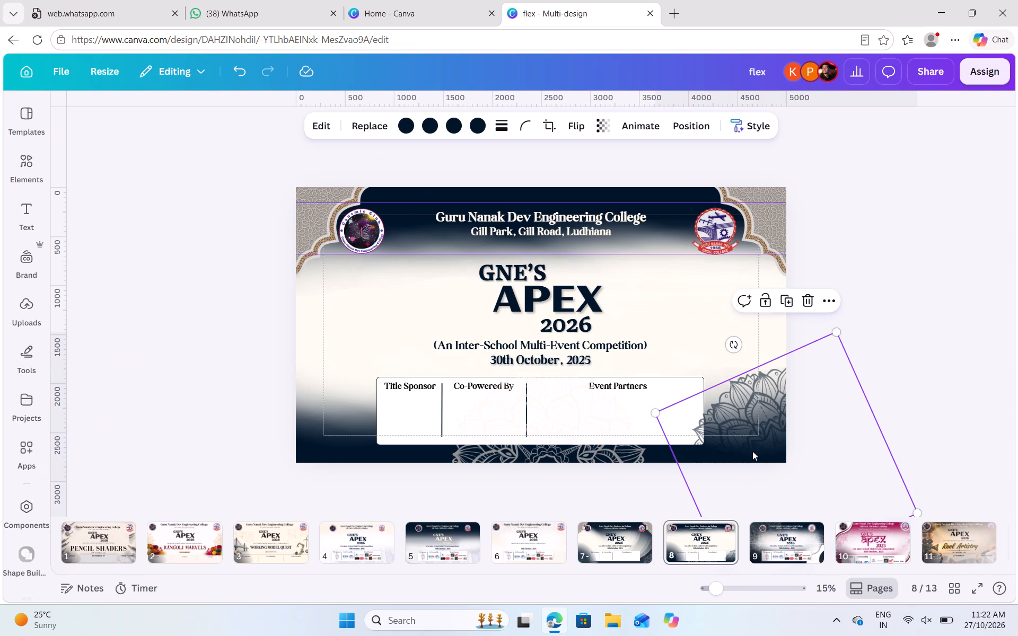
pyautogui.click(785, 297)
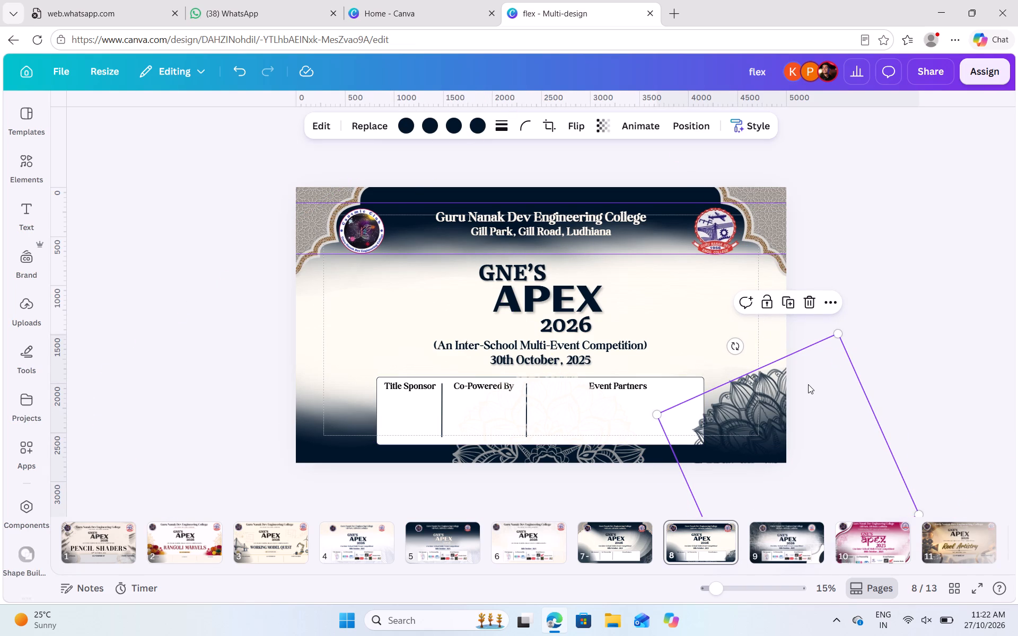
pyautogui.moveTo(808, 384); pyautogui.dragTo(488, 311)
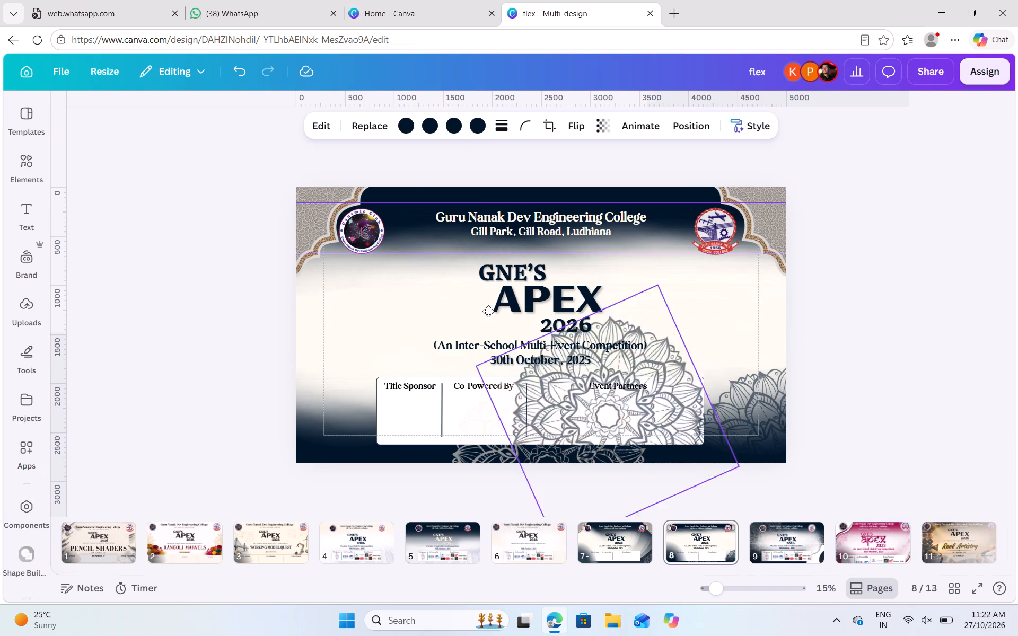
pyautogui.moveTo(488, 311); pyautogui.dragTo(289, 363)
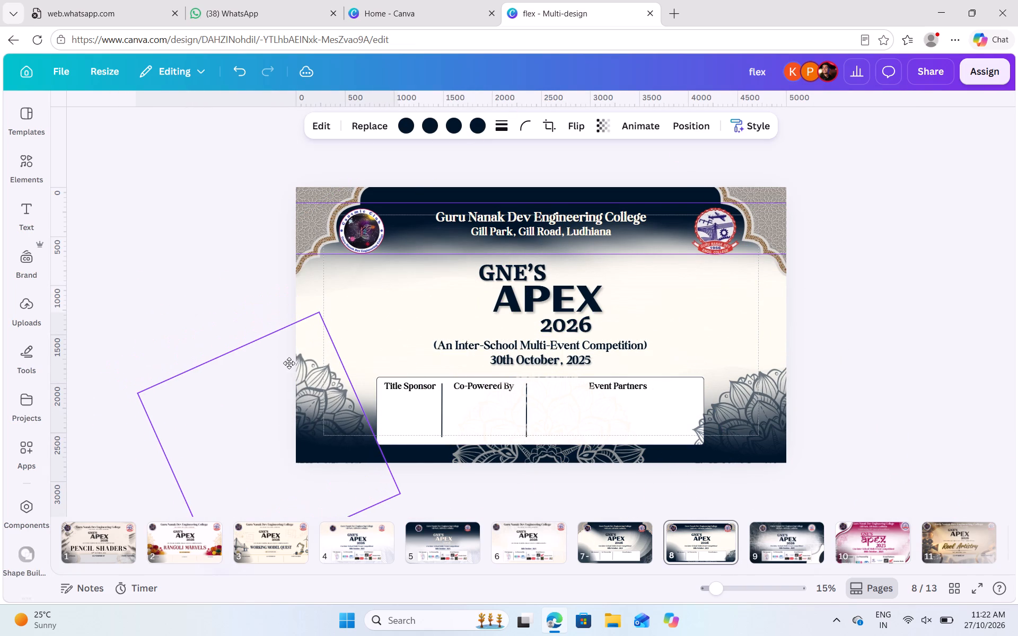
pyautogui.moveTo(289, 363); pyautogui.dragTo(318, 390)
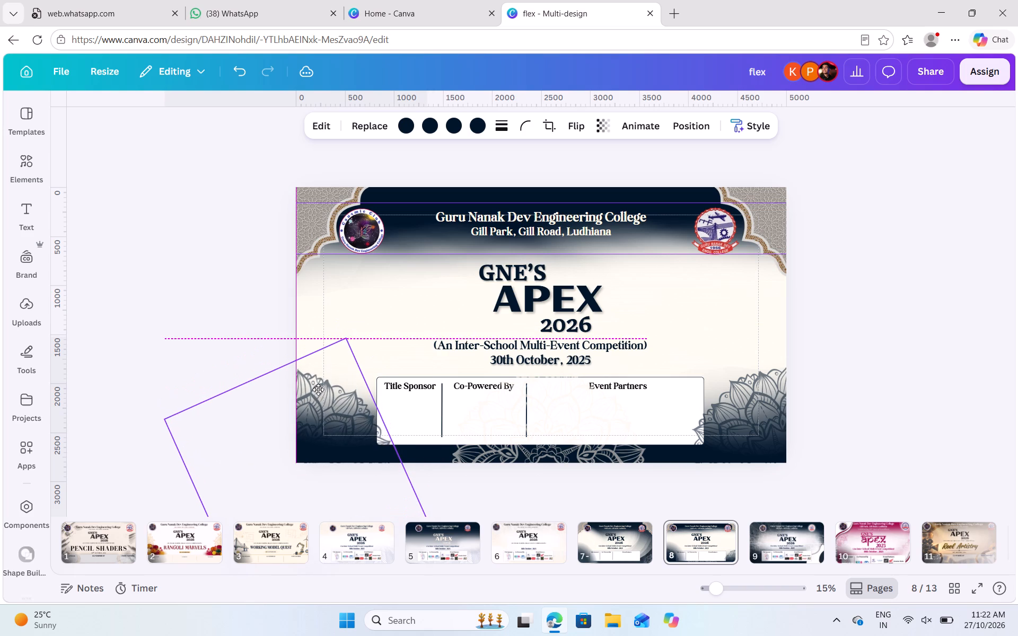
pyautogui.moveTo(318, 390); pyautogui.dragTo(319, 388)
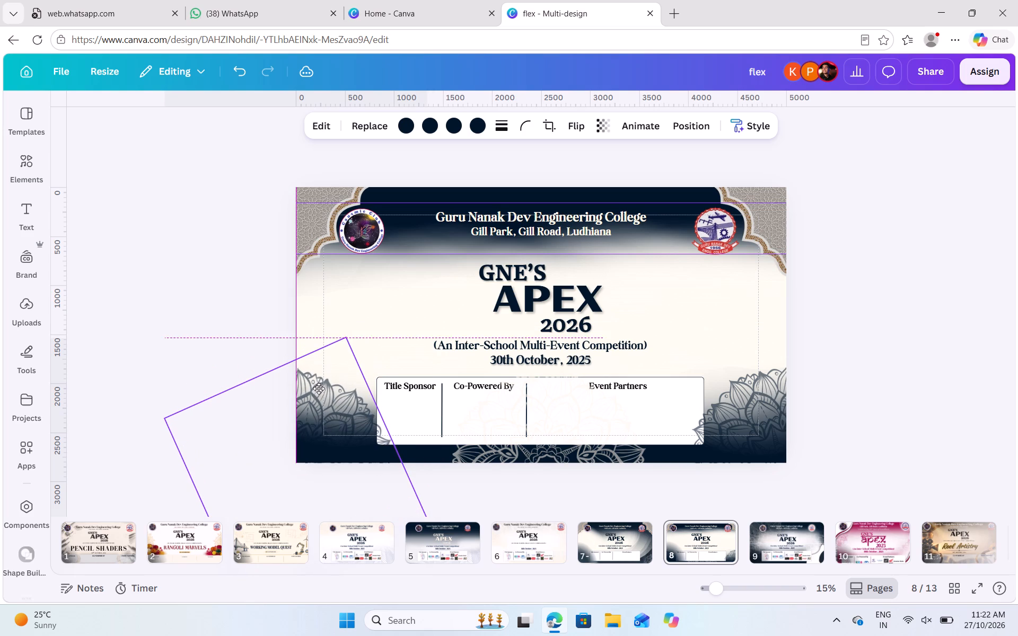
pyautogui.moveTo(319, 388); pyautogui.dragTo(317, 385)
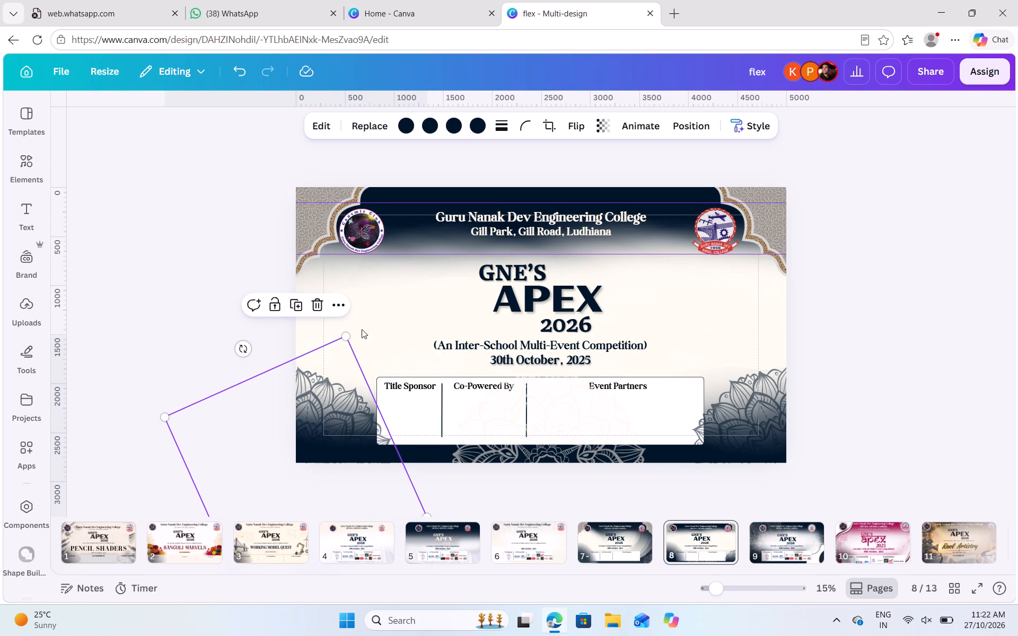
# Lower the transparency value of the new lower-left navy mandala so its petals look fainter.
pyautogui.click(609, 119)
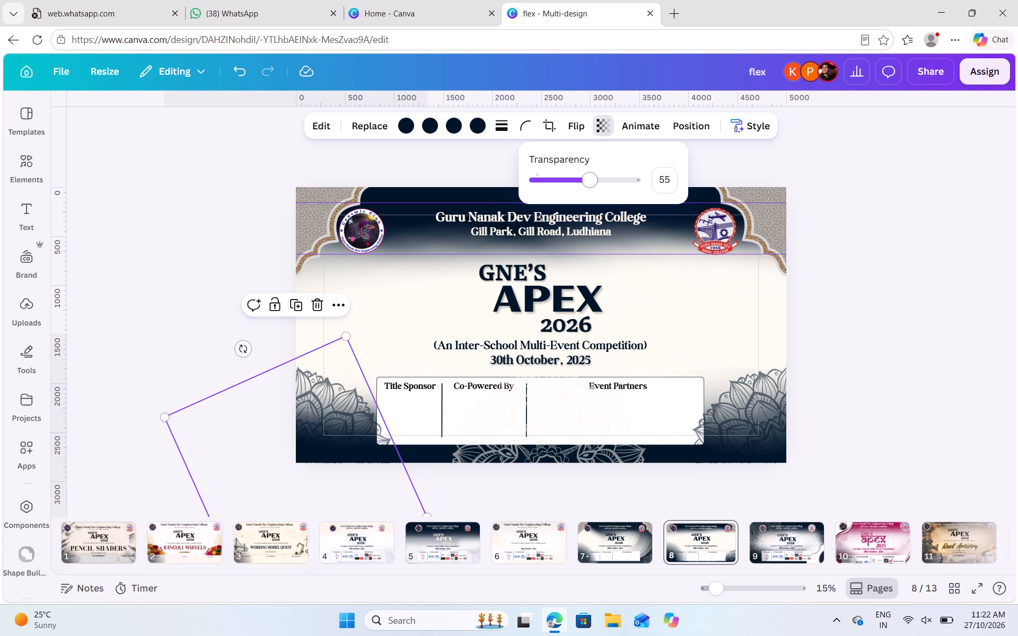
pyautogui.moveTo(582, 175); pyautogui.dragTo(546, 179)
# Set the lower-right navy mandala's transparency to 19, after trying 7 and 6.
pyautogui.click(765, 402)
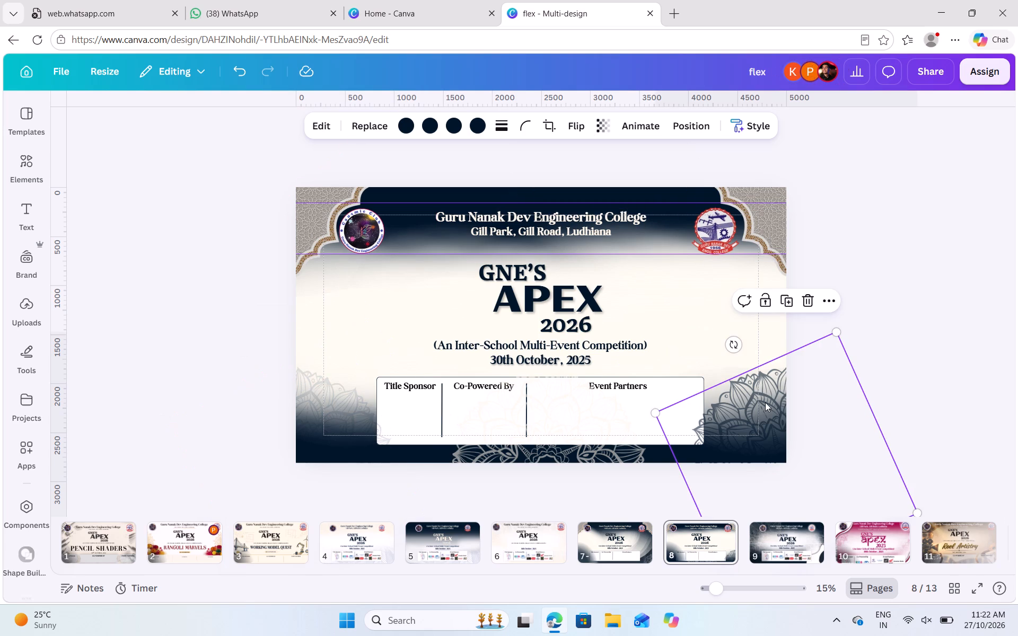
pyautogui.click(604, 122)
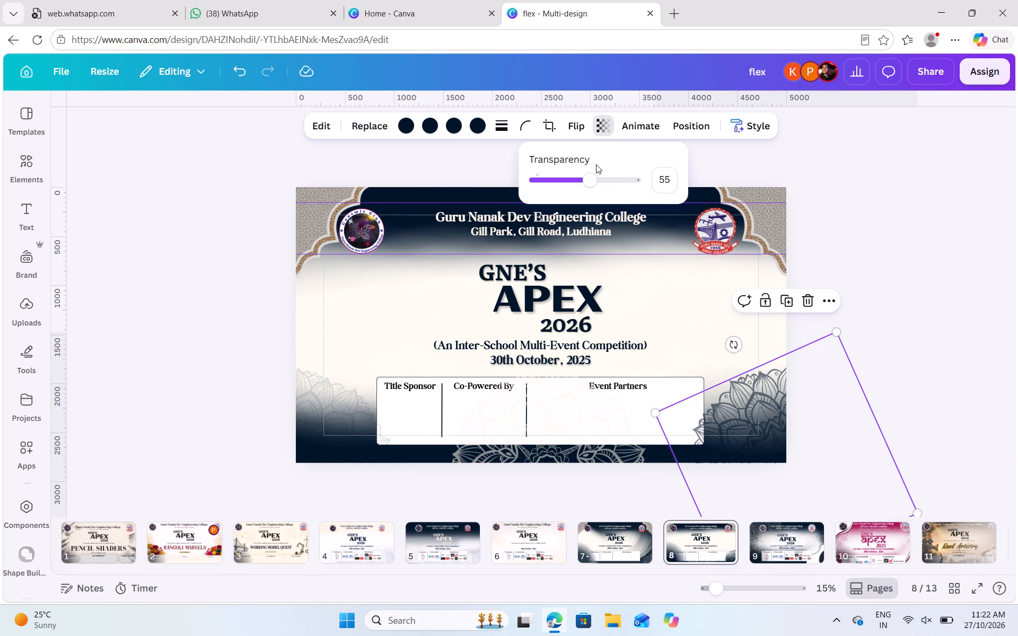
pyautogui.moveTo(586, 174); pyautogui.dragTo(542, 180)
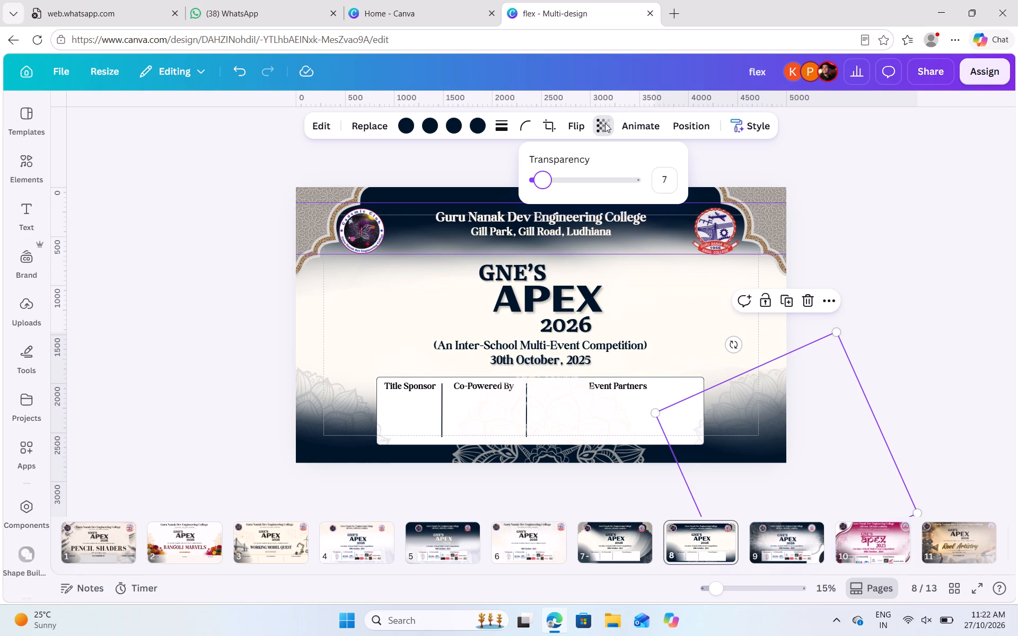
pyautogui.moveTo(539, 176); pyautogui.dragTo(545, 176)
pyautogui.moveTo(545, 176); pyautogui.dragTo(554, 174)
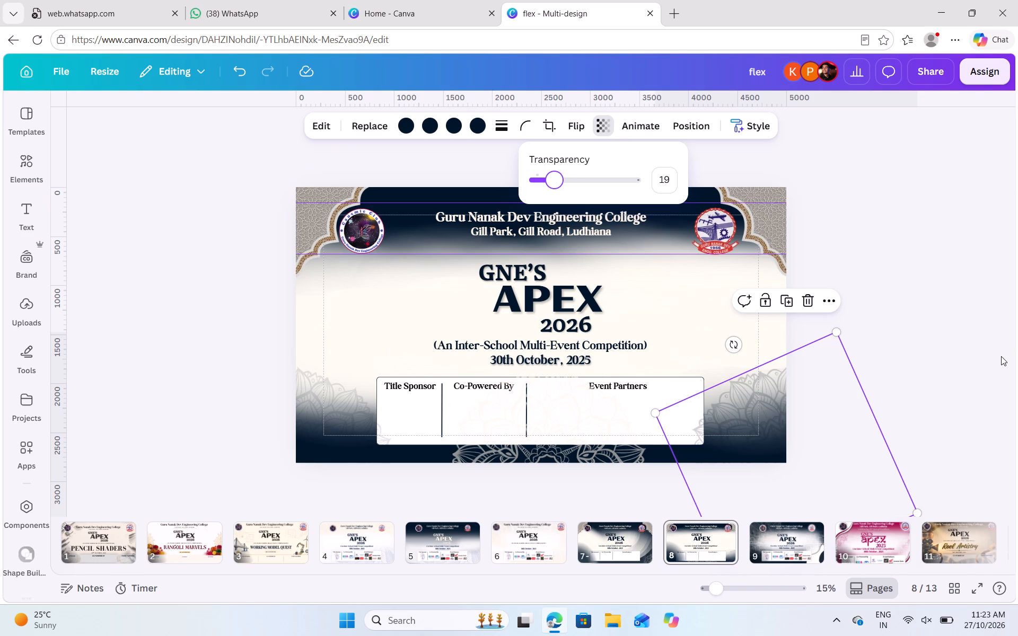
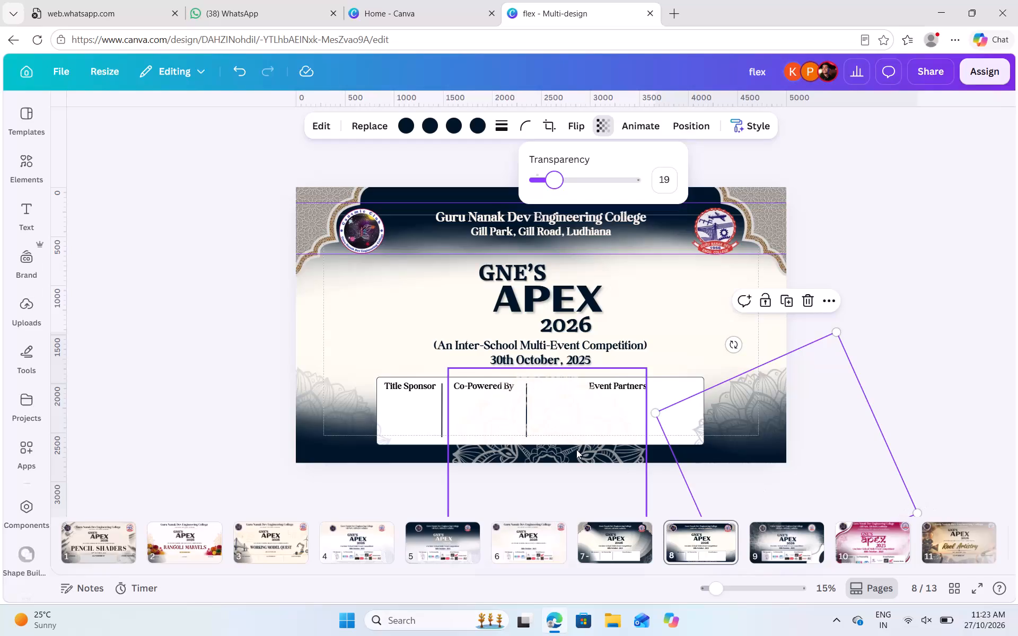
# Move the cream bottom-centre mandala's layer directly beneath the sponsor box so it no longer overlaps the box.
pyautogui.click(576, 449)
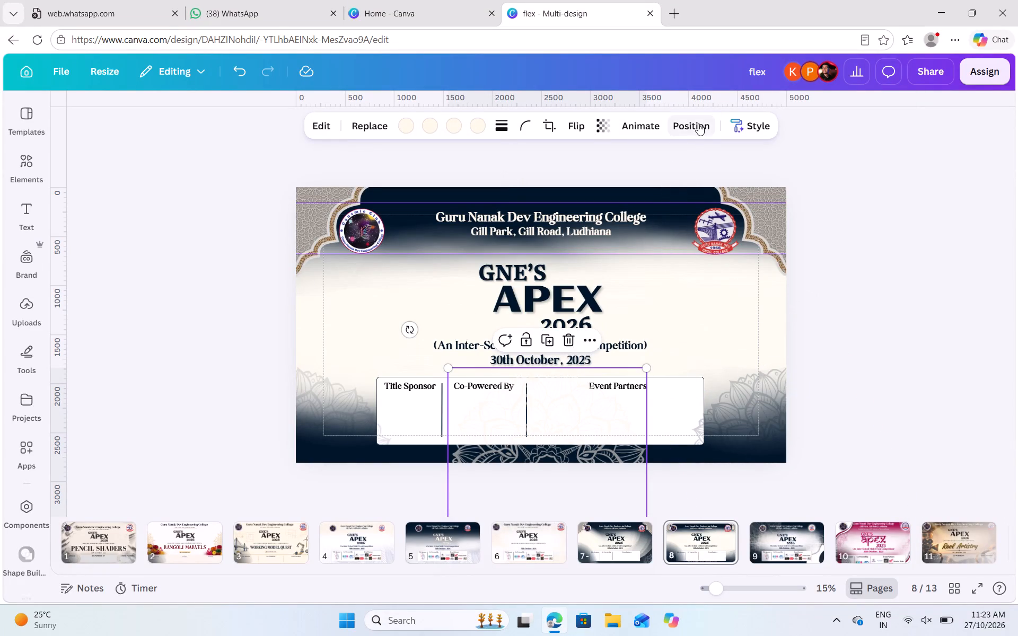
pyautogui.click(698, 123)
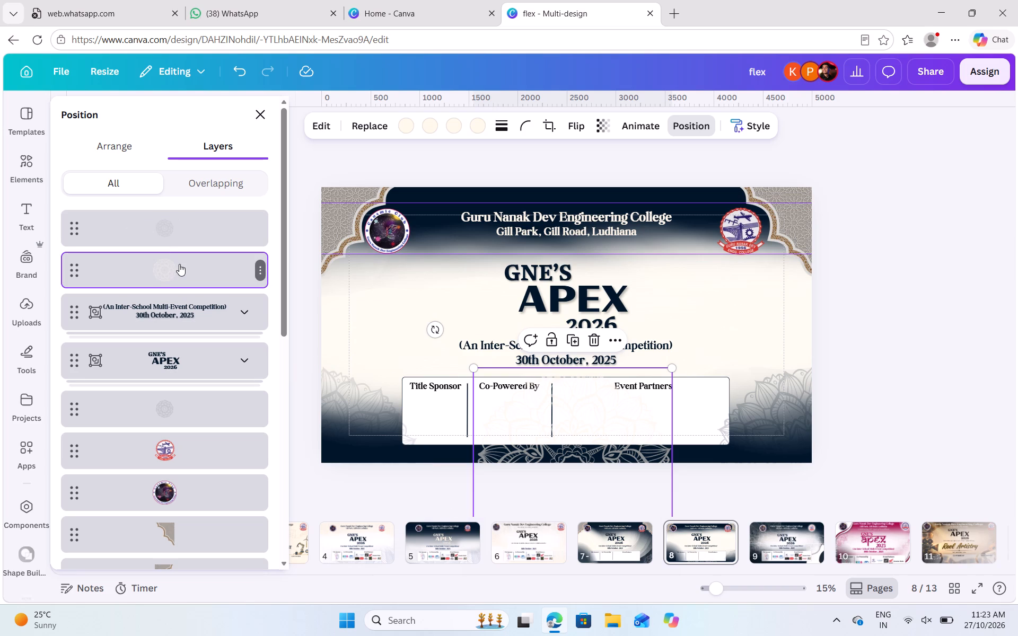
pyautogui.moveTo(179, 264); pyautogui.dragTo(163, 408)
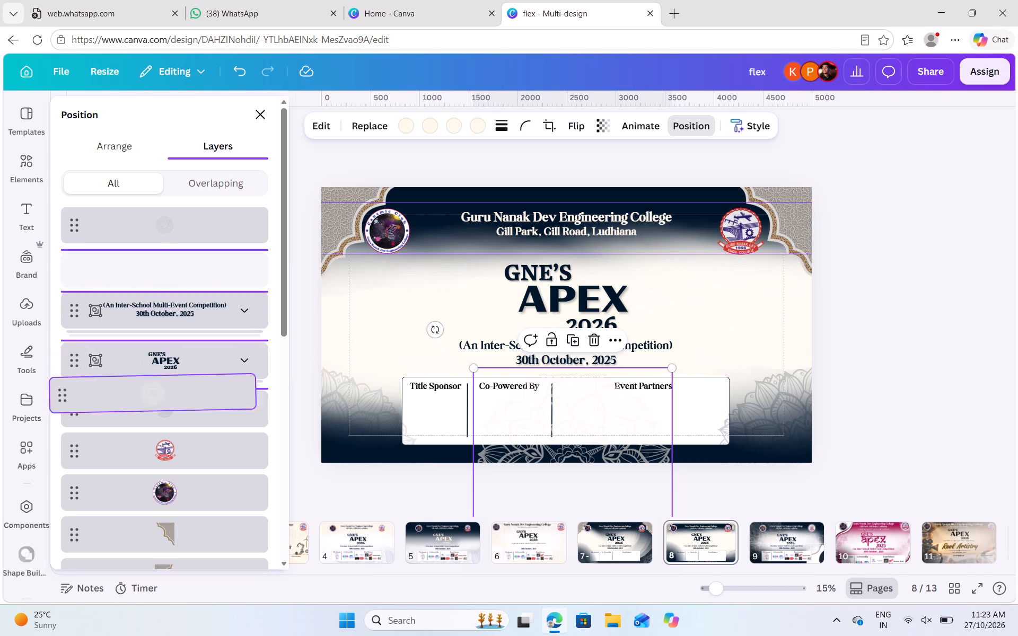
pyautogui.moveTo(163, 408); pyautogui.dragTo(188, 138)
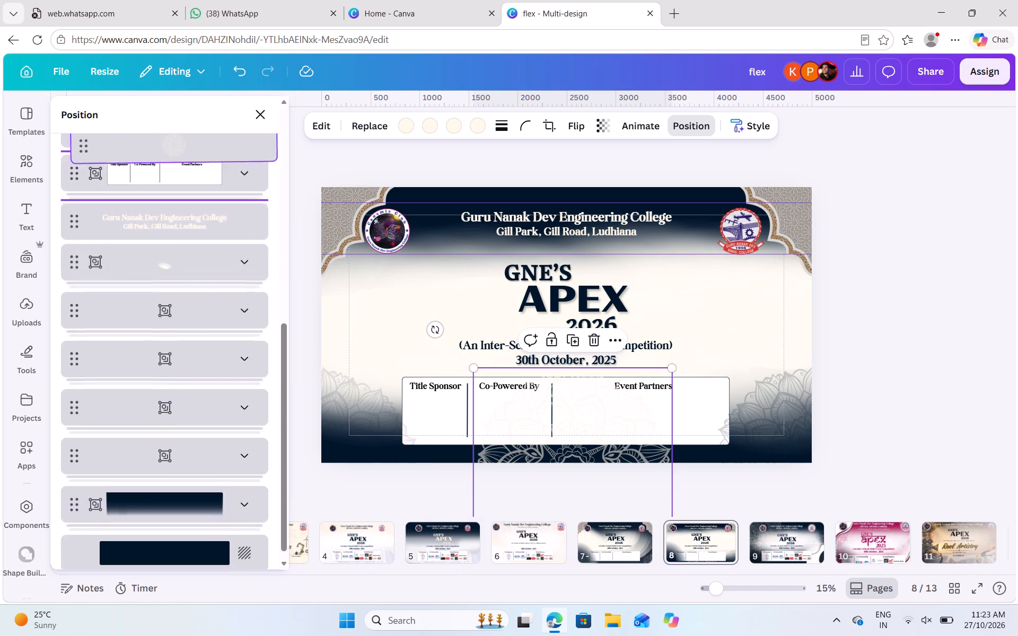
pyautogui.moveTo(188, 138); pyautogui.dragTo(178, 249)
# Move the lower-right navy mandala's layer beneath the sponsor box and the cream mandala.
pyautogui.scroll(1, 178, 249)
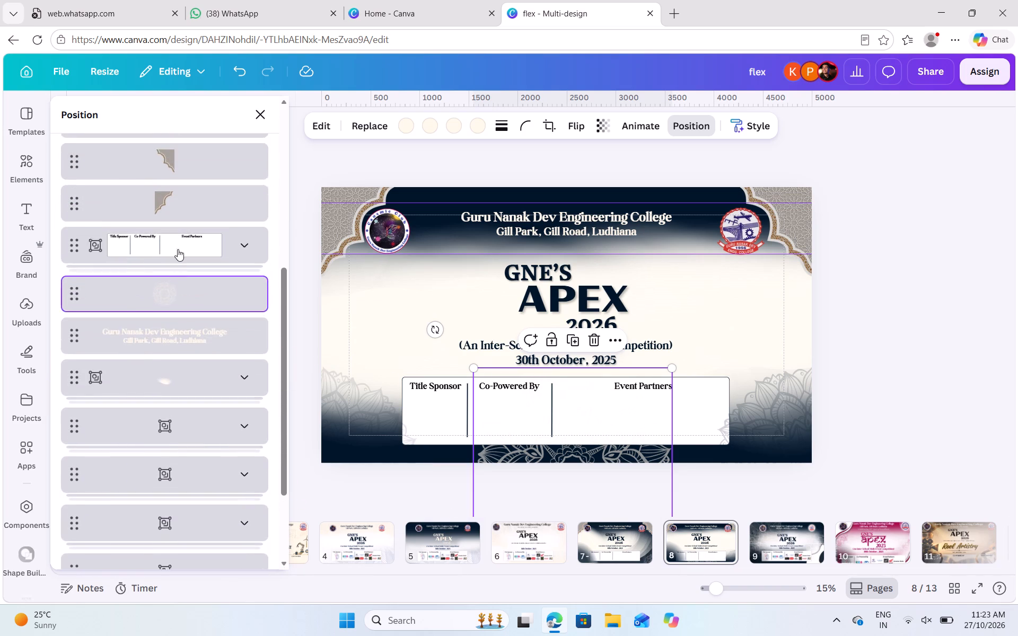
pyautogui.scroll(2, 178, 249)
pyautogui.moveTo(180, 273); pyautogui.dragTo(185, 351)
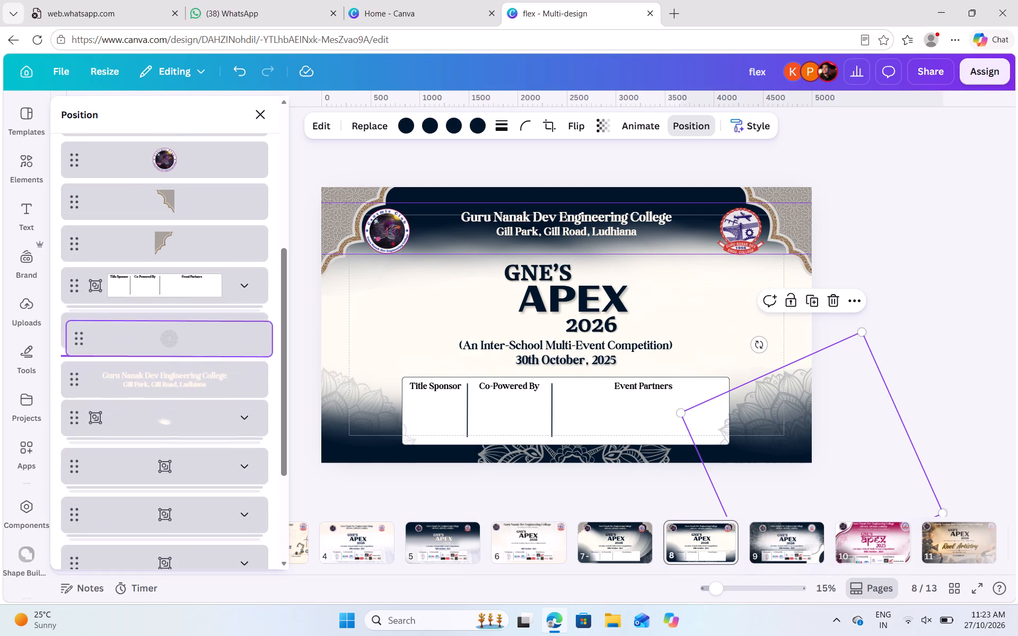
pyautogui.moveTo(185, 351); pyautogui.dragTo(185, 352)
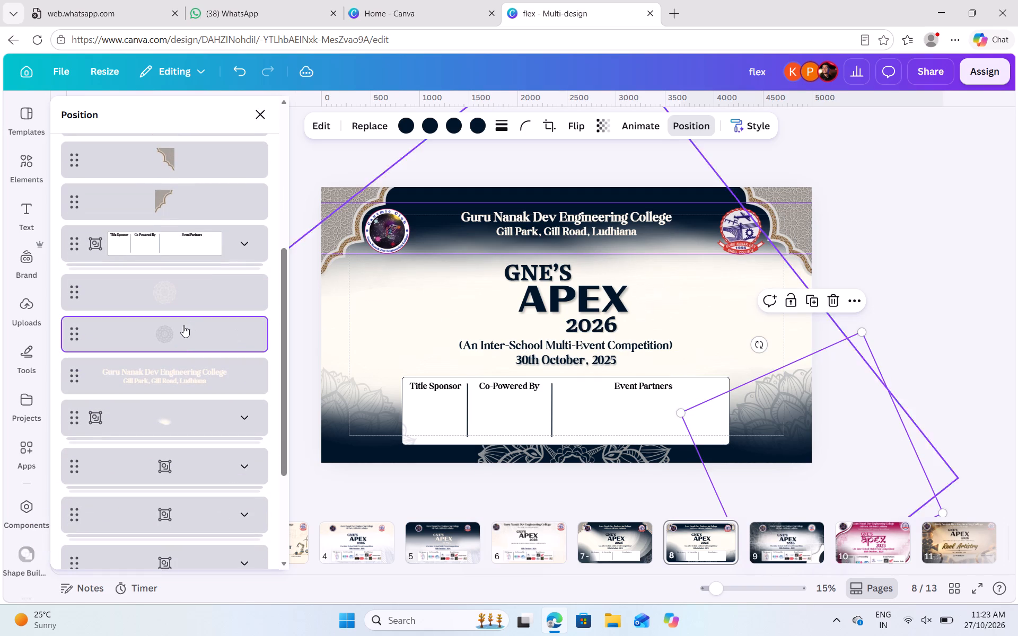
# Set the cream bottom-centre mandala's transparency to 18.
pyautogui.click(182, 297)
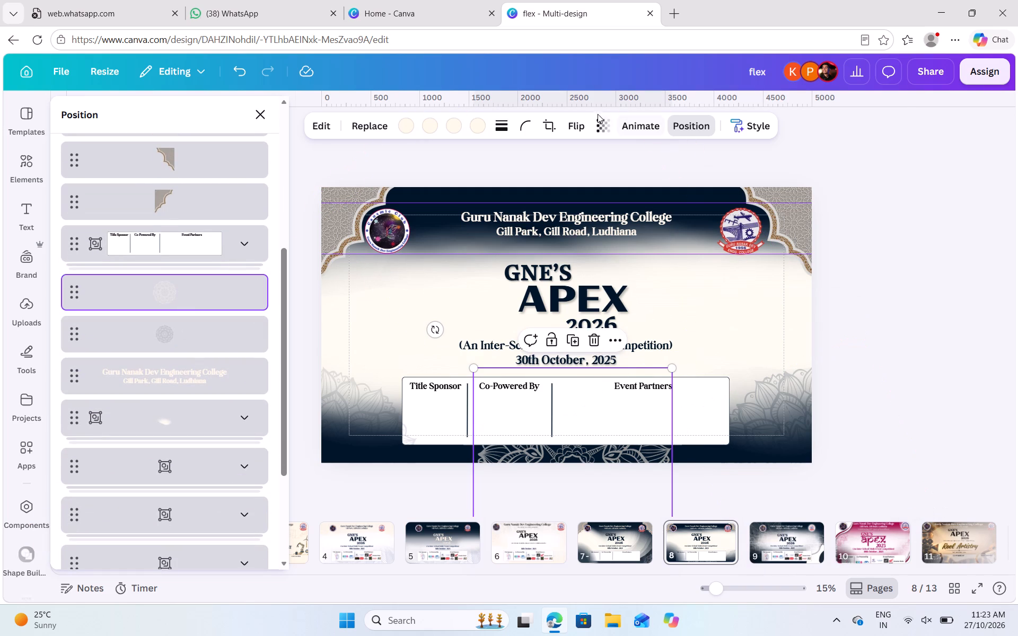
pyautogui.click(601, 117)
pyautogui.click(553, 173)
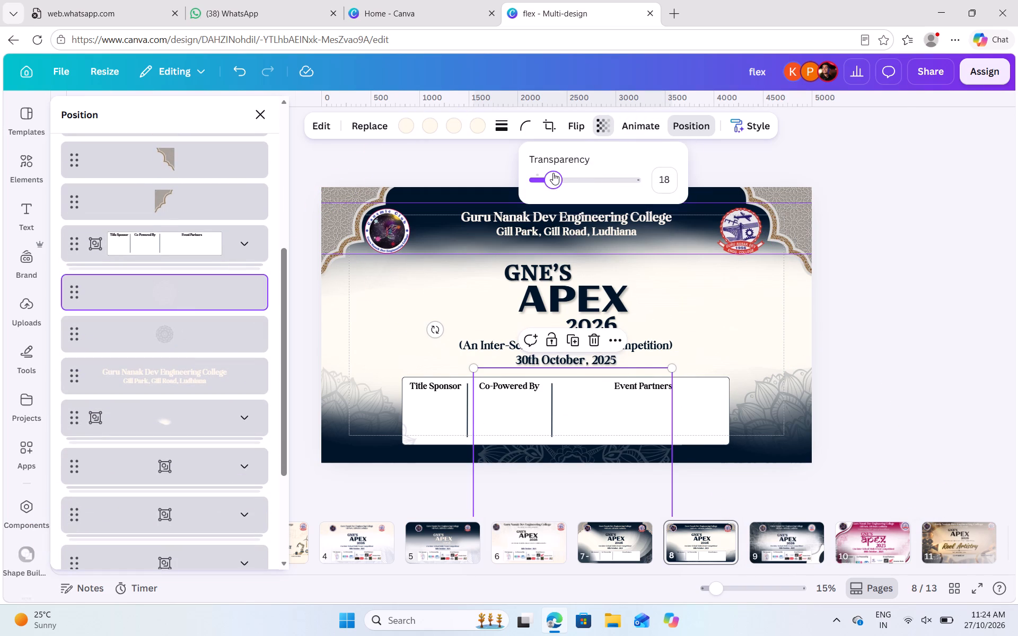
pyautogui.click(956, 293)
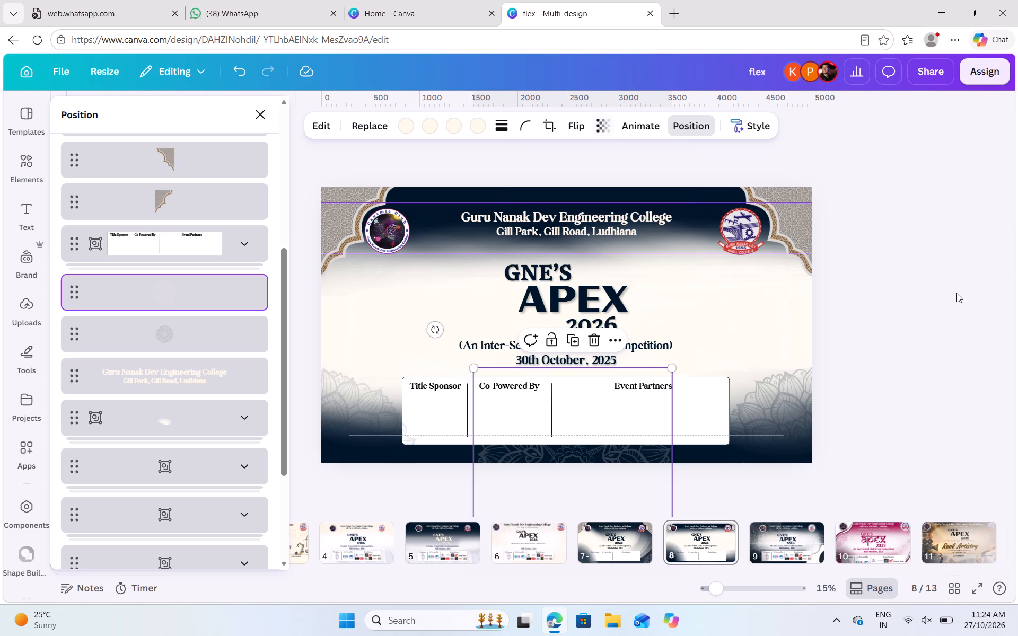
pyautogui.click(956, 293)
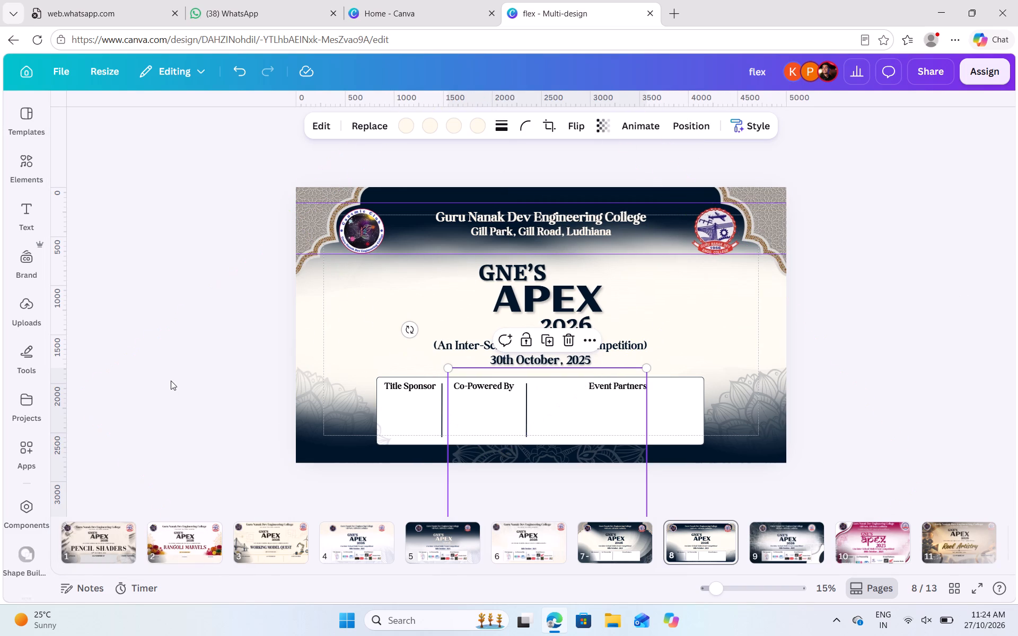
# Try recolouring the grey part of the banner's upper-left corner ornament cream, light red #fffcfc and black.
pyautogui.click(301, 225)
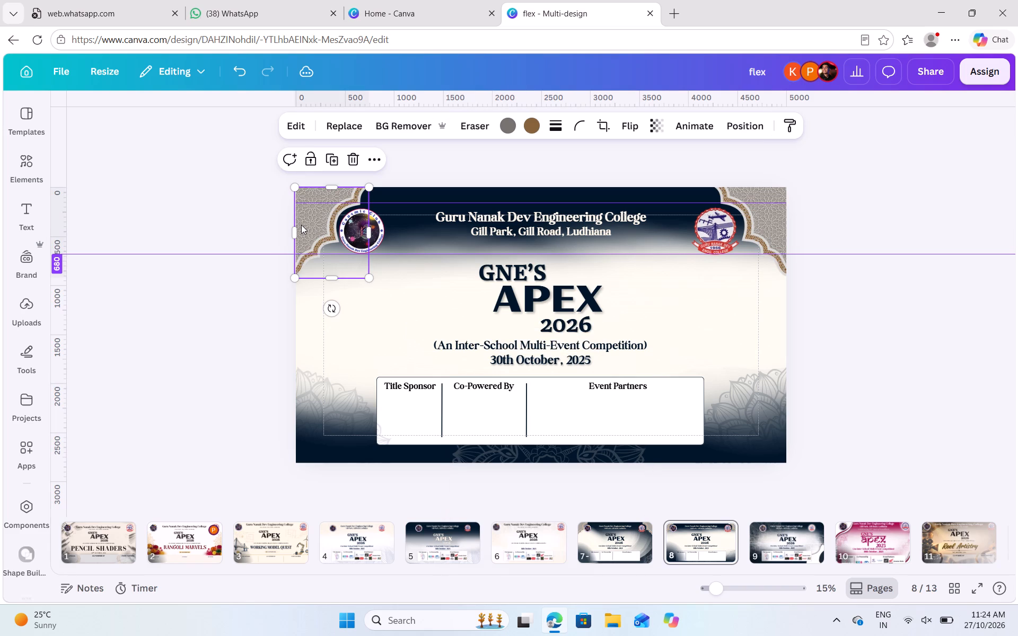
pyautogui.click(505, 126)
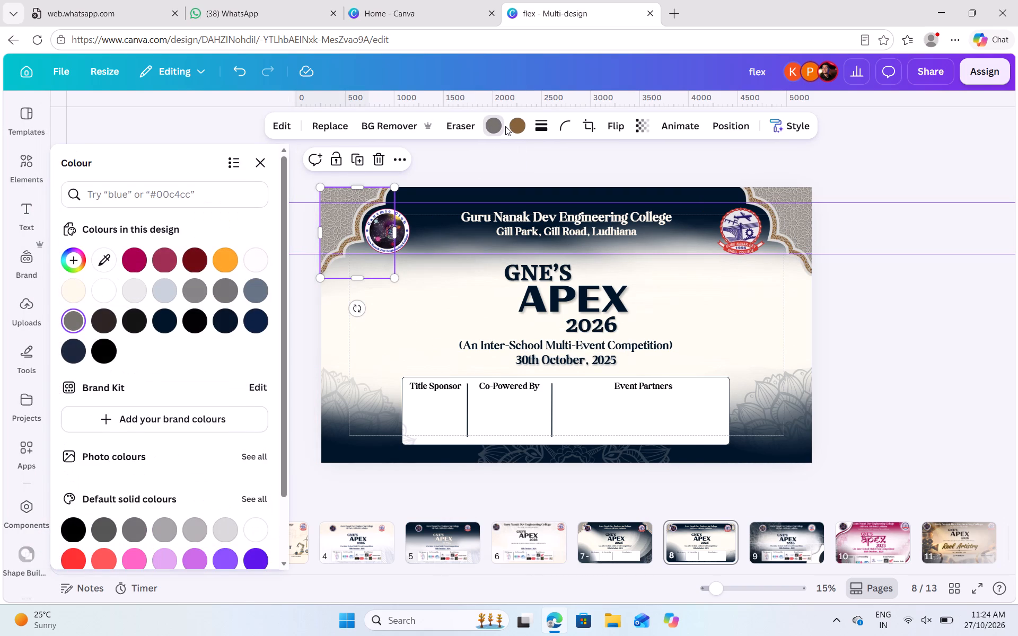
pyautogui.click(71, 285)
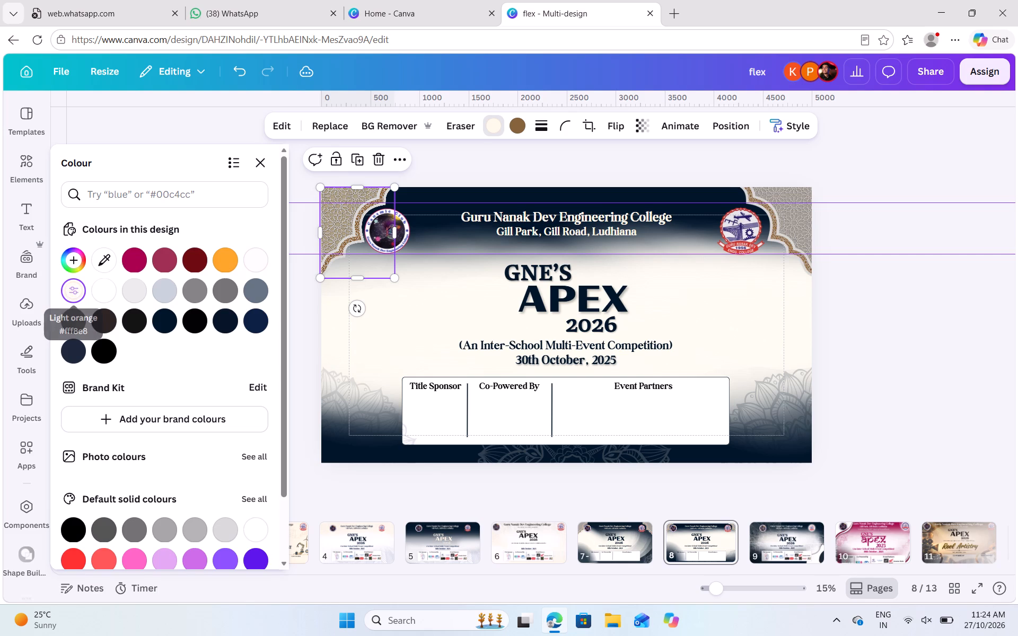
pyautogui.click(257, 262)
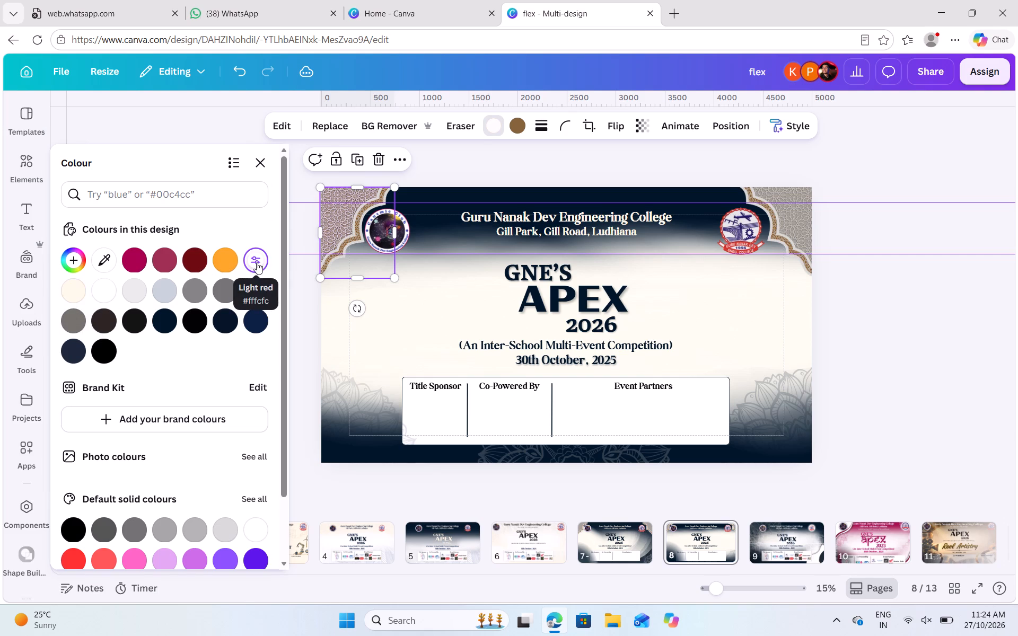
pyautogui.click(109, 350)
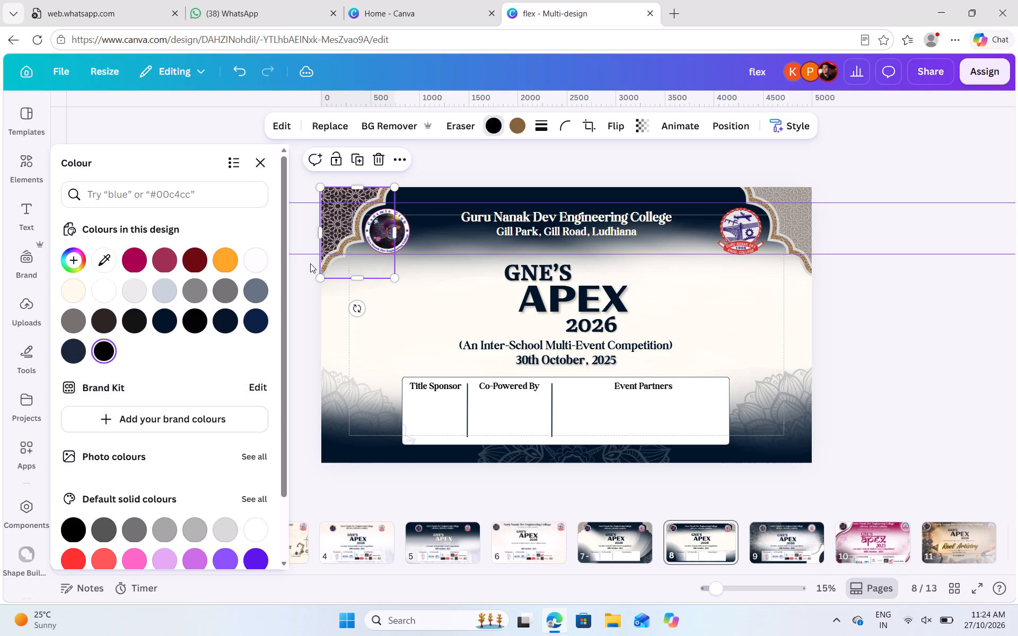
# Delete the ornament from the banner's upper-left corner.
pyautogui.press('BackSpace')
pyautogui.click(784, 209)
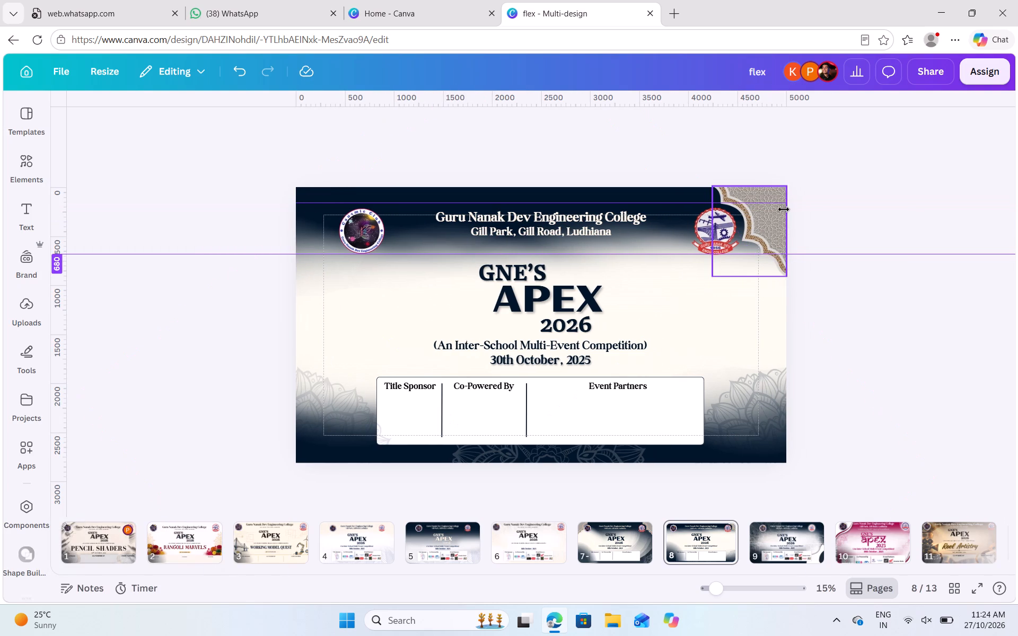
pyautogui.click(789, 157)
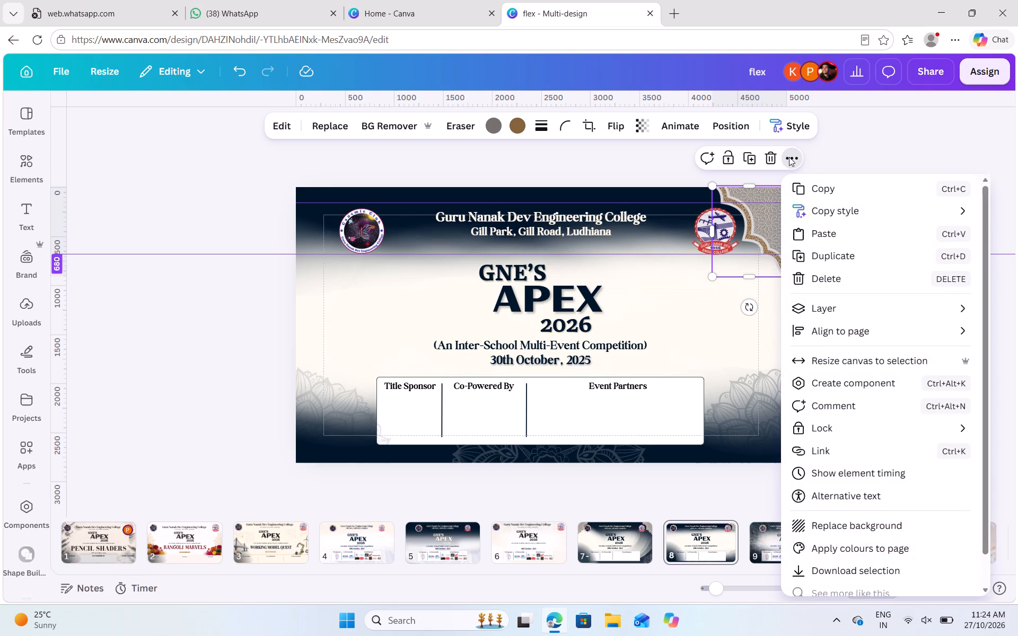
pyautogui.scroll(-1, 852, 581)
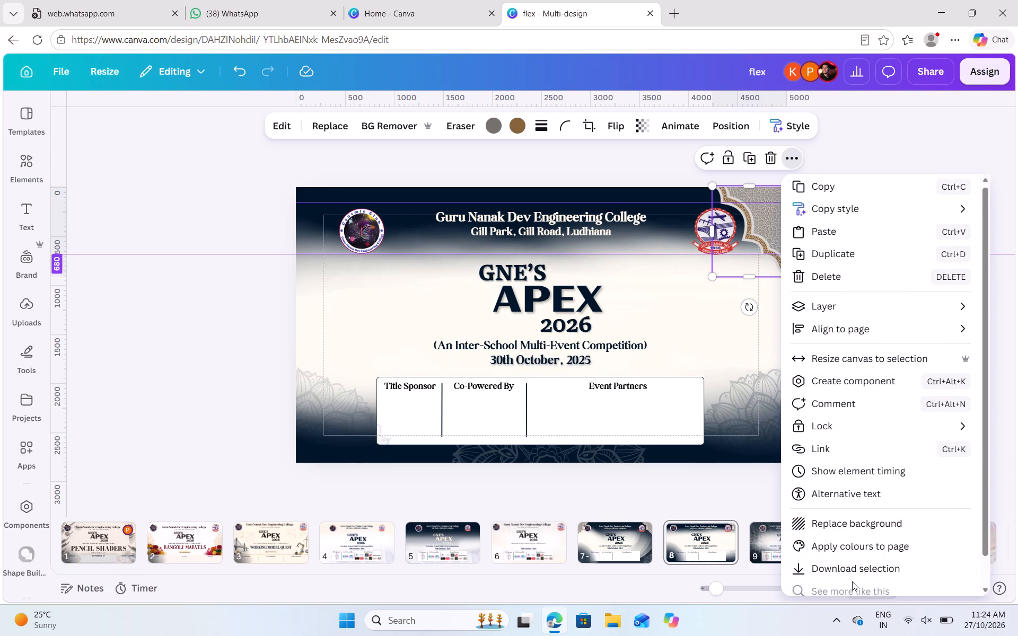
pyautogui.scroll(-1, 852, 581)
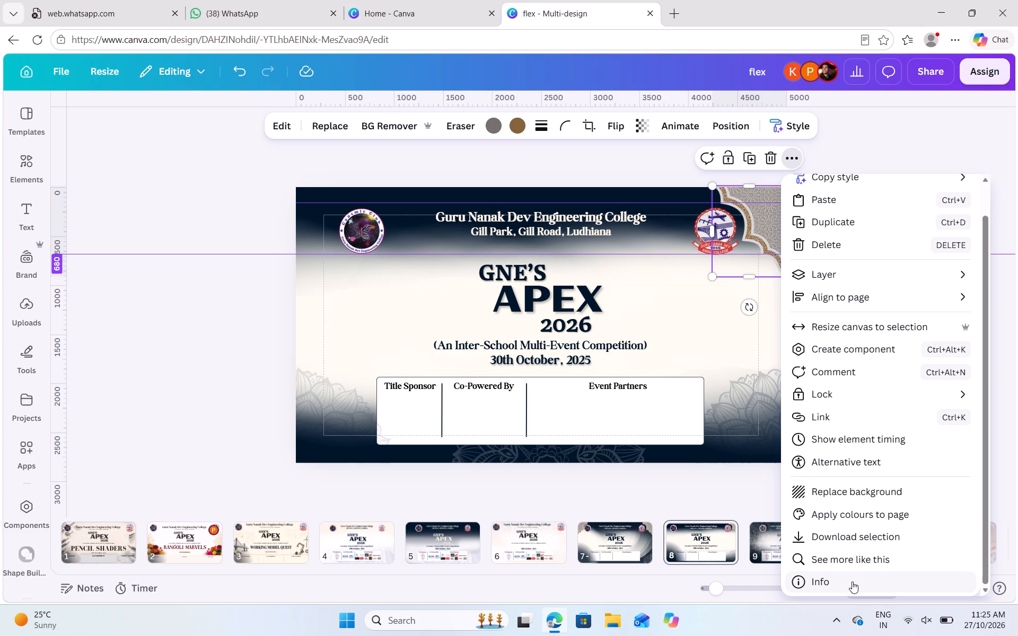
# Open the elements library and start a new element search.
pyautogui.click(40, 166)
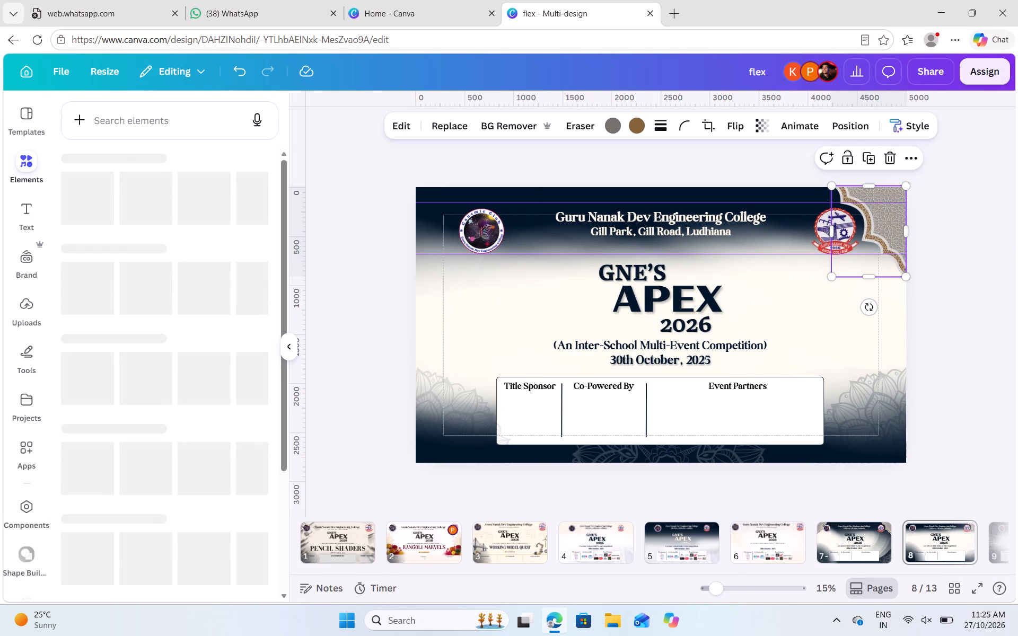
pyautogui.click(162, 134)
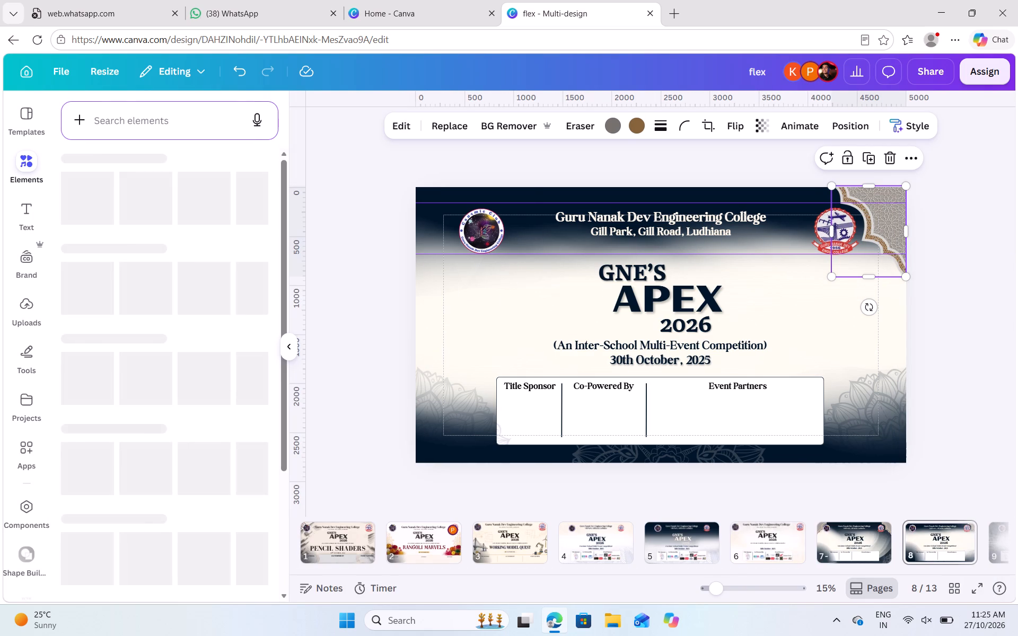
pyautogui.click(162, 134)
pyautogui.click(170, 124)
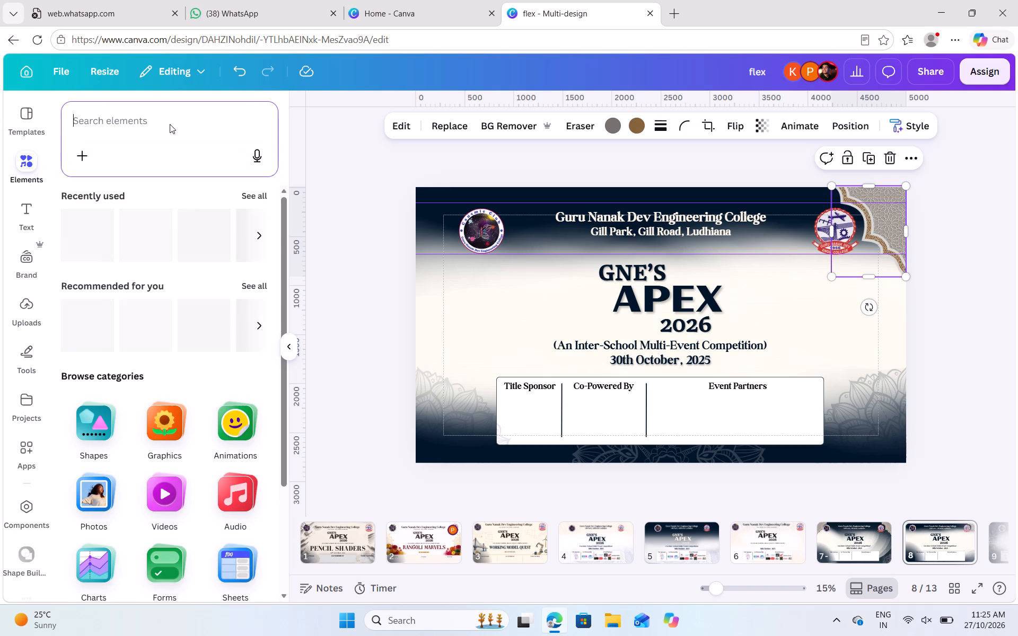
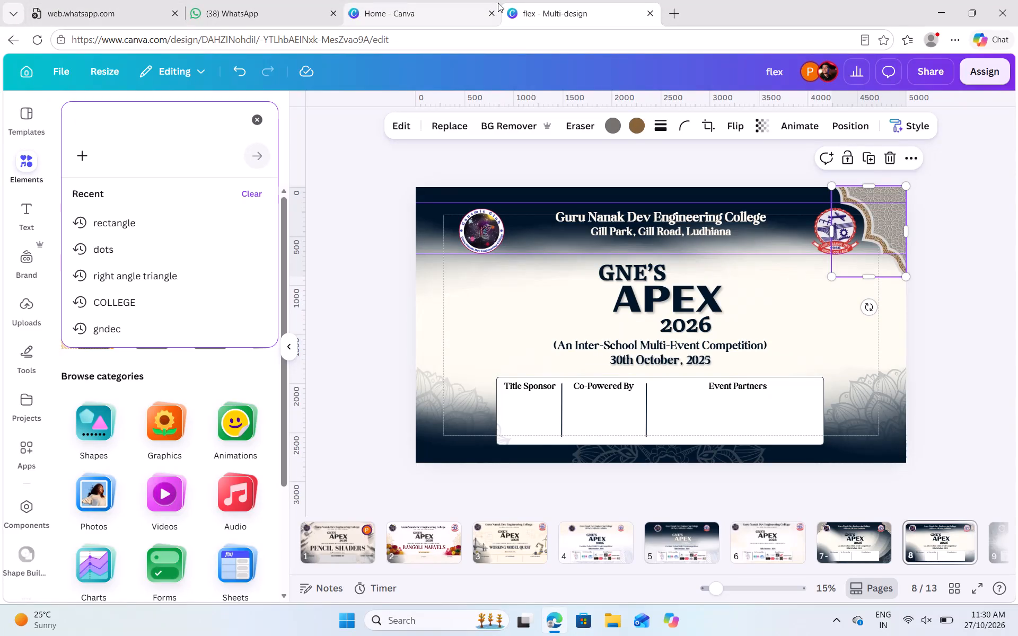
# Switch to the Canva home page and look through the recent designs under Continue designing.
pyautogui.click(410, 15)
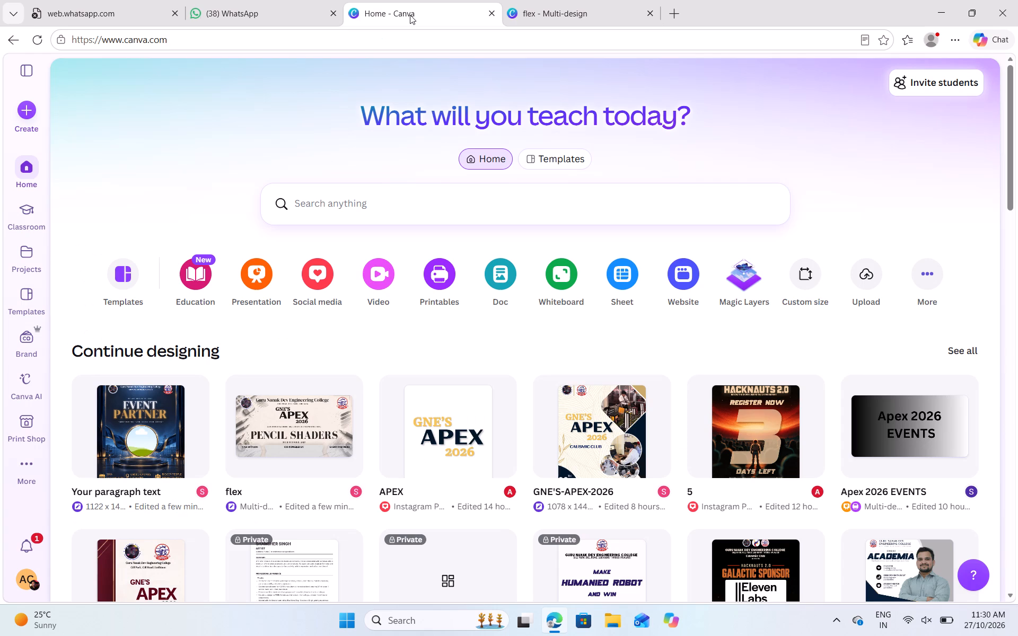
pyautogui.scroll(-2, 559, 469)
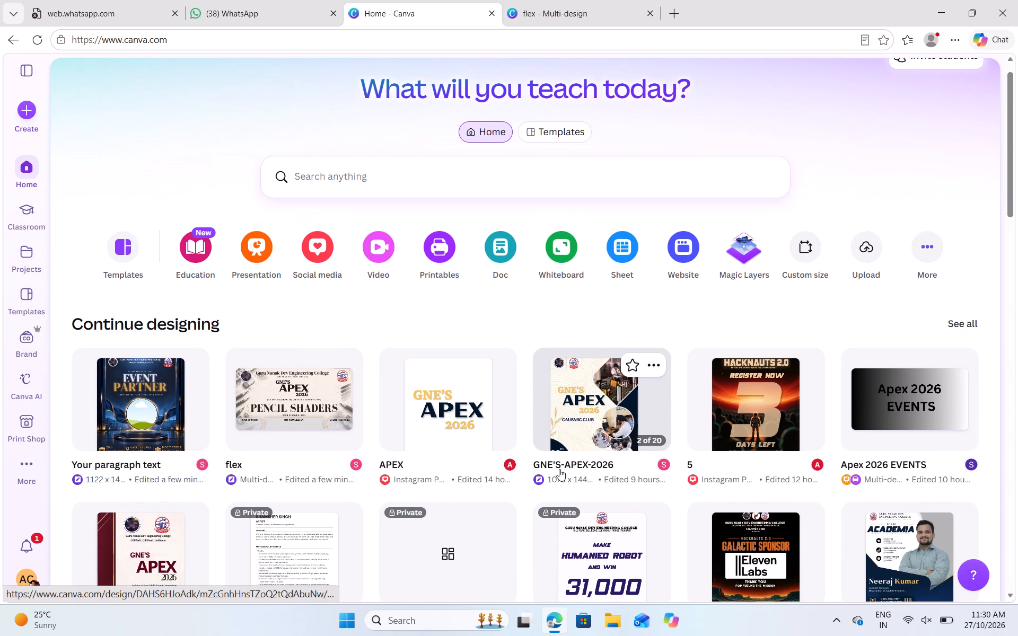
pyautogui.scroll(-3, 559, 469)
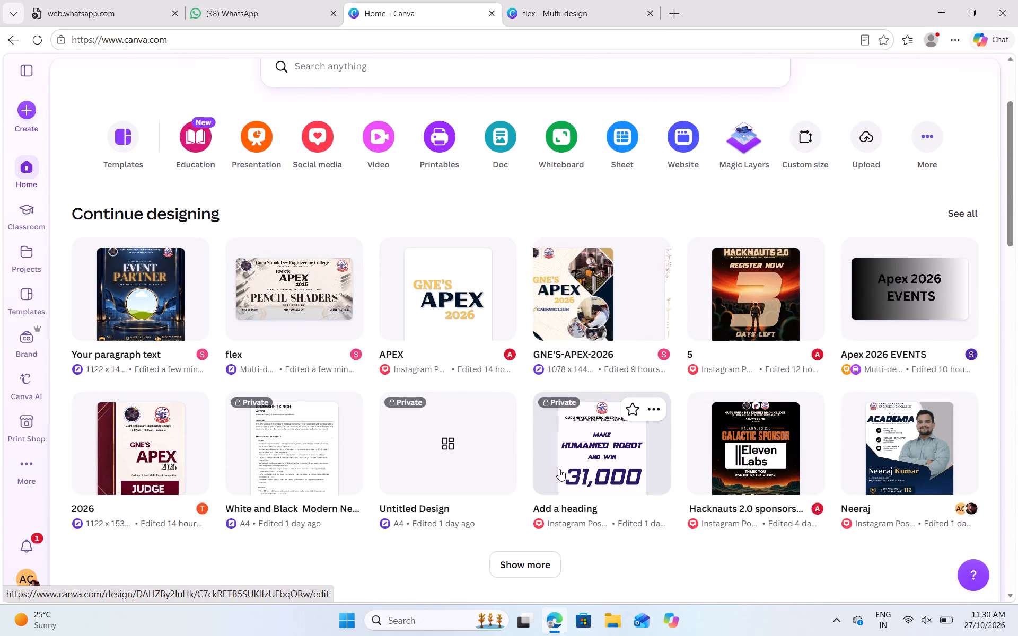
pyautogui.scroll(-2, 559, 469)
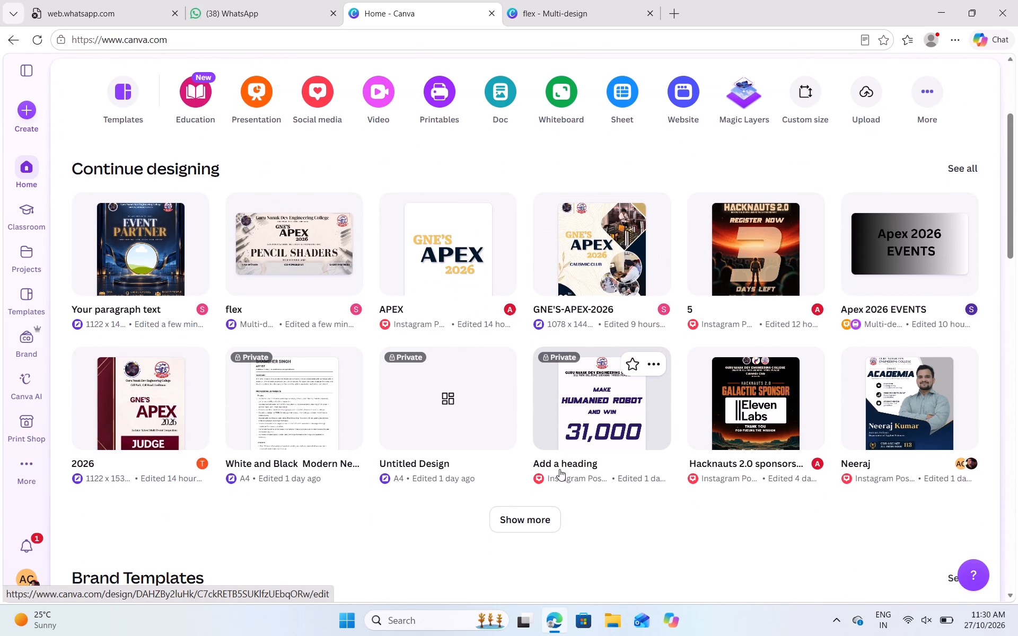
# Expand the Continue designing list to show more recent designs.
pyautogui.scroll(-1, 559, 469)
pyautogui.click(533, 469)
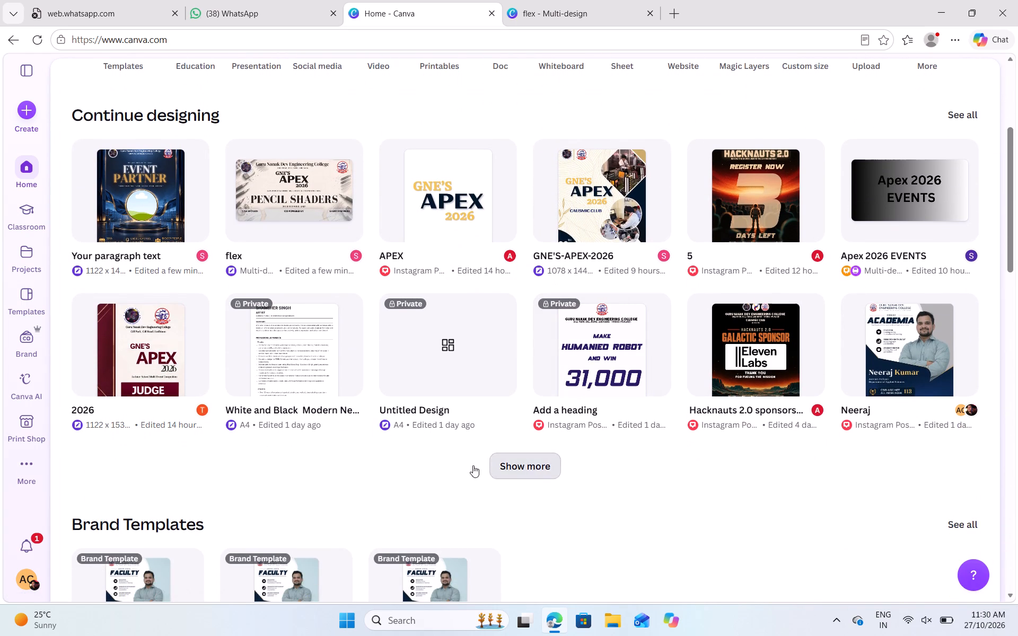
# Open the account and team switcher and look through the rest of the recent designs.
pyautogui.click(28, 576)
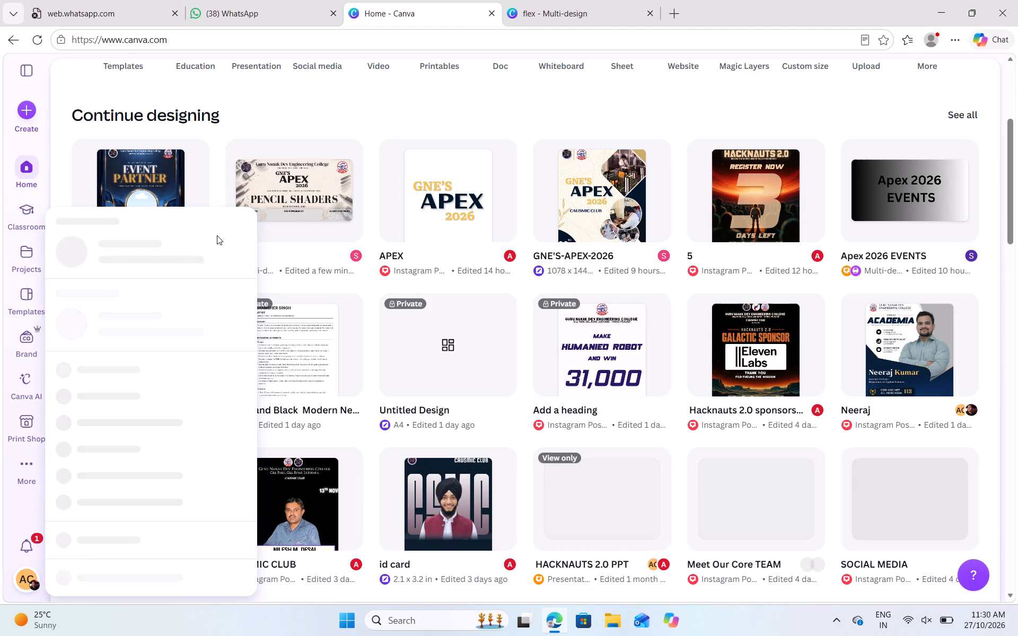
pyautogui.scroll(-5, 345, 355)
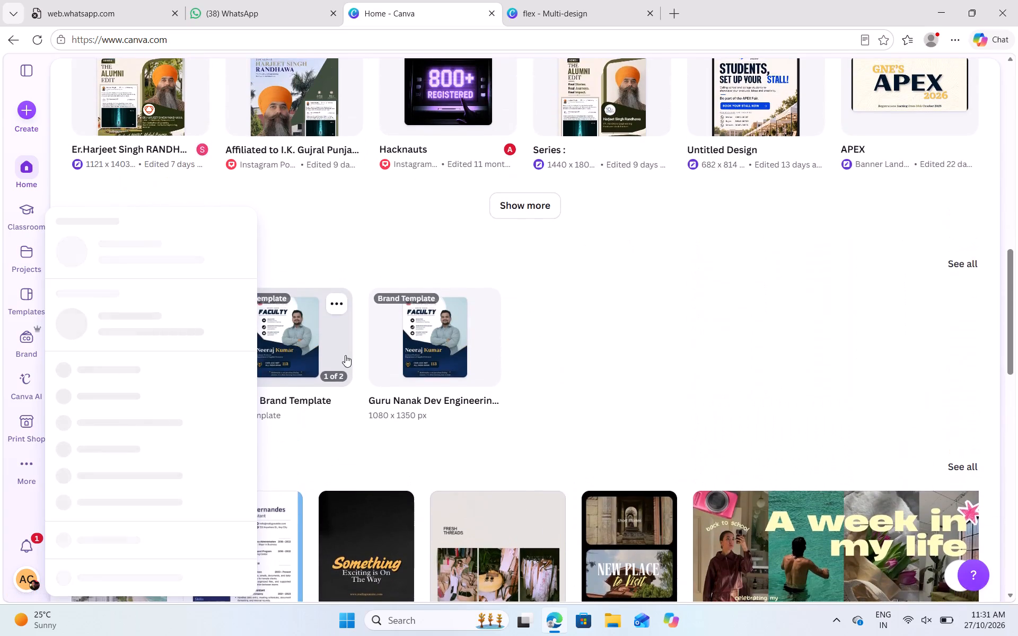
pyautogui.scroll(2, 345, 355)
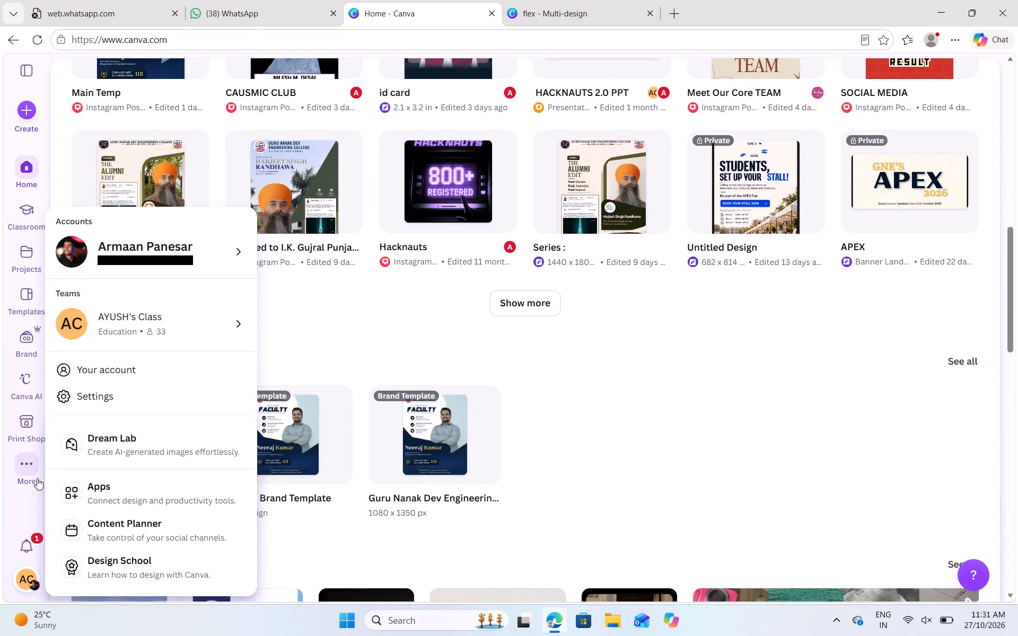
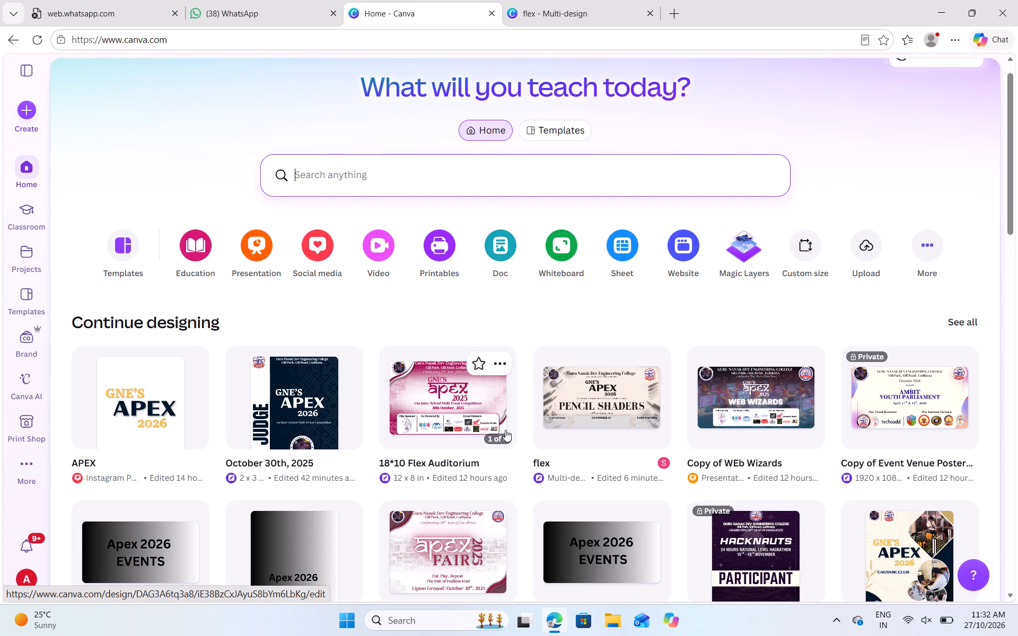
# Open the "18*10 Flex Auditorium" design from the recent designs and look over its APEX 2025 banner and following page.
pyautogui.click(450, 396)
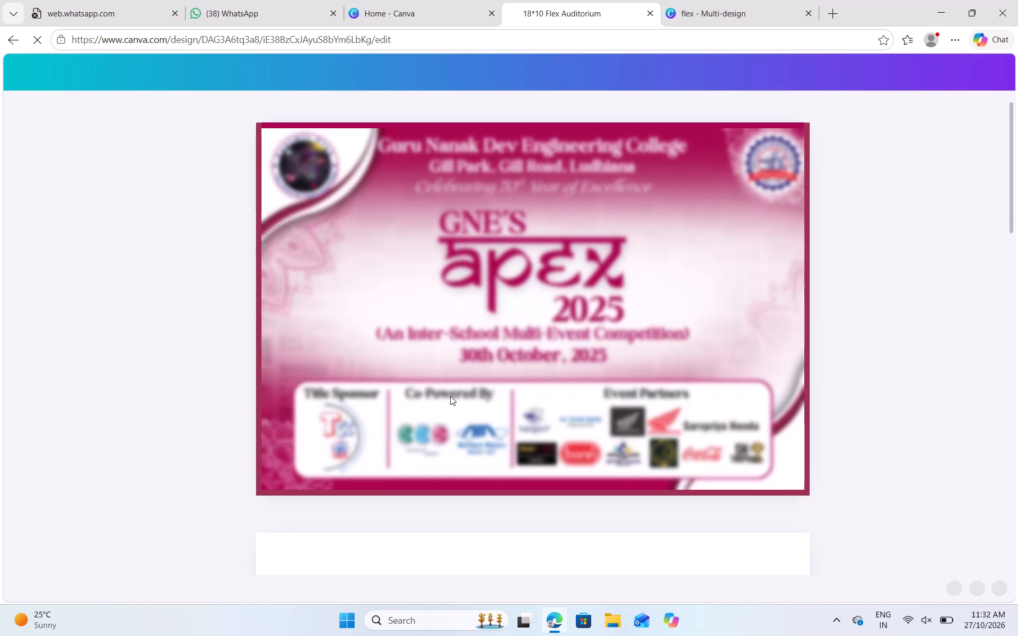
pyautogui.scroll(-1, 450, 396)
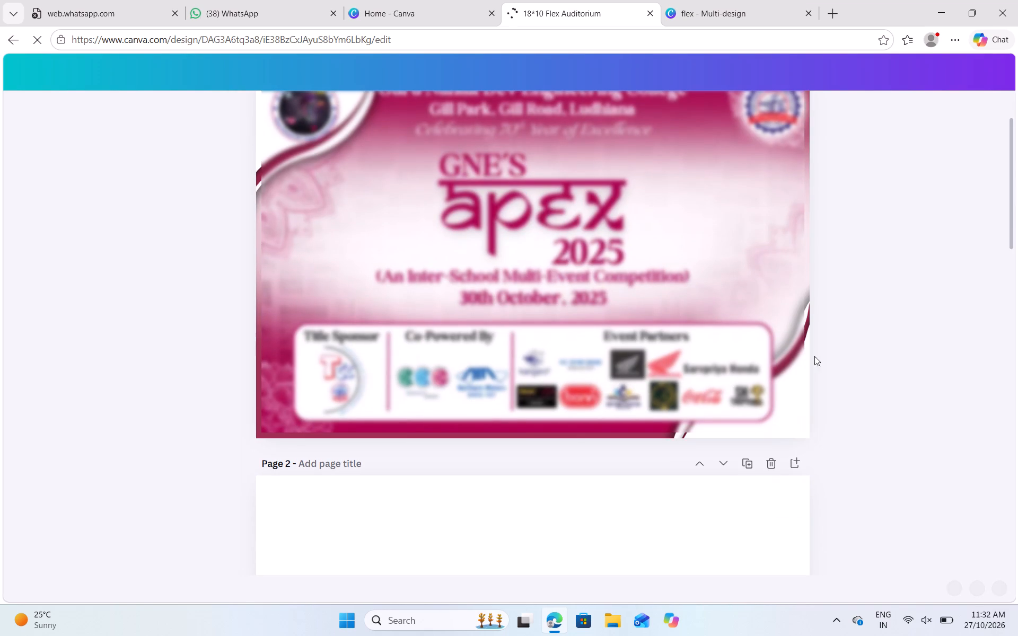
pyautogui.click(853, 236)
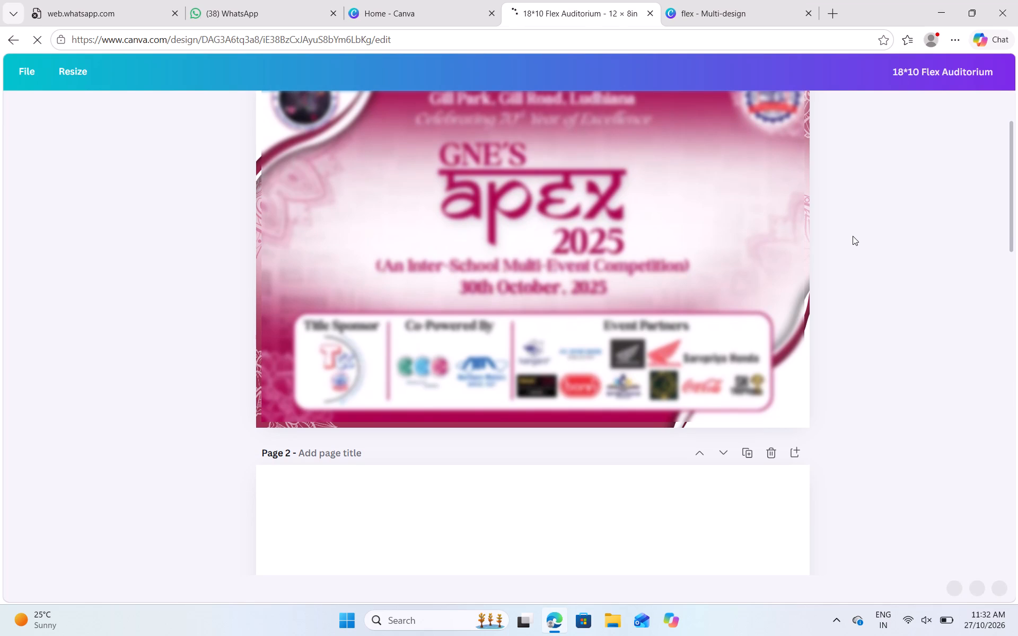
pyautogui.scroll(-2, 853, 236)
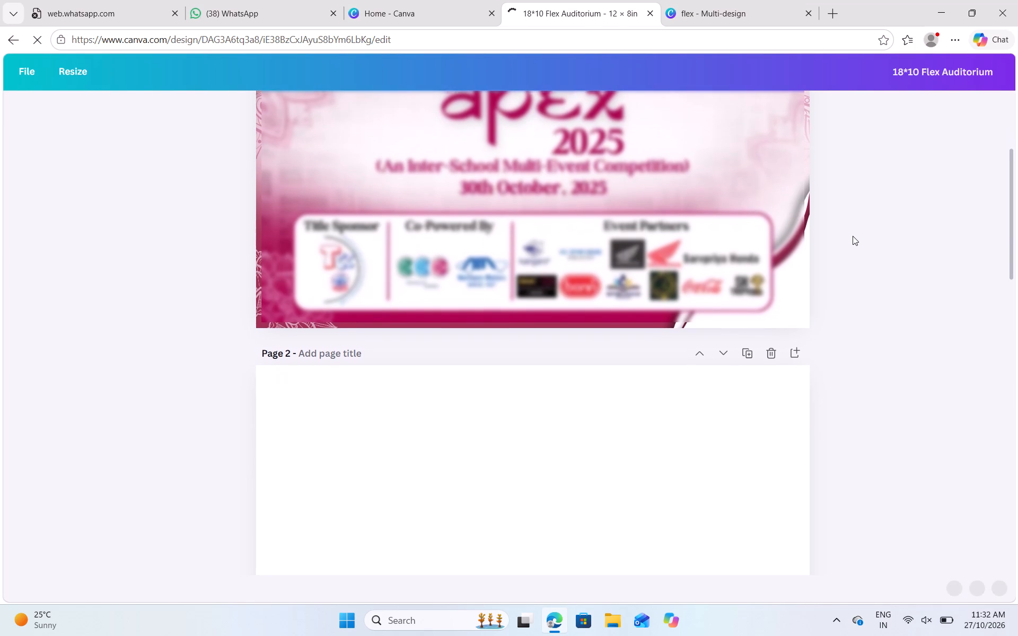
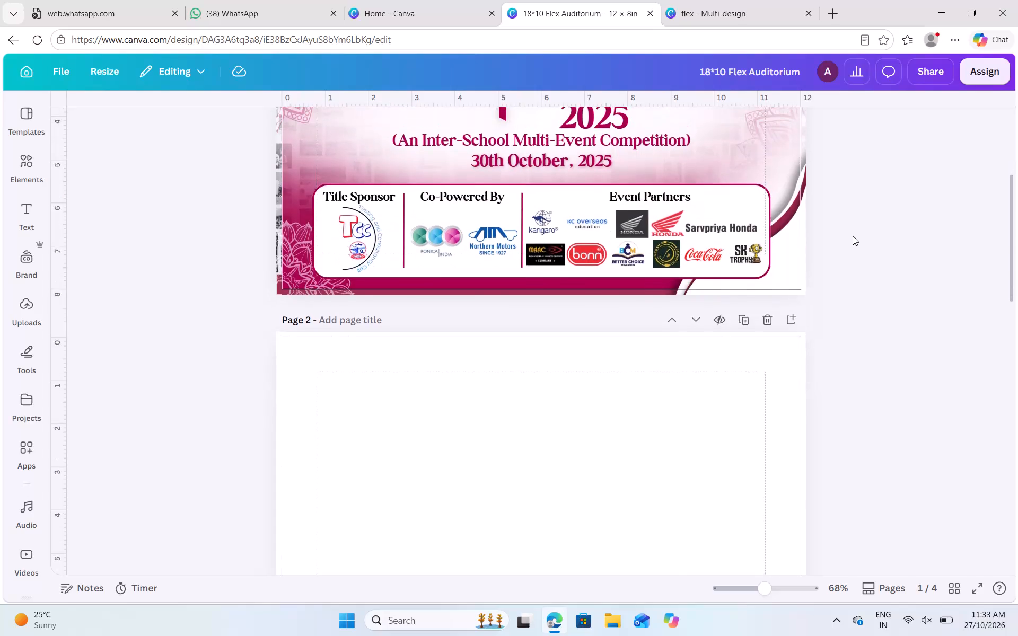
# Look through all four pages of the 18*10 Flex Auditorium design, from the APEX 2025 banner to the spare elements page.
pyautogui.scroll(3, 853, 236)
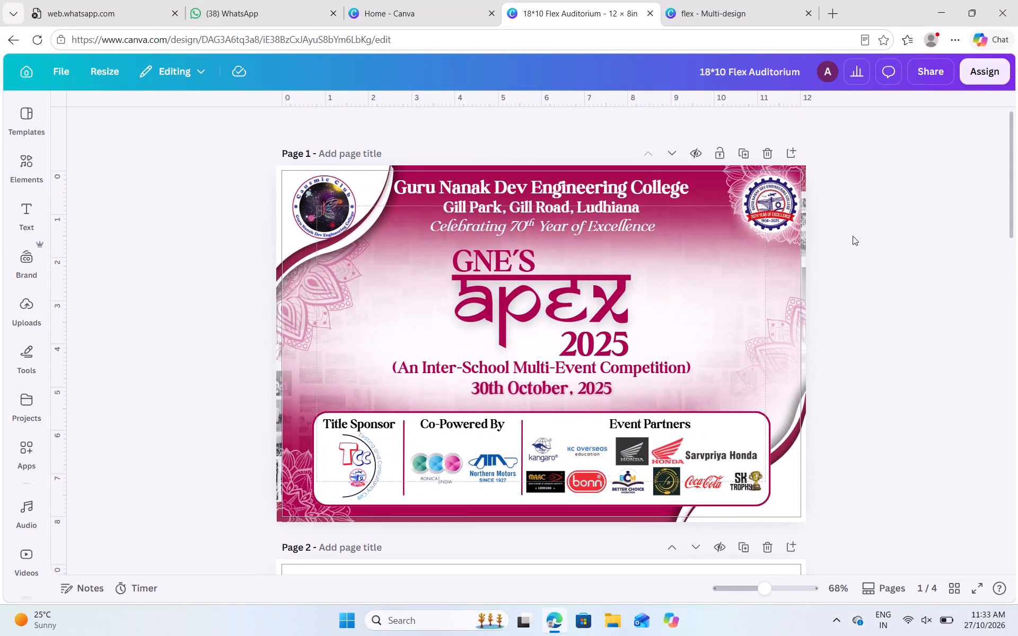
pyautogui.click(880, 334)
pyautogui.click(899, 208)
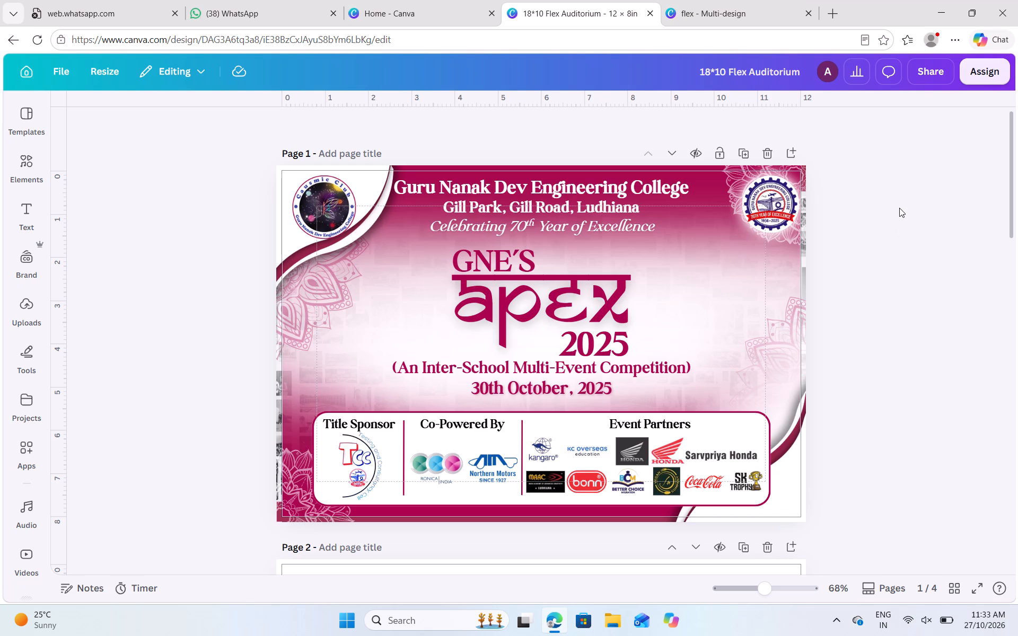
pyautogui.scroll(-5, 899, 208)
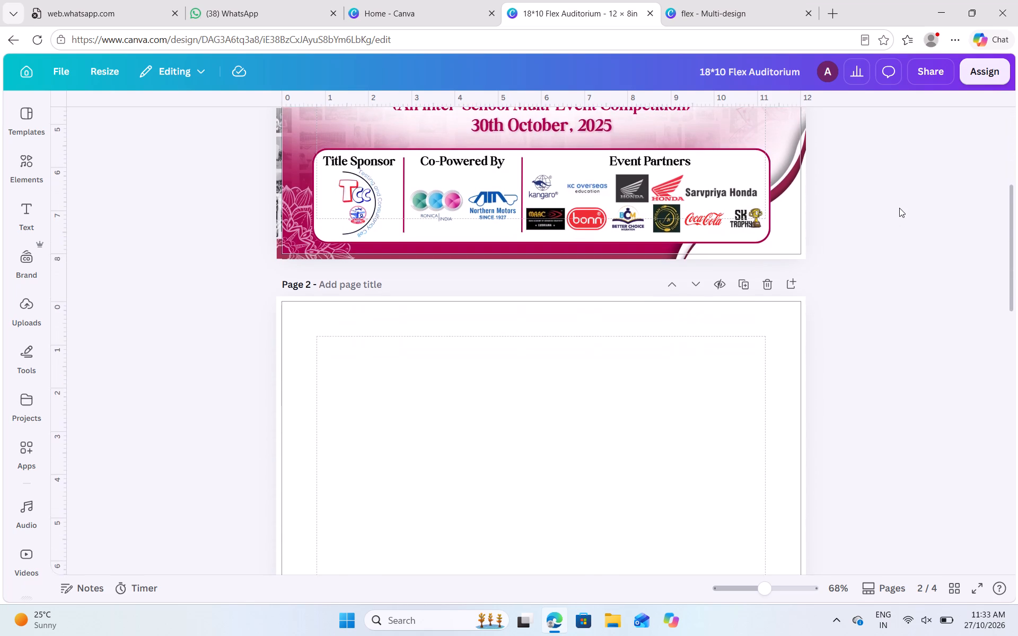
pyautogui.scroll(-2, 899, 208)
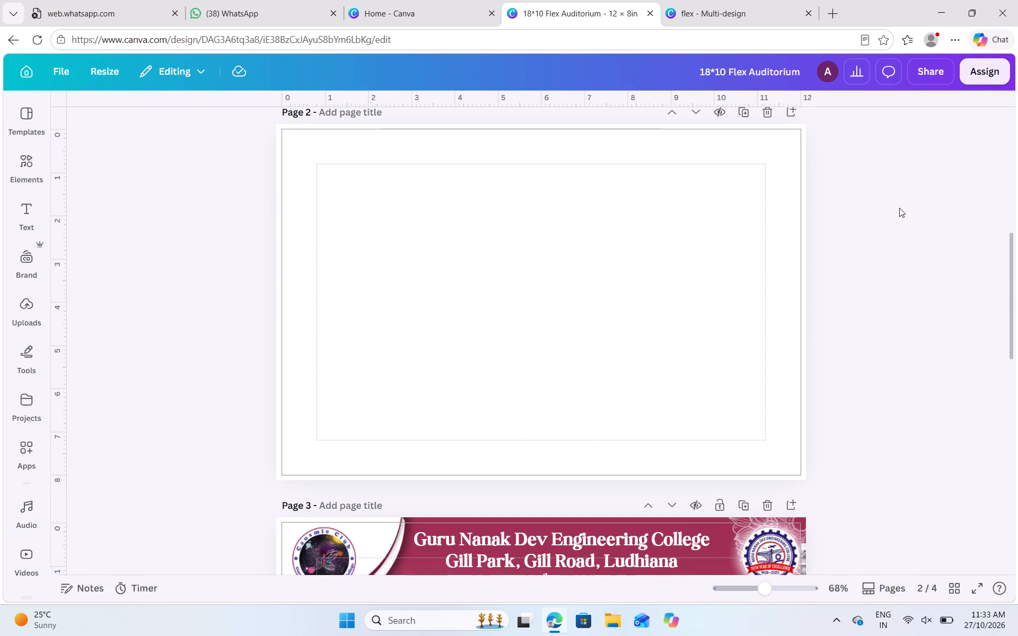
pyautogui.scroll(-5, 899, 208)
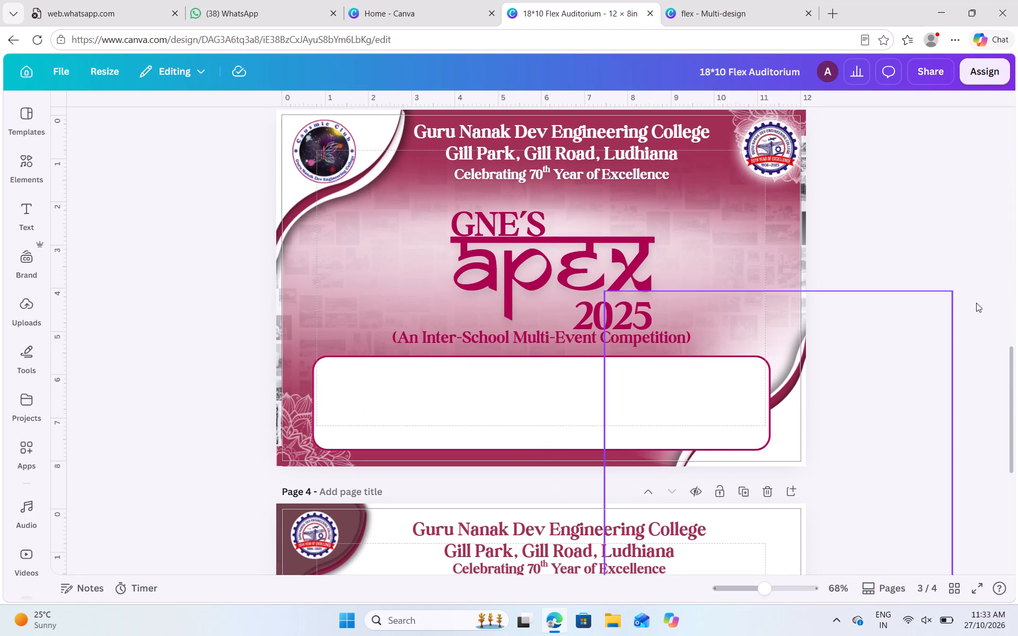
pyautogui.scroll(-7, 976, 303)
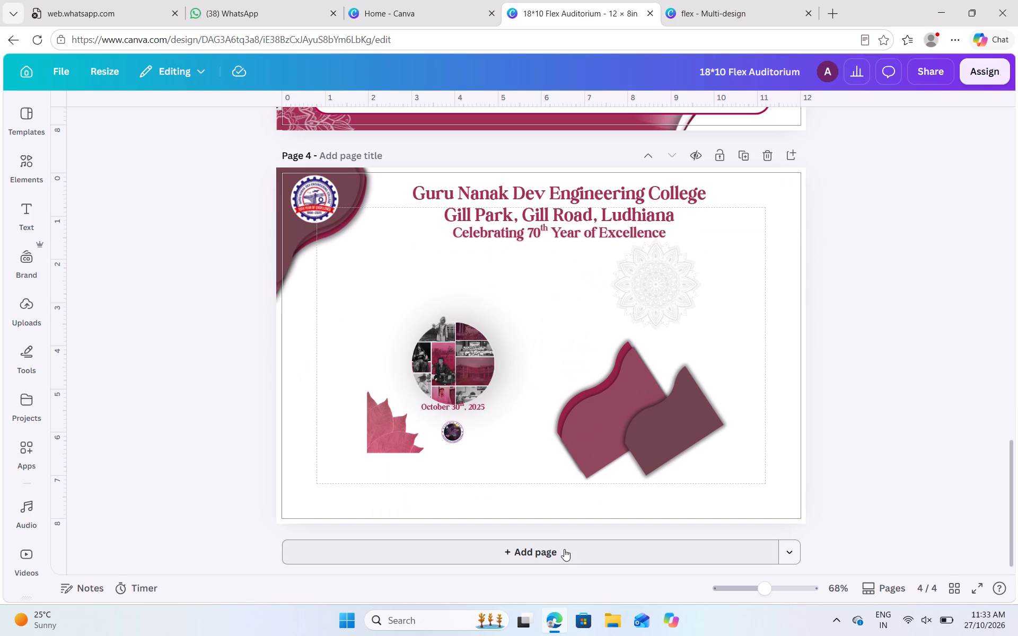
# Add a blank page after page 4 of the 18*10 Flex Auditorium design.
pyautogui.click(558, 542)
# Go back to page 1 and examine the APEX 2025 banner's layout, ornaments and sponsor box again.
pyautogui.scroll(3, 805, 215)
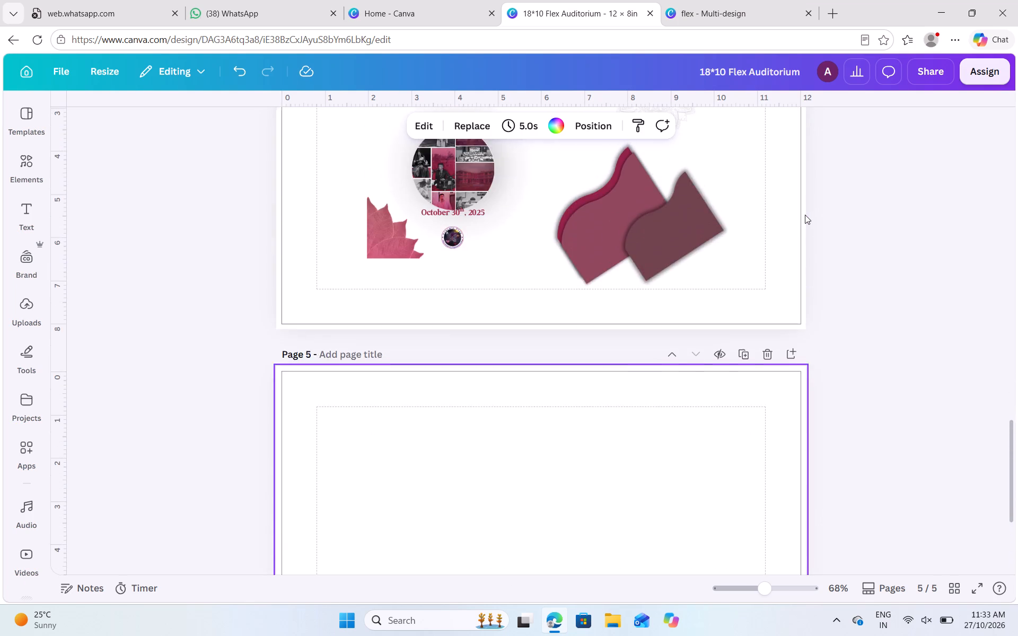
pyautogui.scroll(9, 805, 215)
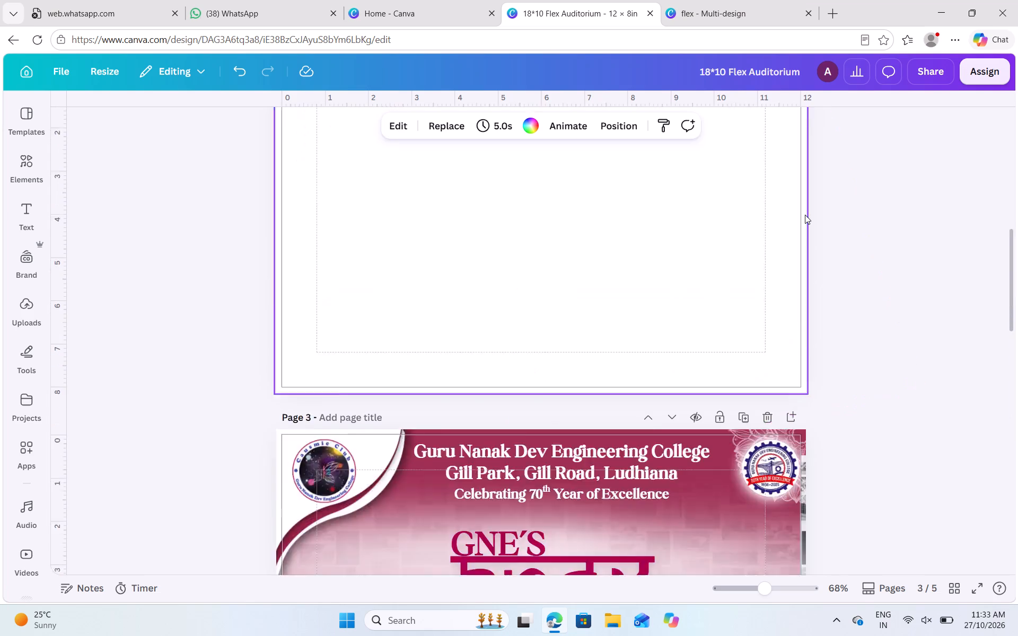
pyautogui.scroll(3, 805, 215)
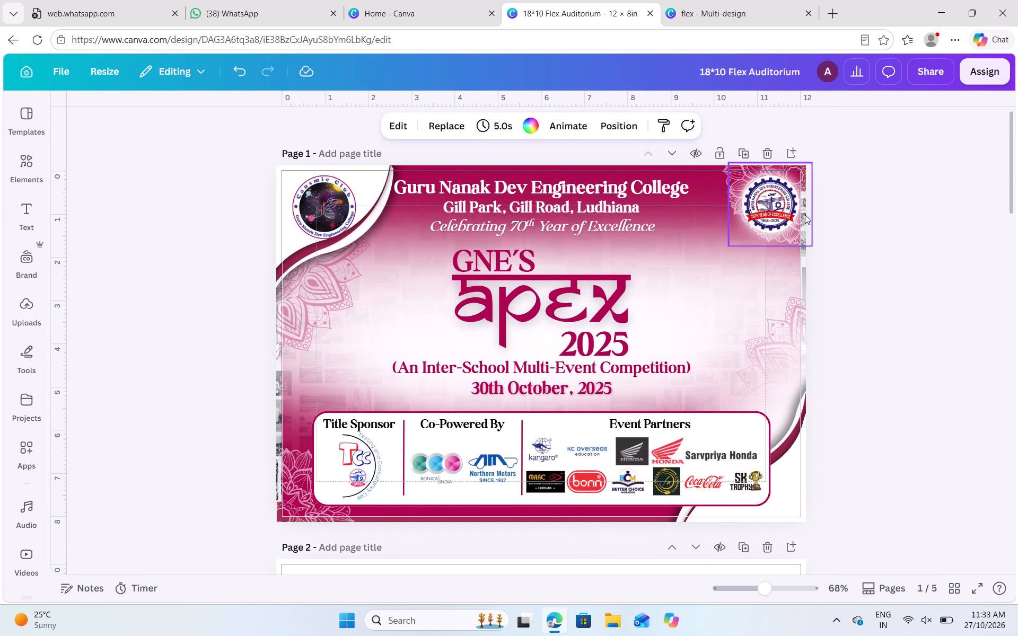
pyautogui.scroll(2, 805, 215)
pyautogui.scroll(-1, 898, 394)
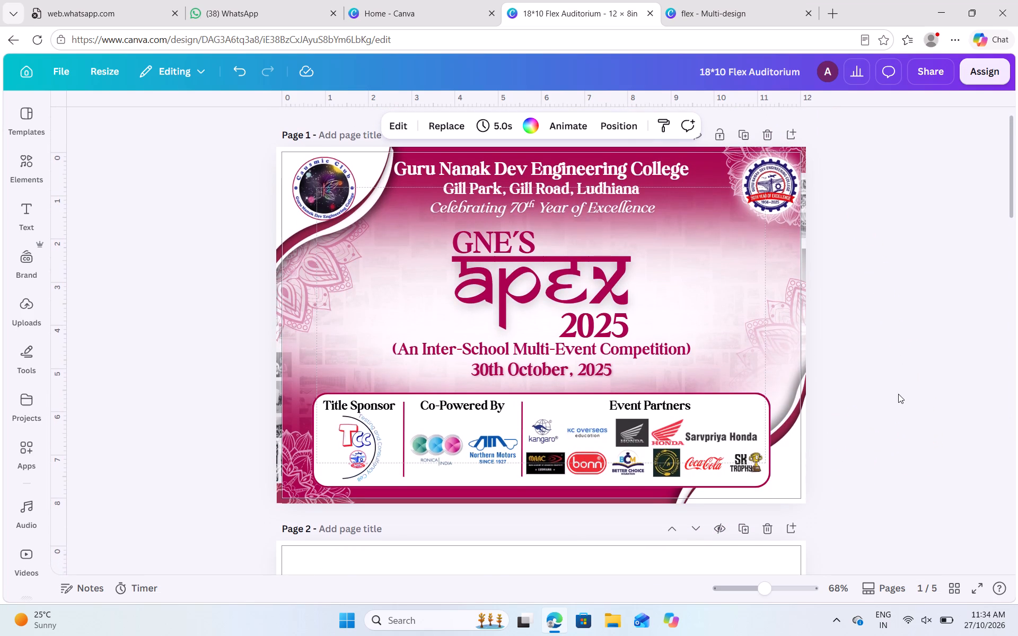
pyautogui.scroll(-3, 898, 394)
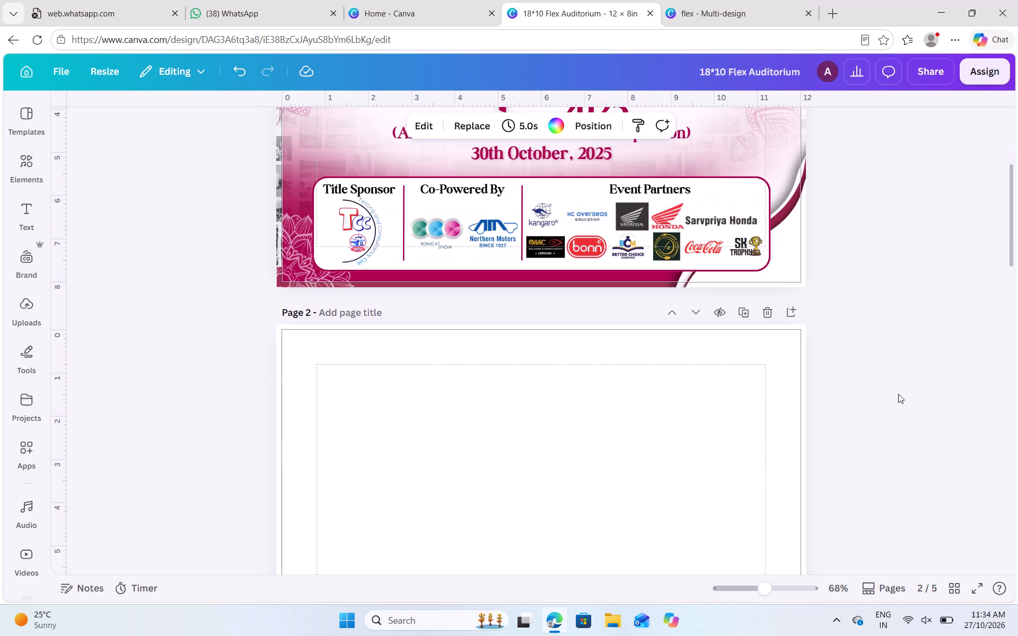
pyautogui.scroll(-2, 898, 394)
pyautogui.scroll(2, 898, 394)
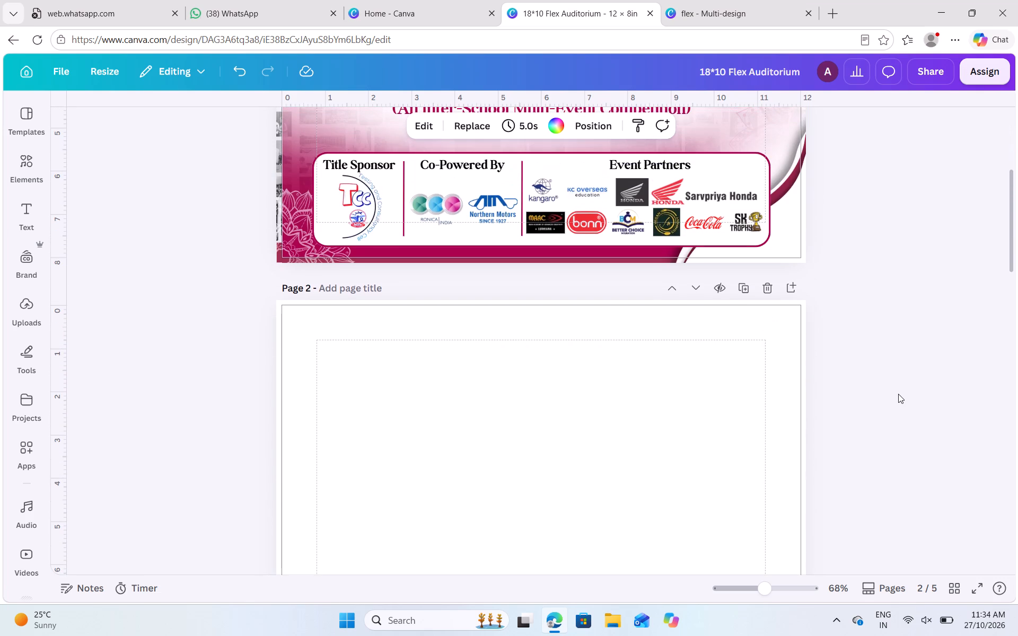
pyautogui.scroll(1, 898, 394)
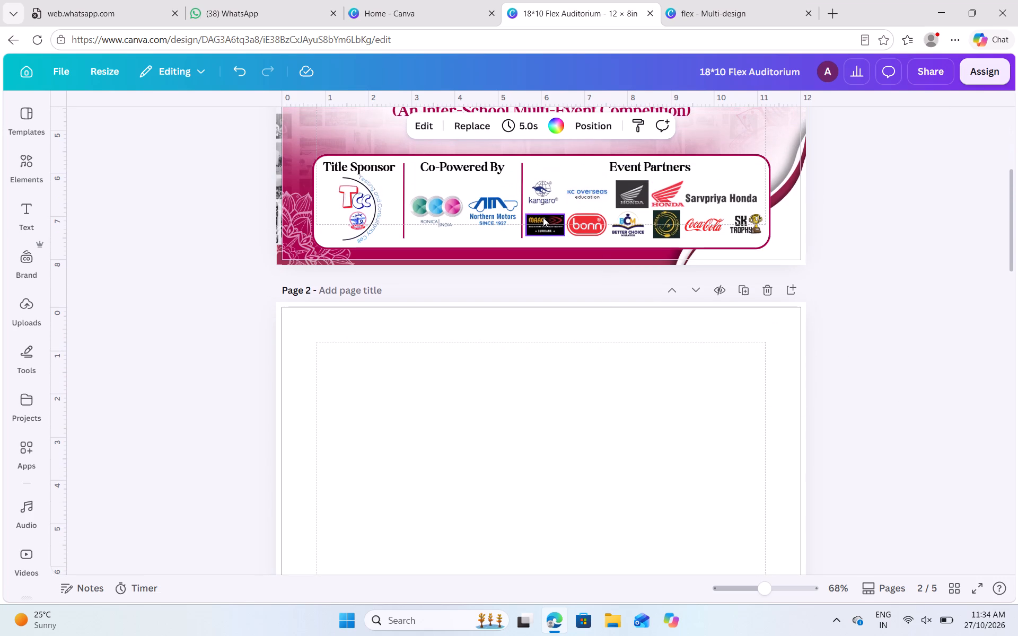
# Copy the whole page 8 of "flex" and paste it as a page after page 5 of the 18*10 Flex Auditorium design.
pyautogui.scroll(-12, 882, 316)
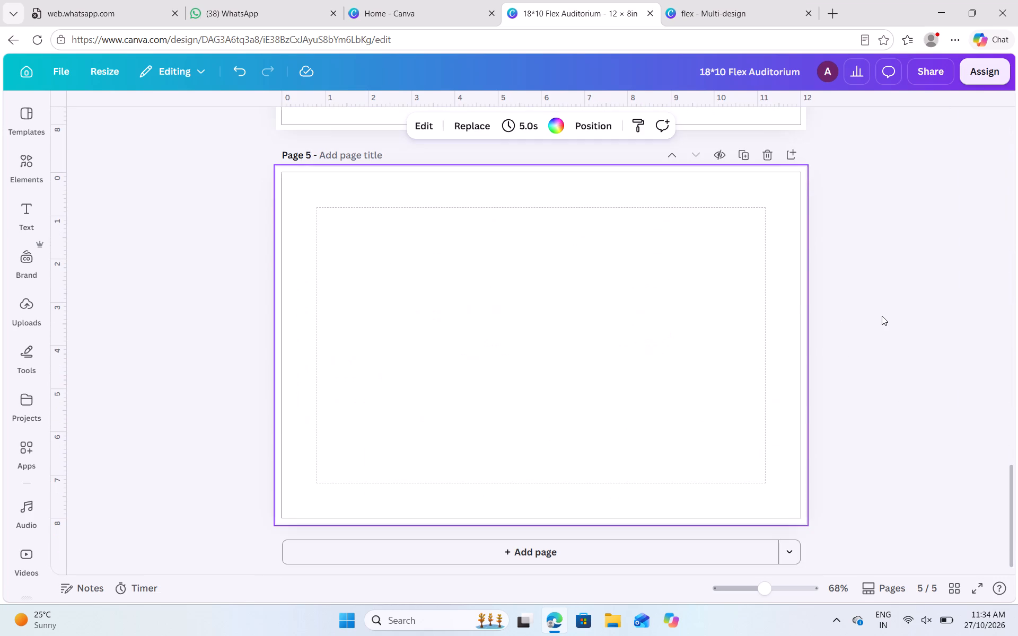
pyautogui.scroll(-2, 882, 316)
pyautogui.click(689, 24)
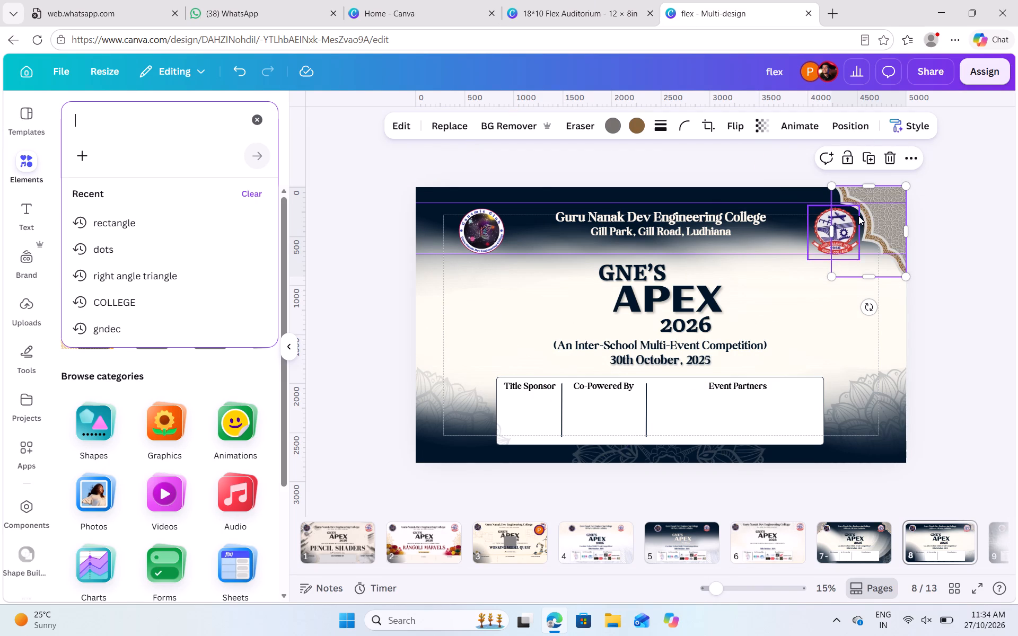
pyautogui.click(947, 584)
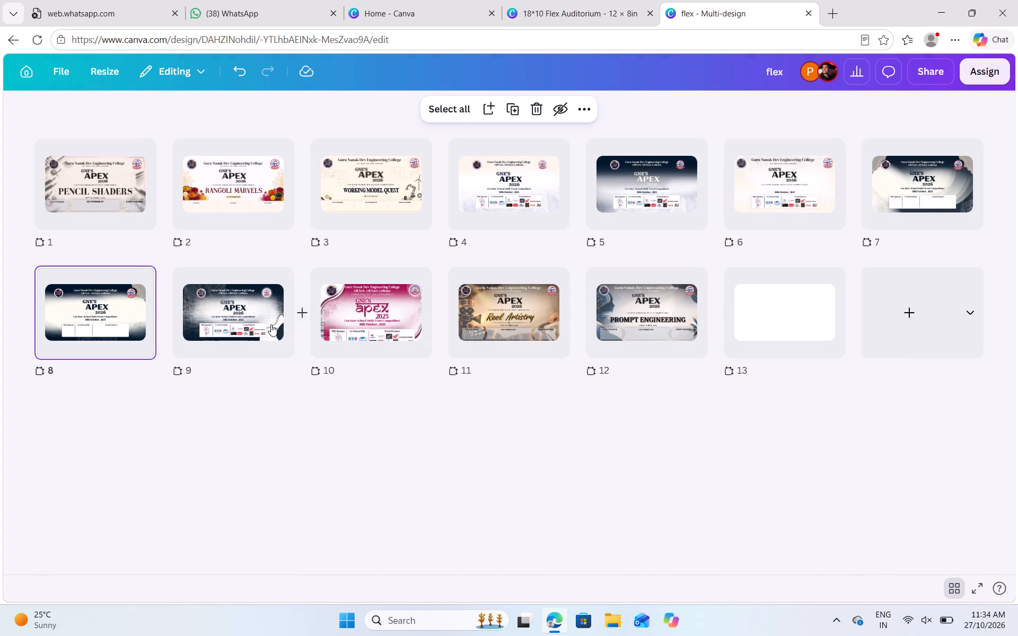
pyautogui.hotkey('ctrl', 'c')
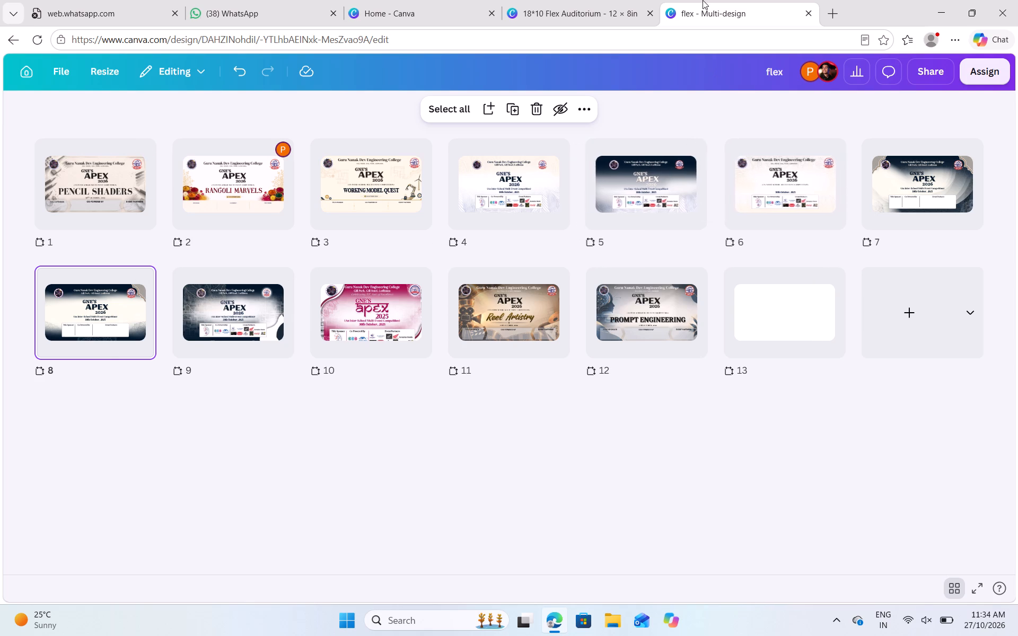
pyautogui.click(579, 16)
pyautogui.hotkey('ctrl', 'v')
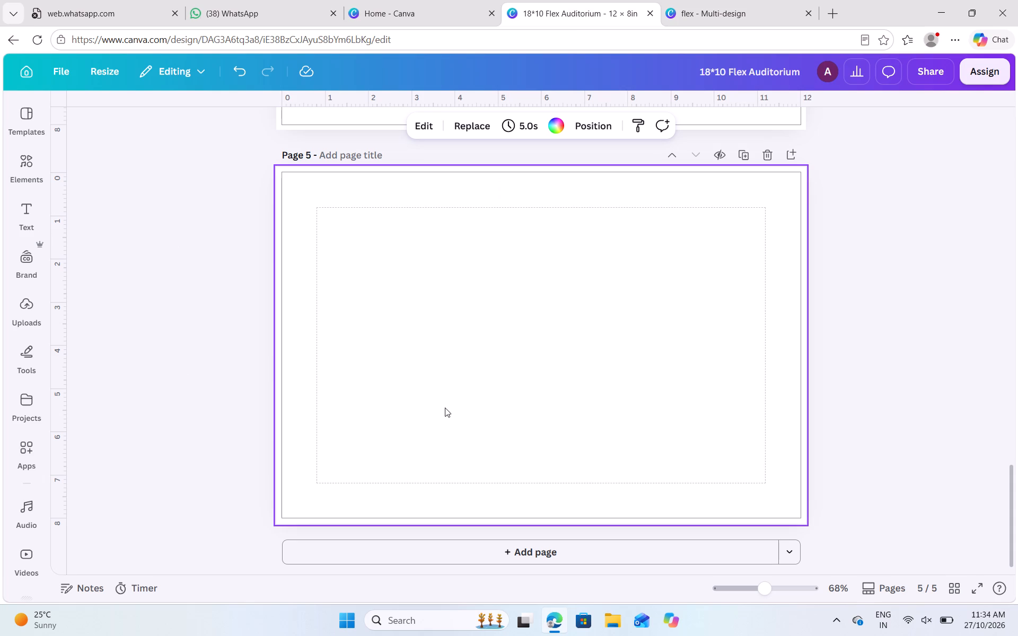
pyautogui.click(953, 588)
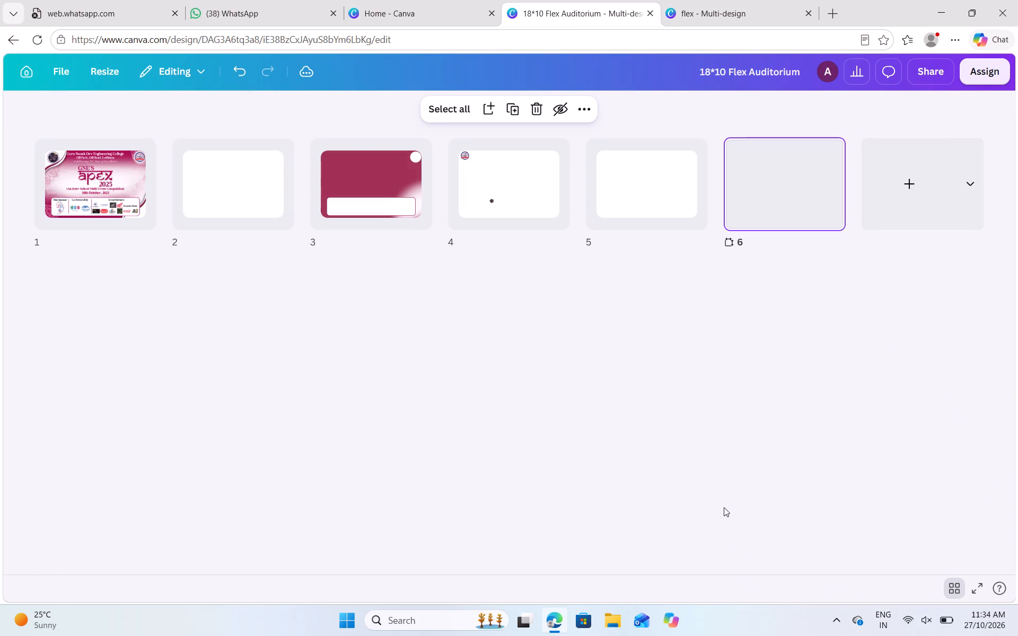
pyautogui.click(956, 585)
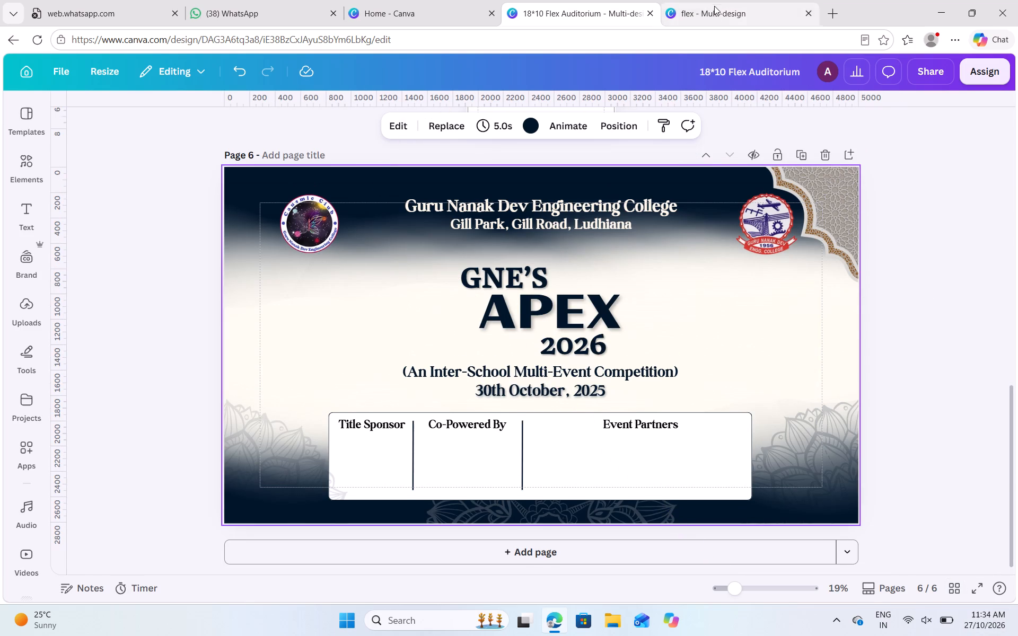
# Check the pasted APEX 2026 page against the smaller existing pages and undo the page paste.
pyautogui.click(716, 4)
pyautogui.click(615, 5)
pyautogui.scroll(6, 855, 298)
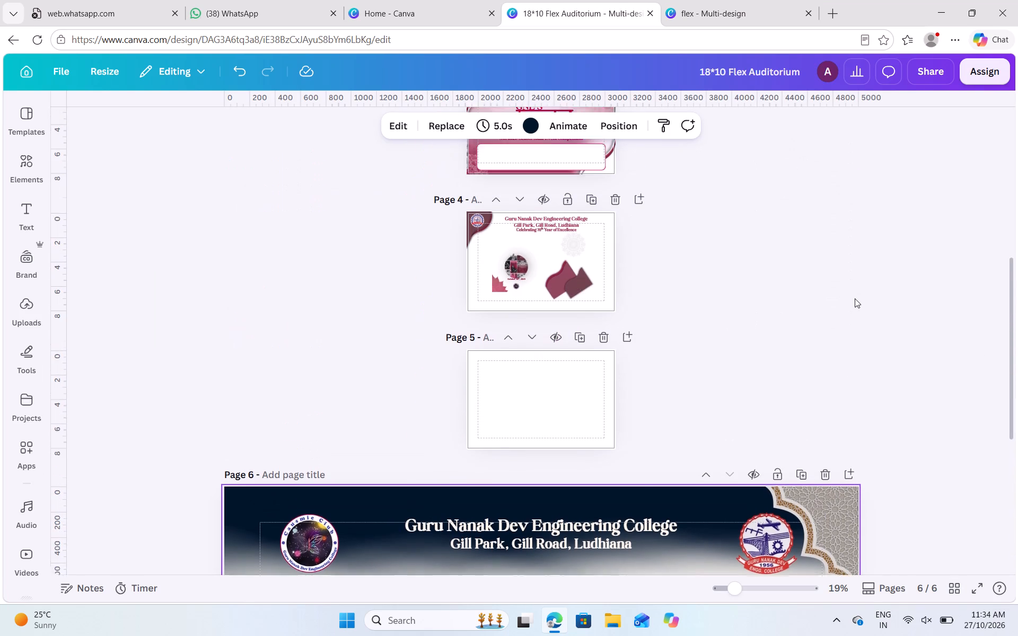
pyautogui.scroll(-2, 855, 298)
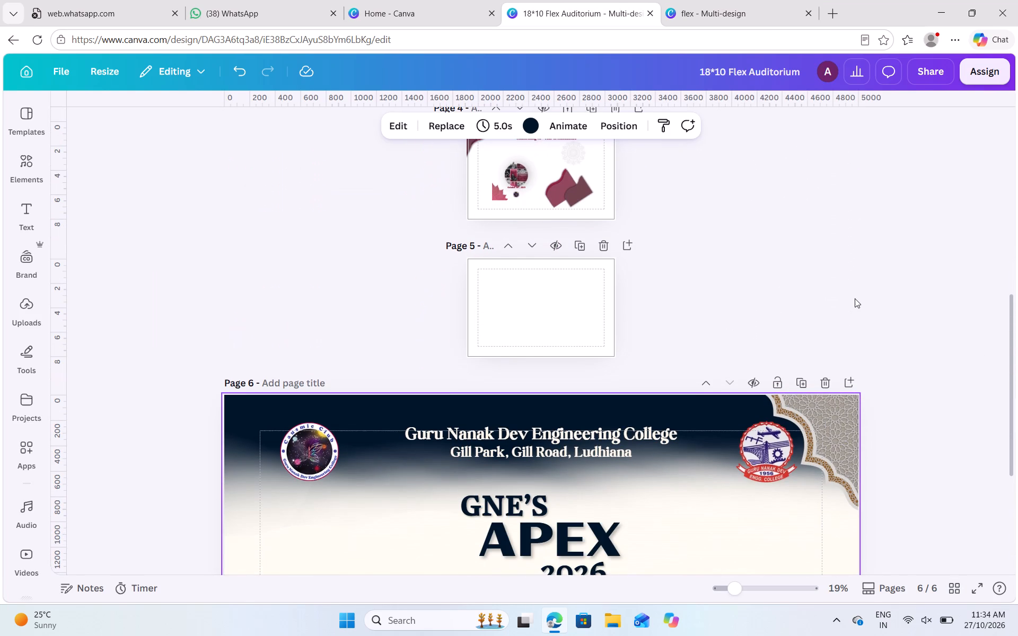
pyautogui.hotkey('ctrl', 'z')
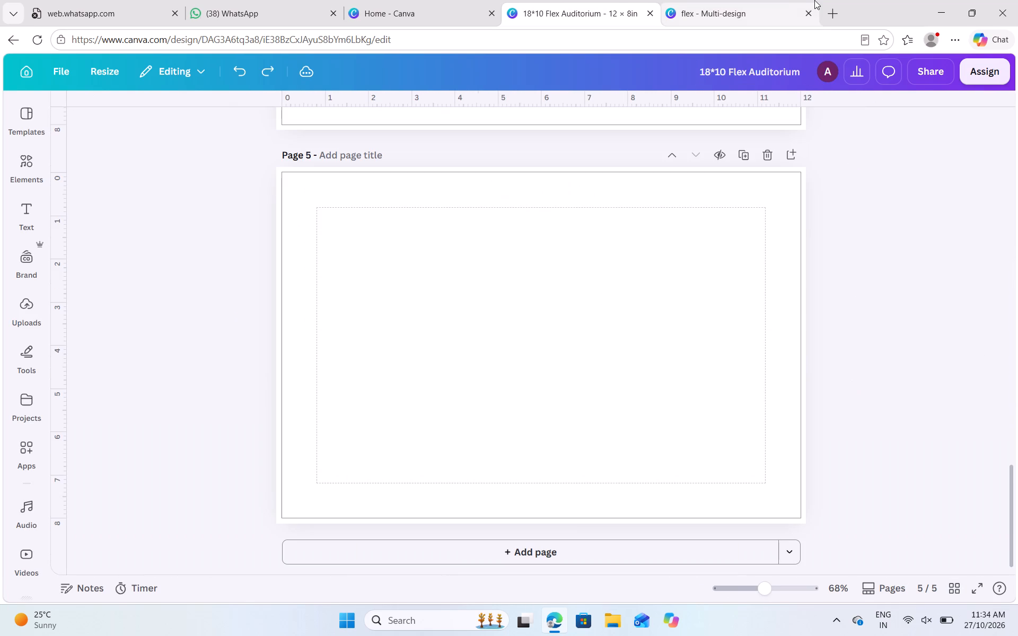
# Copy all elements of the APEX 2026 banner on page 8 of "flex" and paste them onto blank page 5 of 18*10 Flex Auditorium.
pyautogui.click(721, 0)
pyautogui.click(593, 0)
pyautogui.click(698, 19)
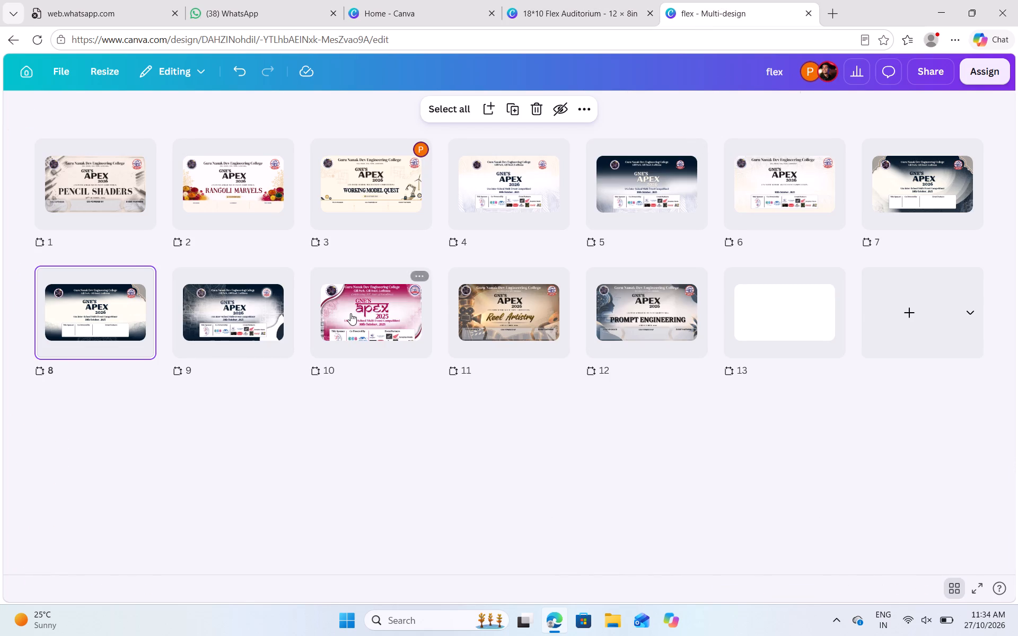
pyautogui.click(68, 351)
pyautogui.doubleClick(68, 351)
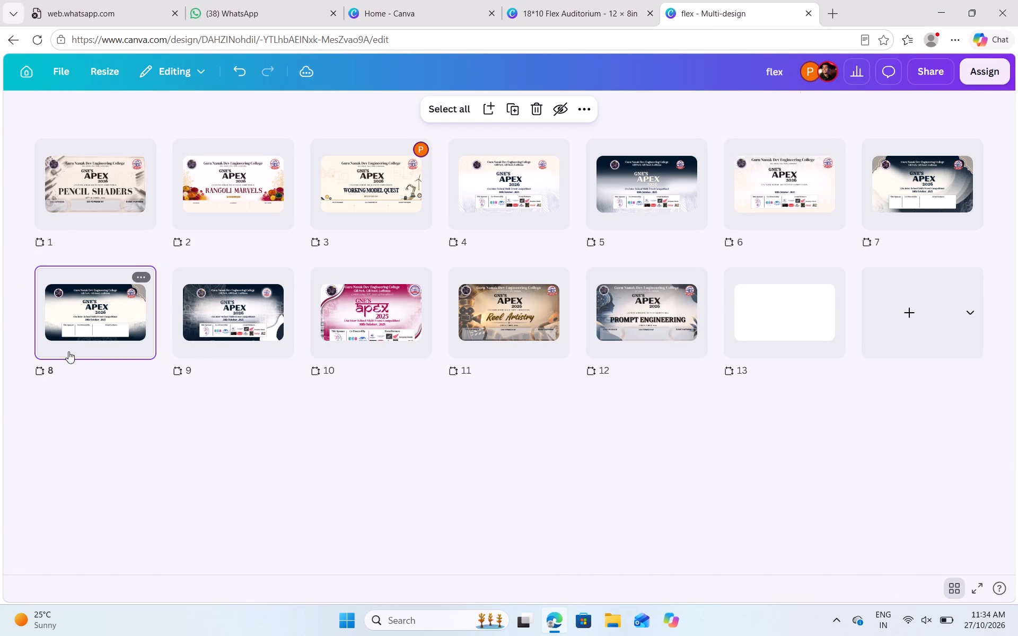
pyautogui.hotkey('ctrl', 'a')
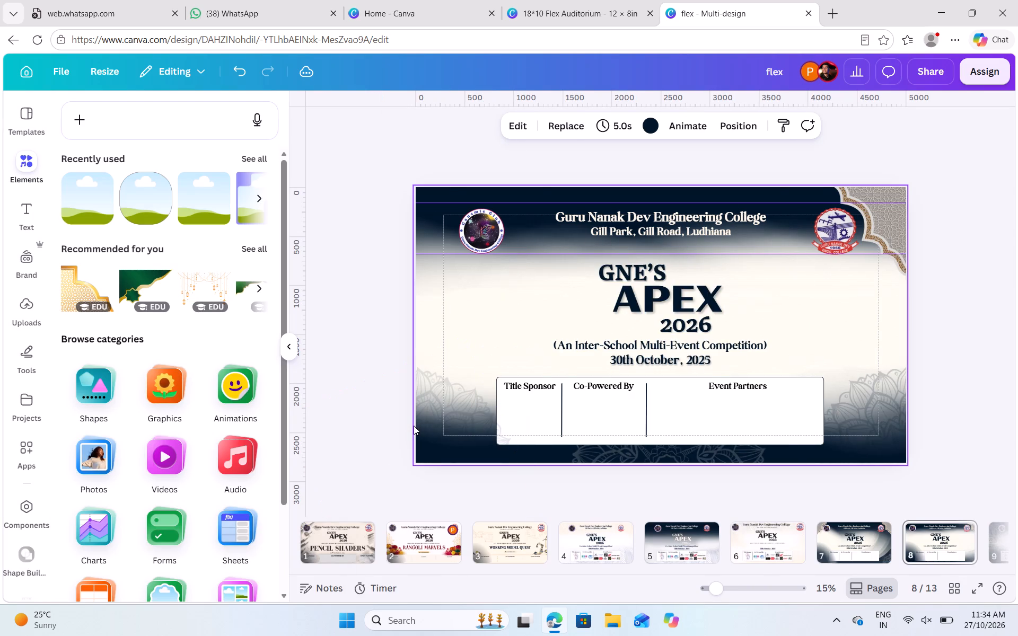
pyautogui.hotkey('ctrl', 'c')
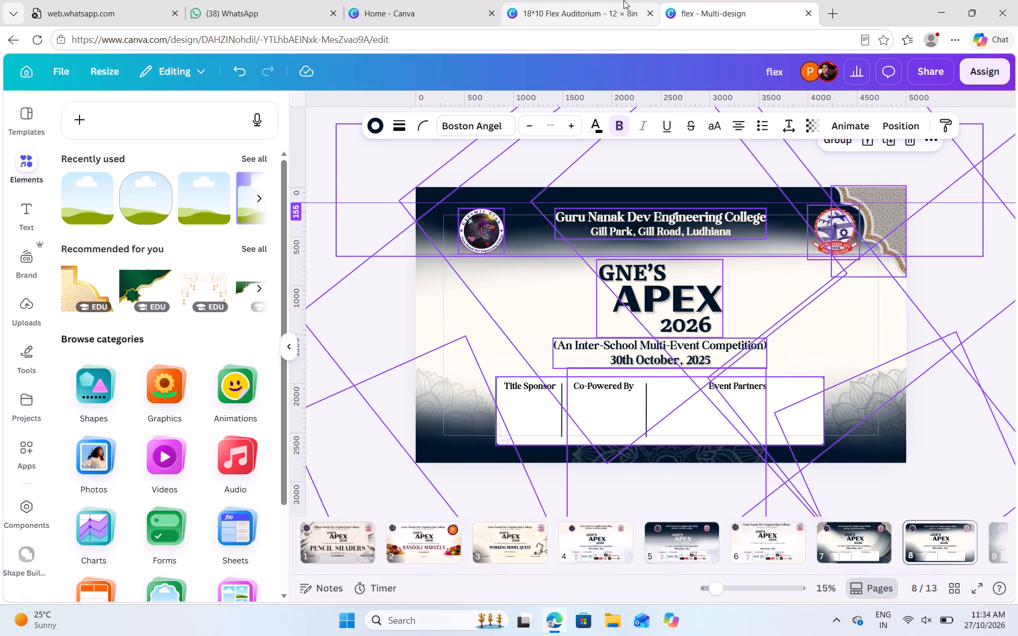
pyautogui.click(574, 4)
pyautogui.click(504, 323)
pyautogui.hotkey('ctrl', 'v')
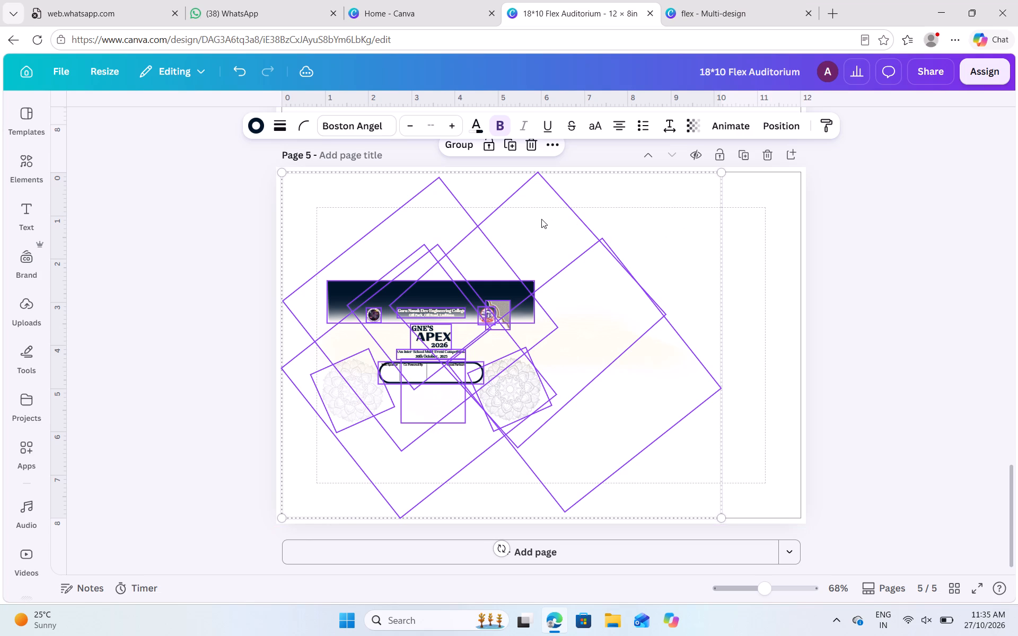
# Set page 5's background to the dark navy sampled from the pasted header band.
pyautogui.click(779, 199)
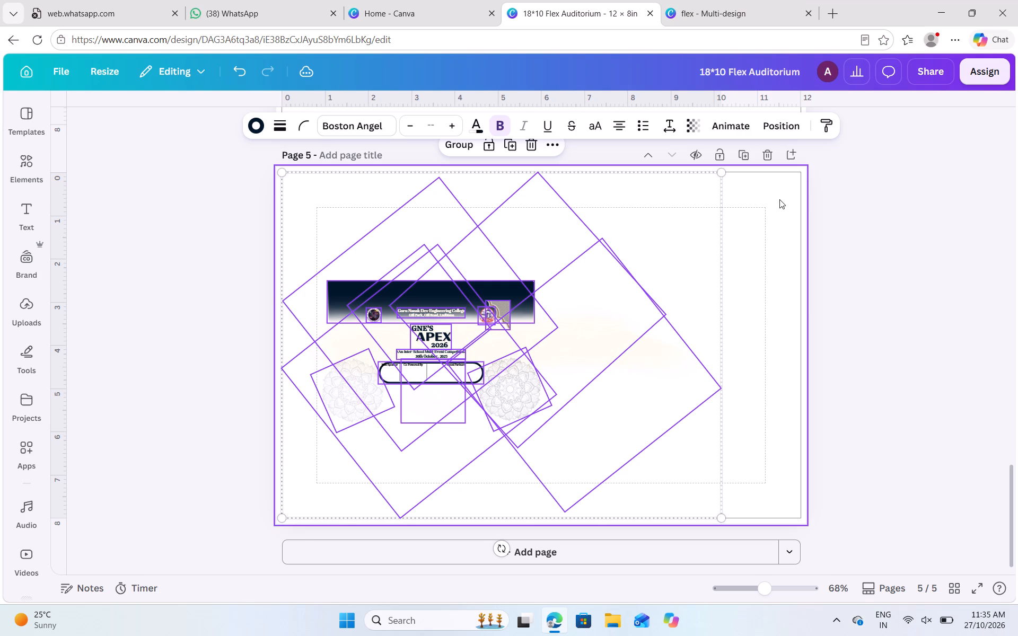
pyautogui.click(525, 119)
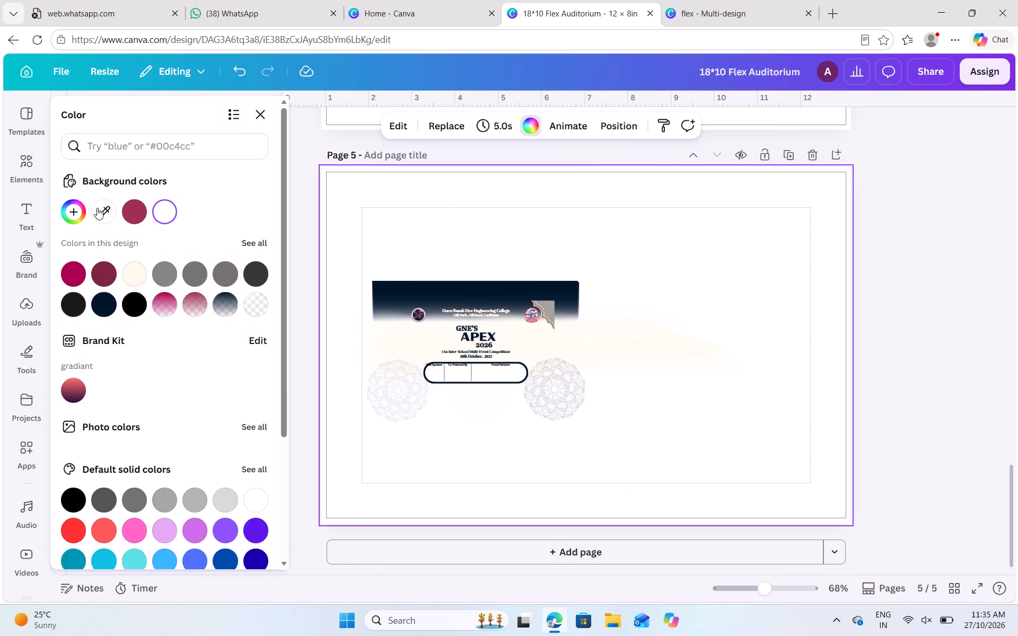
pyautogui.click(97, 208)
pyautogui.click(397, 290)
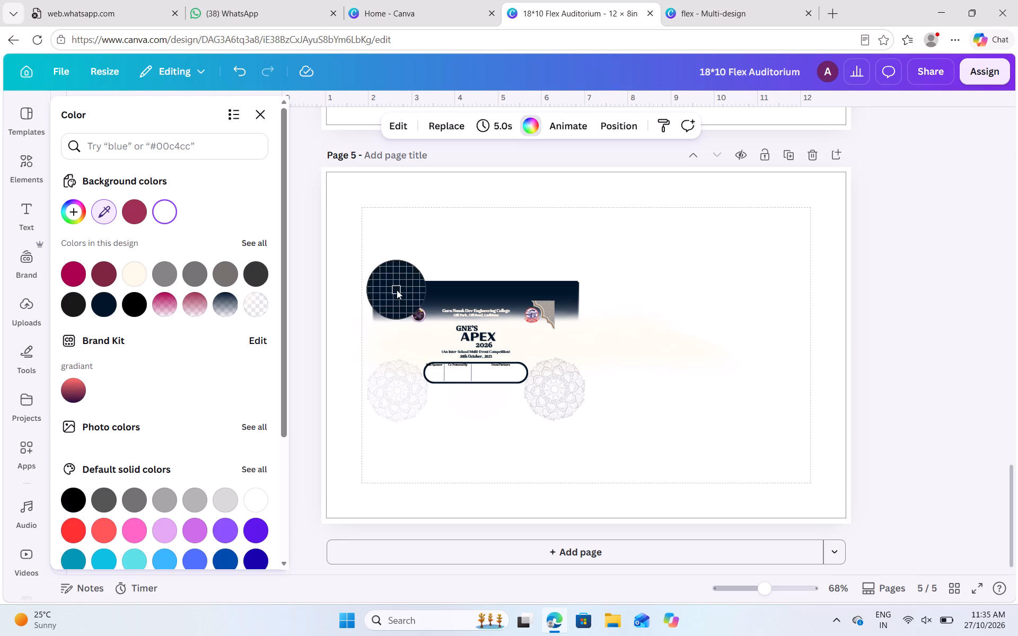
# Enlarge the two logos and the college heading together to about 8.7 in wide and move them to page 5's top-right margin corner.
pyautogui.click(950, 320)
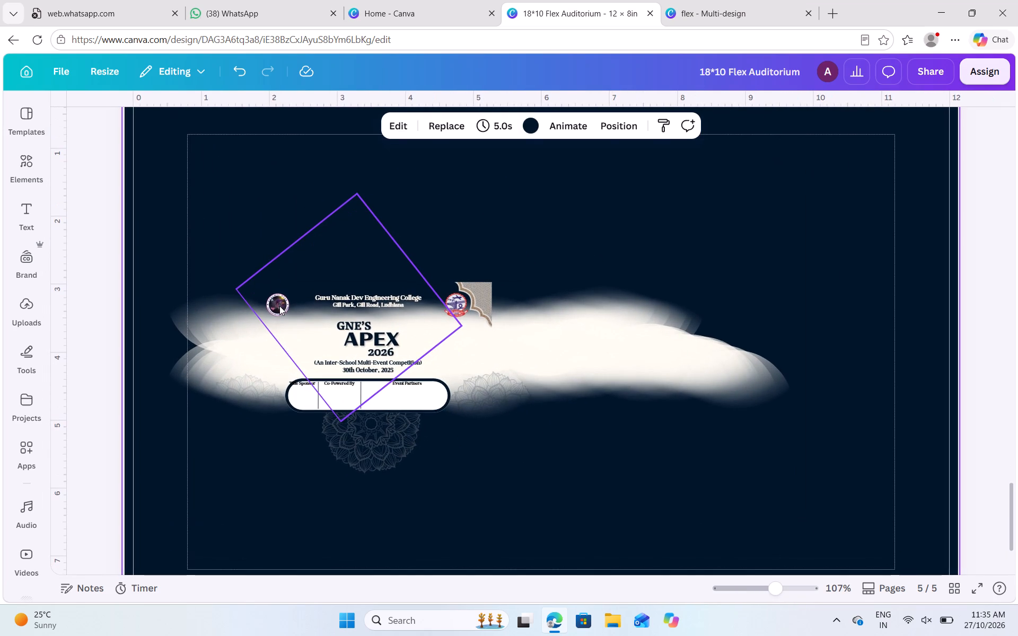
pyautogui.click(279, 306)
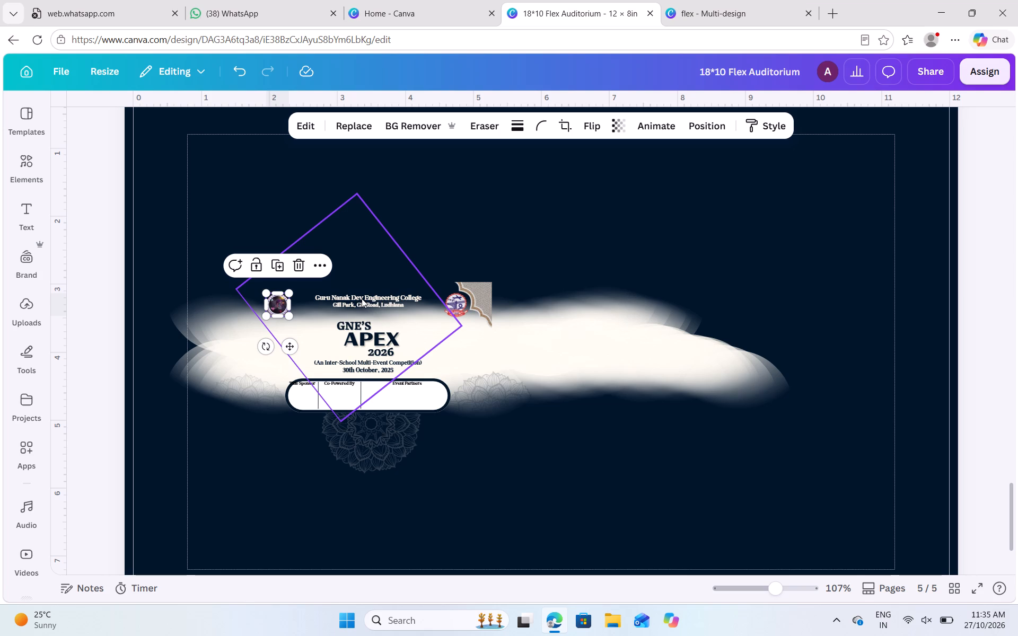
pyautogui.keyDown('shift'); pyautogui.click(459, 304); pyautogui.keyUp('shift')
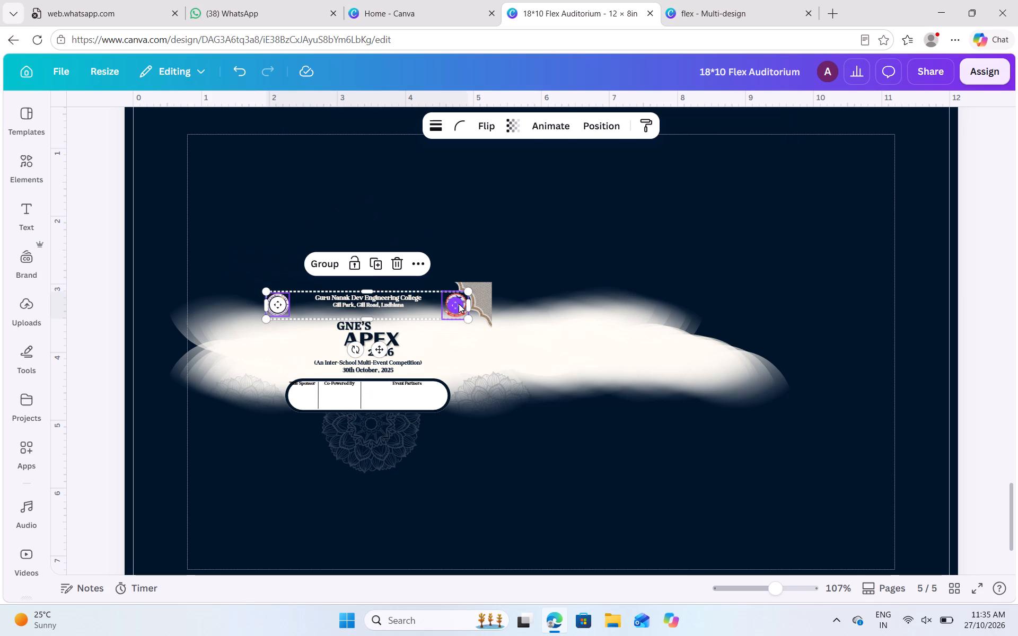
pyautogui.keyDown('shift'); pyautogui.click(382, 299); pyautogui.keyUp('shift')
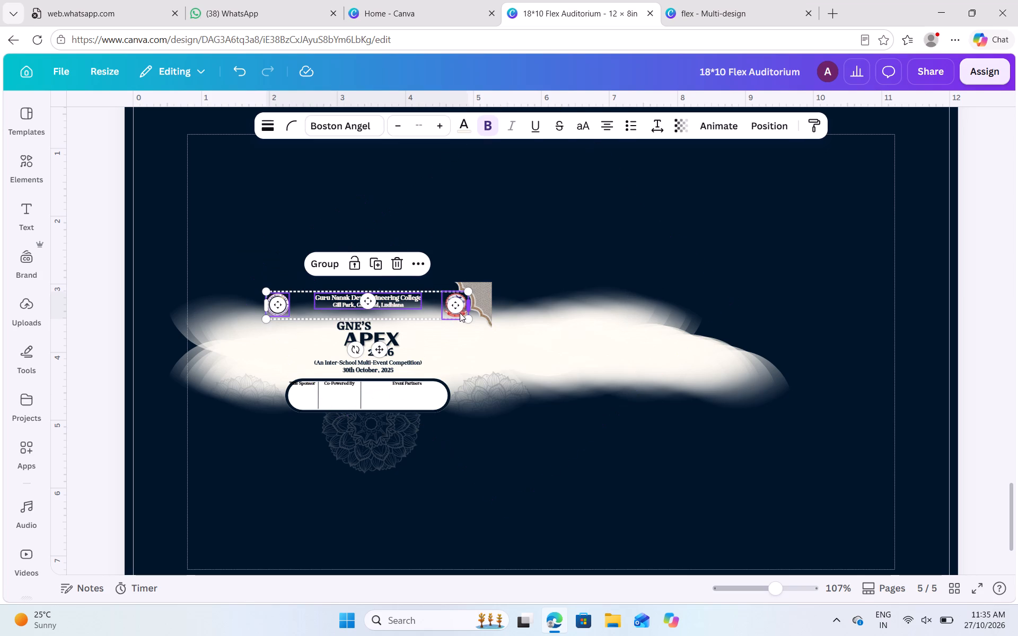
pyautogui.moveTo(470, 317); pyautogui.dragTo(849, 336)
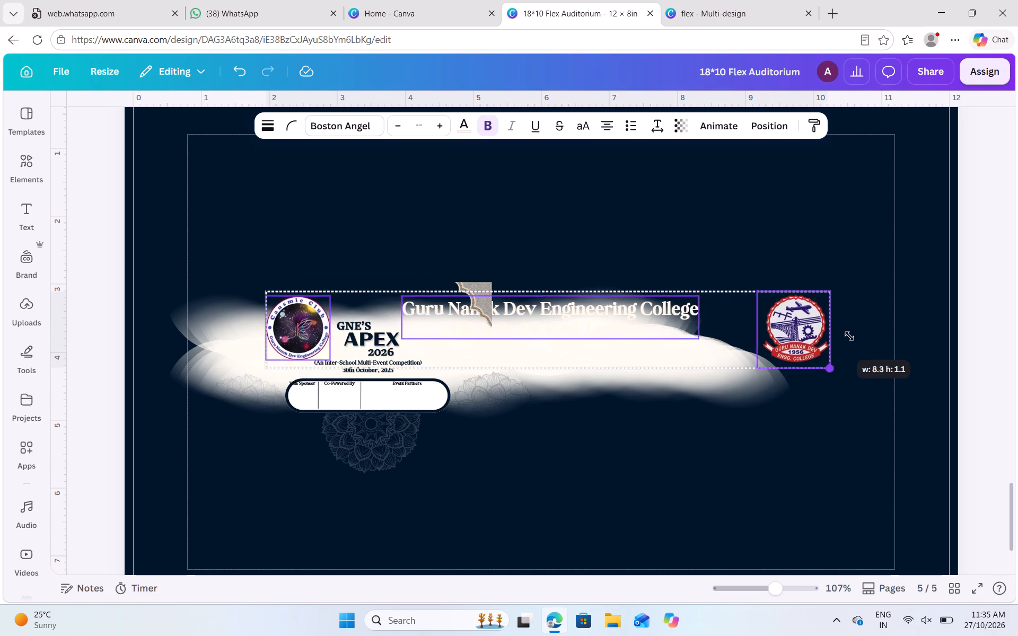
pyautogui.moveTo(849, 336); pyautogui.dragTo(862, 338)
pyautogui.moveTo(826, 341); pyautogui.dragTo(778, 214)
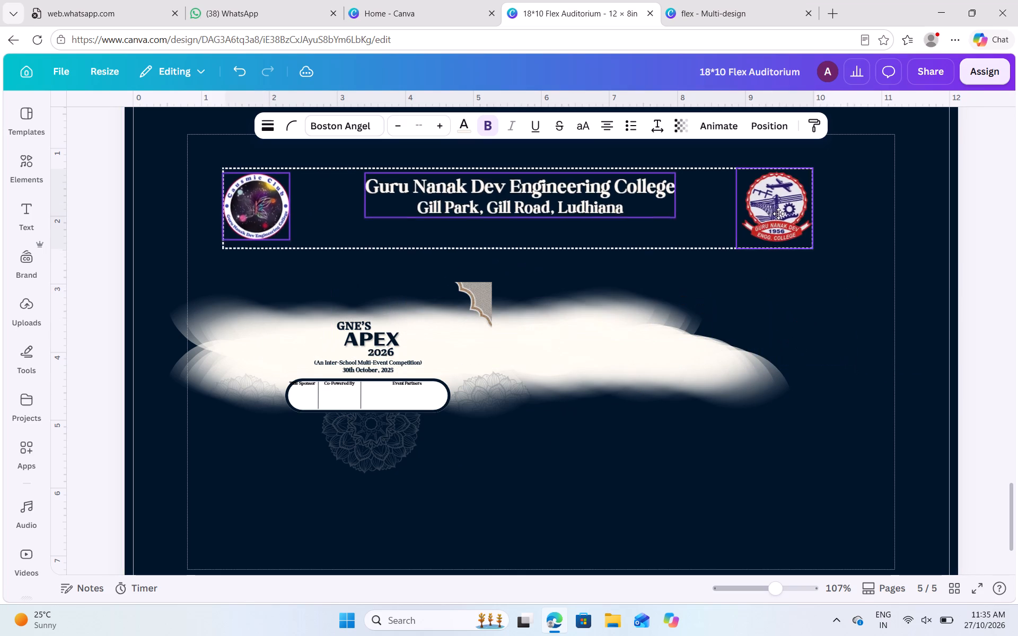
pyautogui.moveTo(778, 214); pyautogui.dragTo(865, 185)
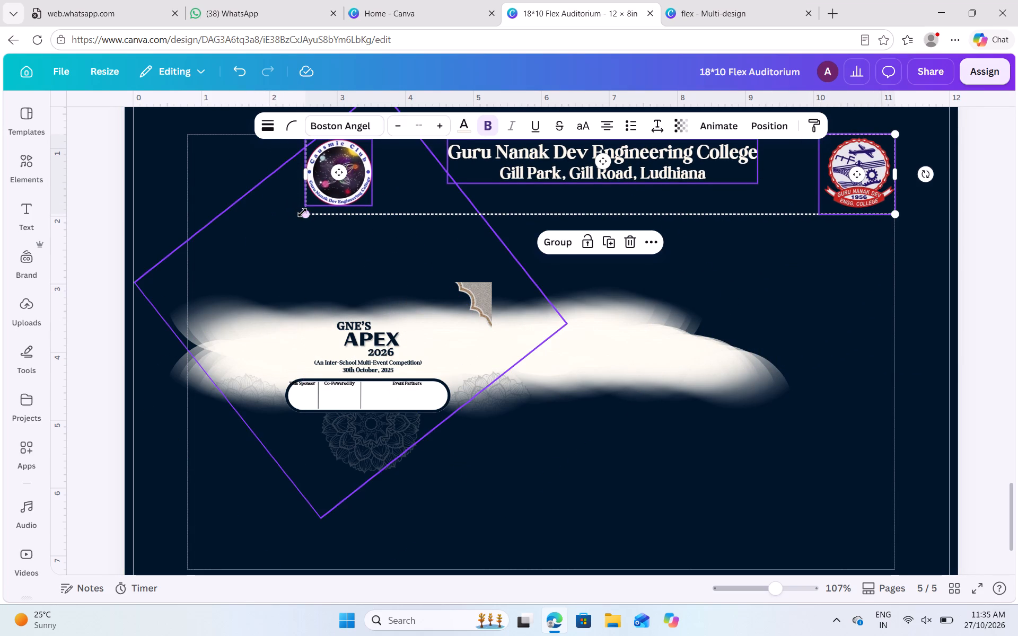
# Place the Causmic Club logo in page 5's top-left margin corner and enlarge it to about 1.3 in.
pyautogui.moveTo(297, 213); pyautogui.dragTo(276, 216)
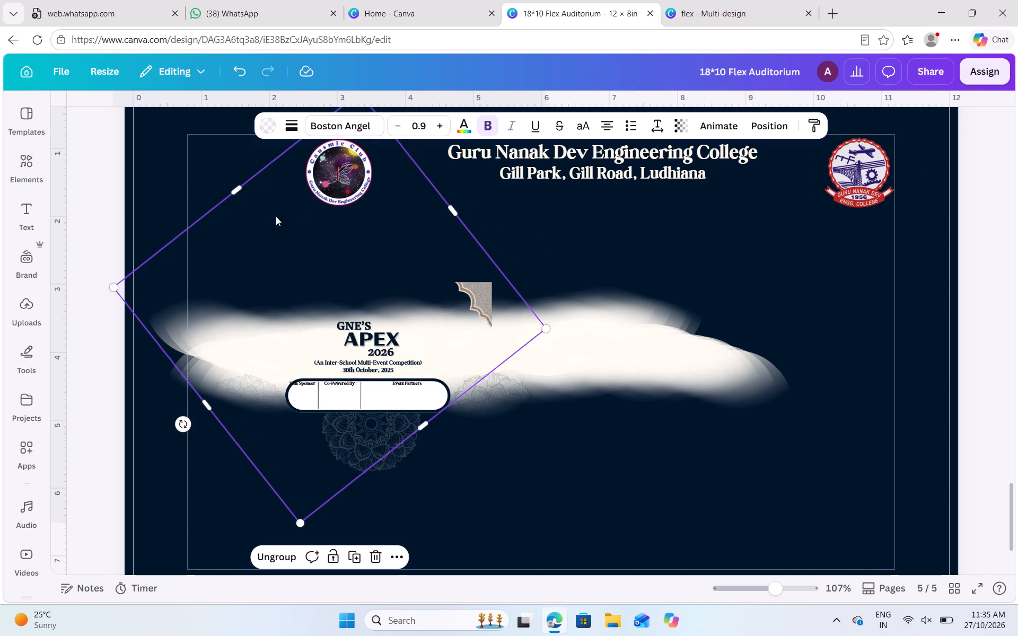
pyautogui.hotkey('ctrl', 'z')
pyautogui.click(342, 172)
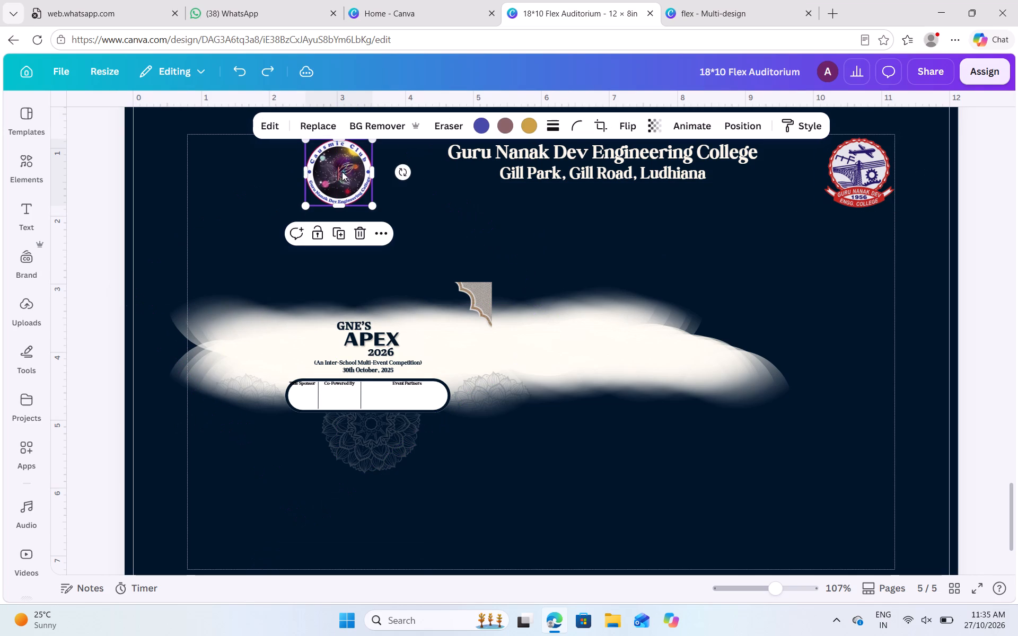
pyautogui.moveTo(339, 173); pyautogui.dragTo(231, 174)
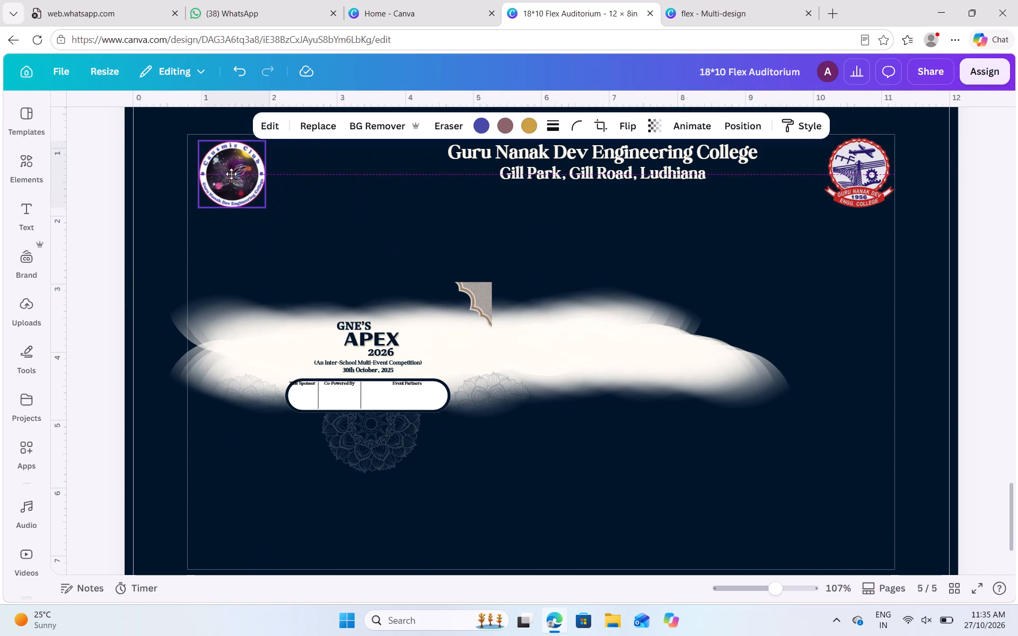
pyautogui.moveTo(231, 174); pyautogui.dragTo(224, 168)
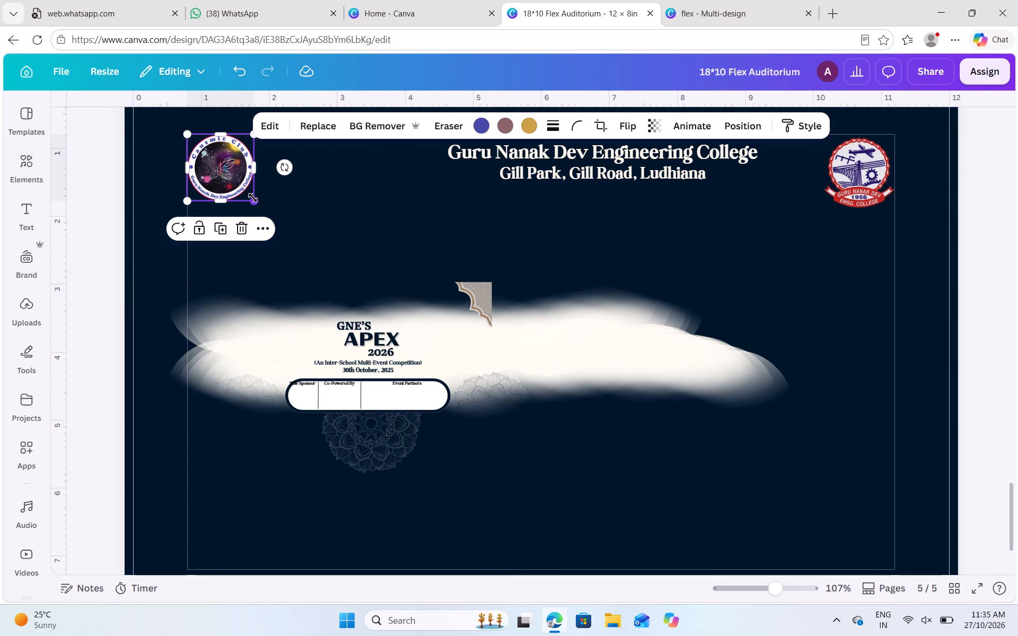
pyautogui.moveTo(253, 198); pyautogui.dragTo(278, 215)
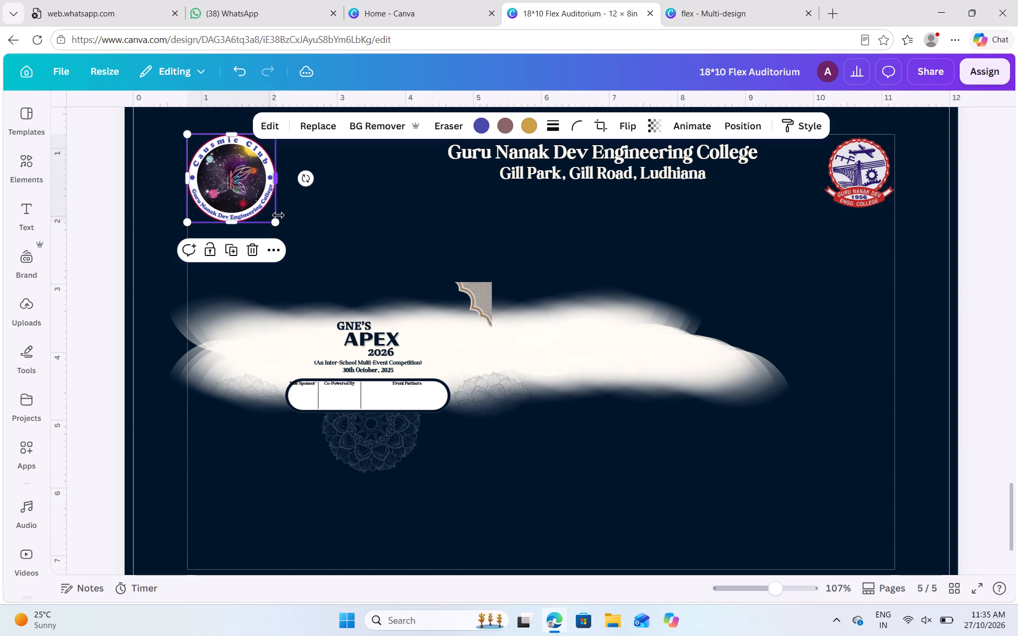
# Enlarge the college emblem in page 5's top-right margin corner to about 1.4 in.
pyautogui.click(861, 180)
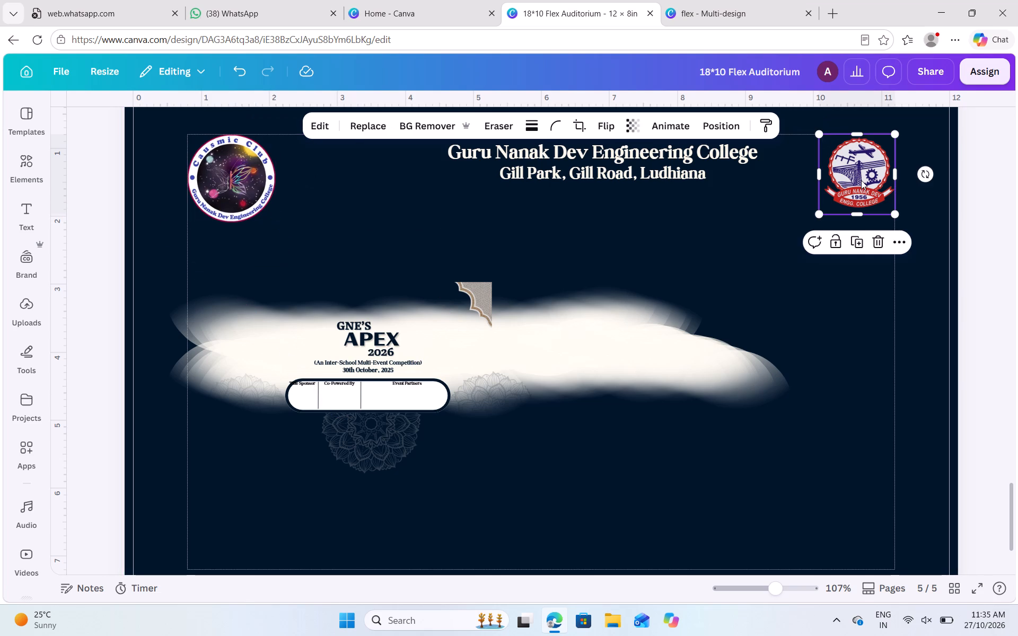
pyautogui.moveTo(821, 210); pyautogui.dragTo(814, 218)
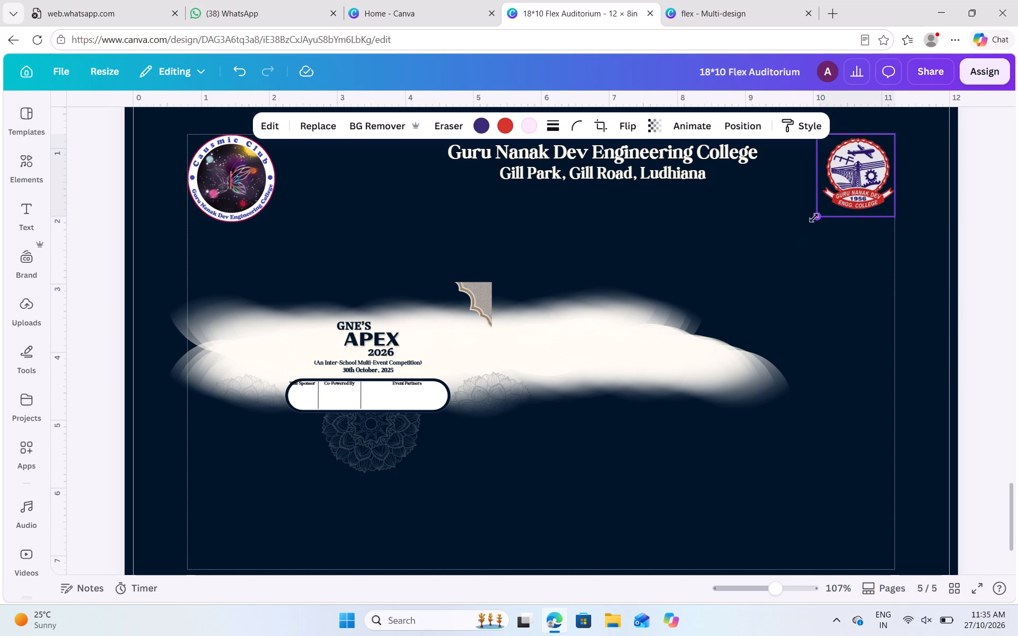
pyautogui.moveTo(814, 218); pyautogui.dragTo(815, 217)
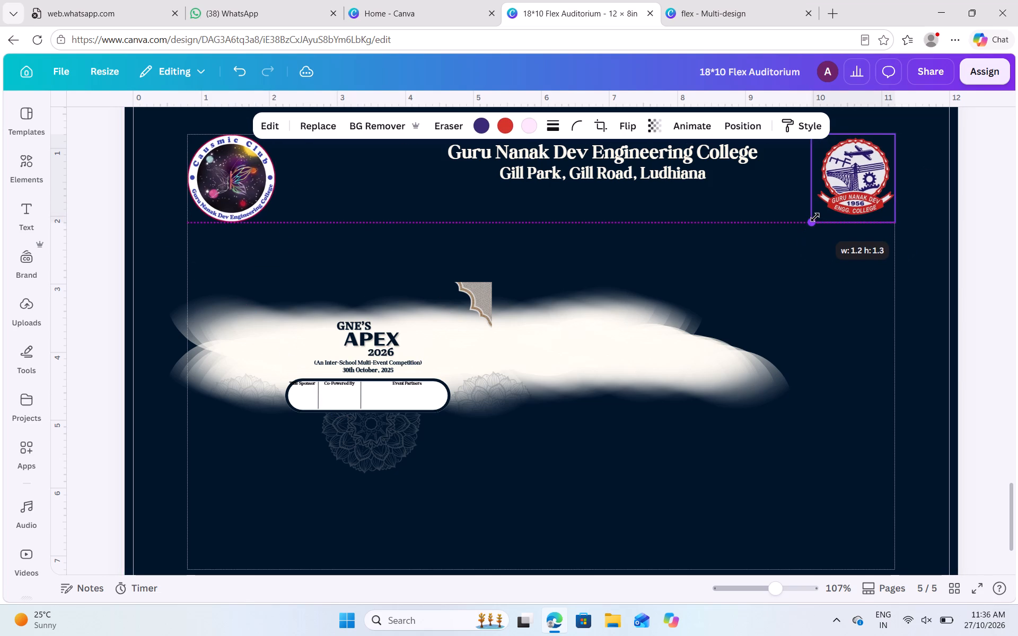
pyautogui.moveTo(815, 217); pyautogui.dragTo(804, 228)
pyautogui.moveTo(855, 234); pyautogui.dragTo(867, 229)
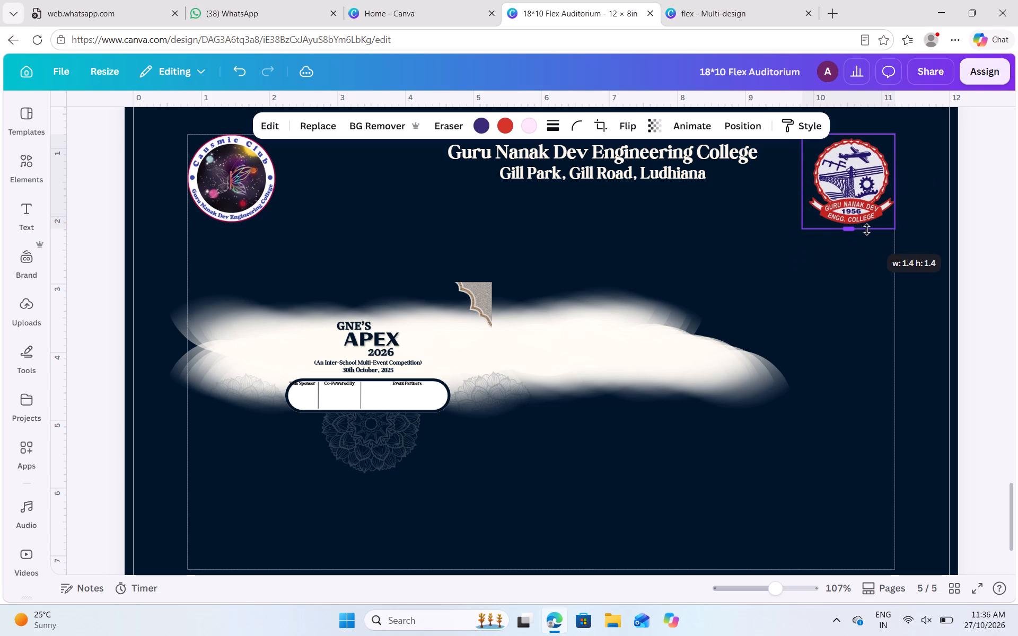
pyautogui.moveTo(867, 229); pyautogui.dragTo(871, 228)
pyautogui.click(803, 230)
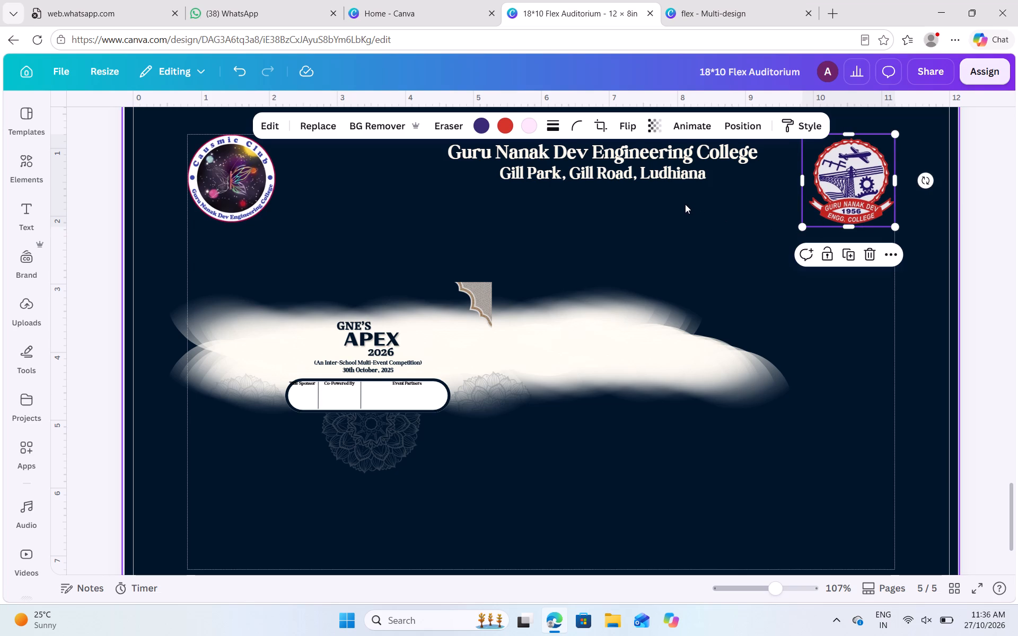
# Enlarge the Guru Nanak Dev Engineering College heading to about 6.2 in wide and position it between the two logos.
pyautogui.scroll(1, 685, 204)
pyautogui.click(656, 193)
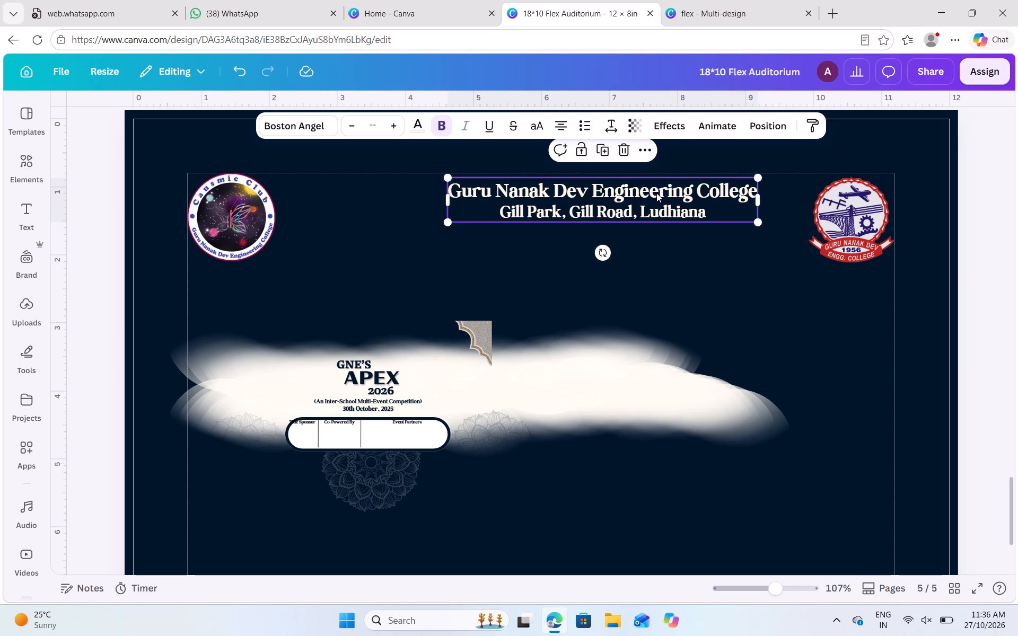
pyautogui.moveTo(656, 193); pyautogui.dragTo(568, 195)
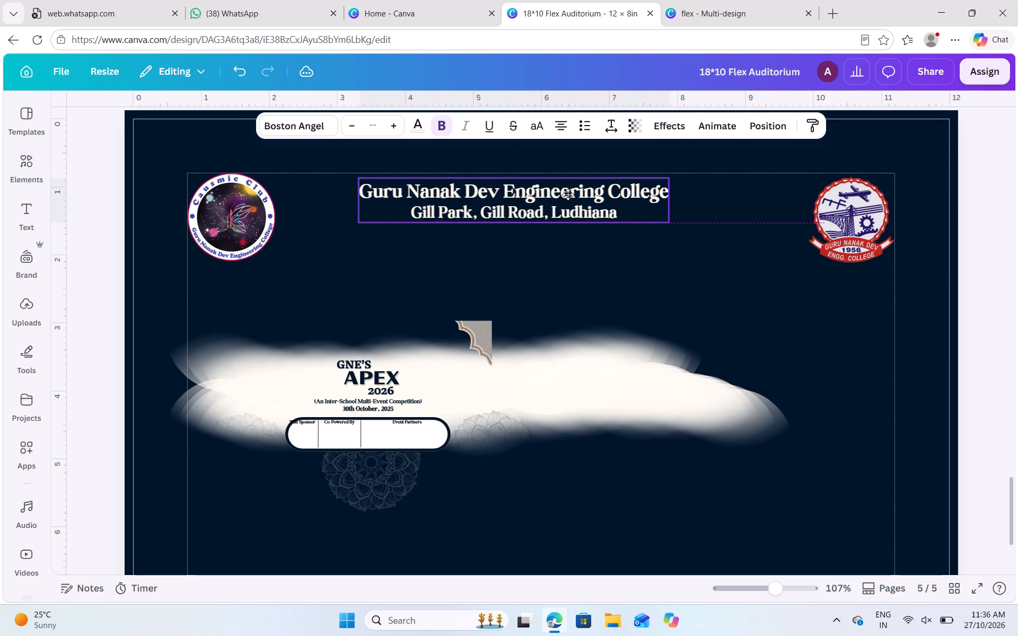
pyautogui.moveTo(568, 195); pyautogui.dragTo(572, 195)
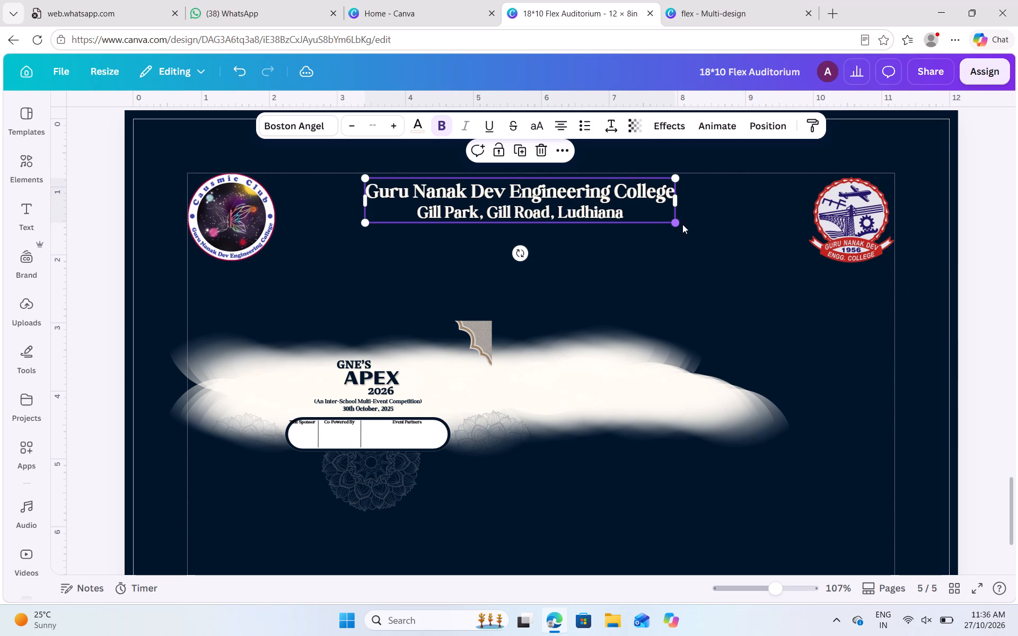
pyautogui.moveTo(678, 224); pyautogui.dragTo(750, 246)
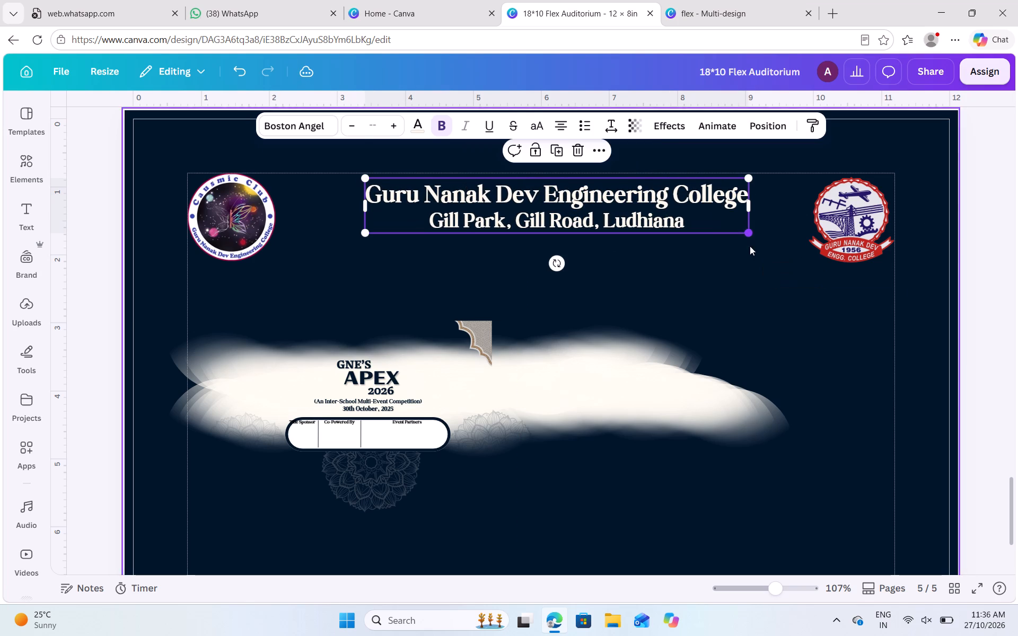
pyautogui.click(363, 225)
pyautogui.moveTo(363, 233); pyautogui.dragTo(324, 244)
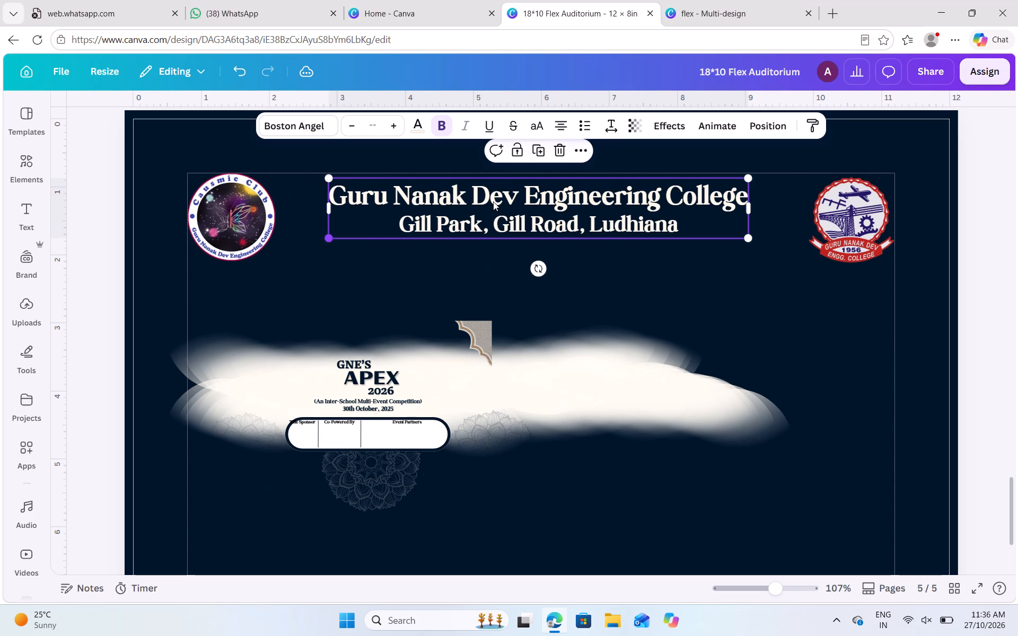
pyautogui.moveTo(493, 201); pyautogui.dragTo(471, 200)
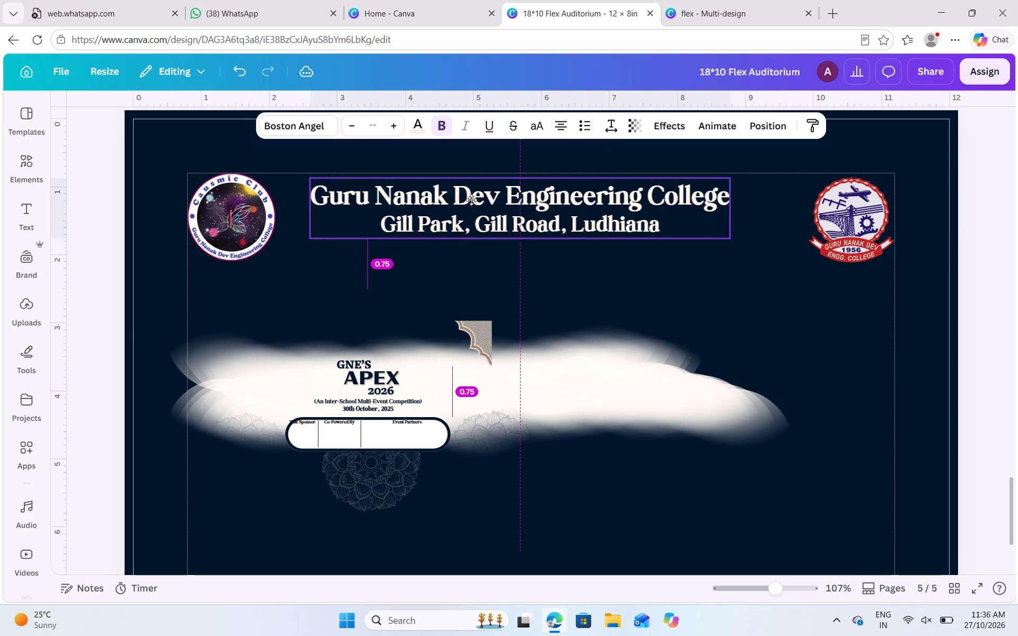
pyautogui.moveTo(471, 200); pyautogui.dragTo(472, 200)
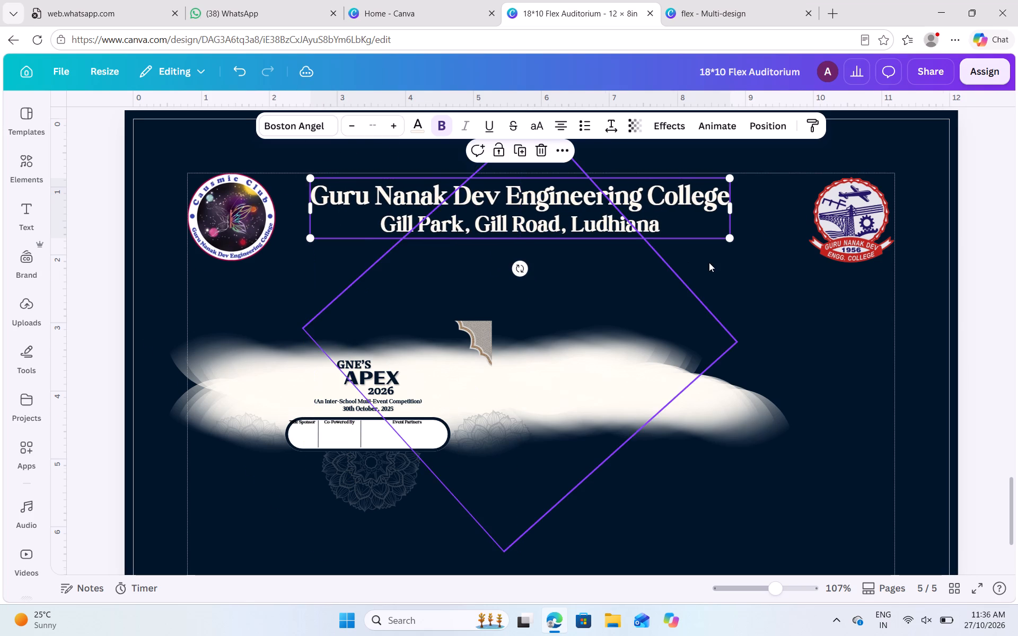
# Nudge the college heading slightly right to centre it better on the page.
pyautogui.click(921, 265)
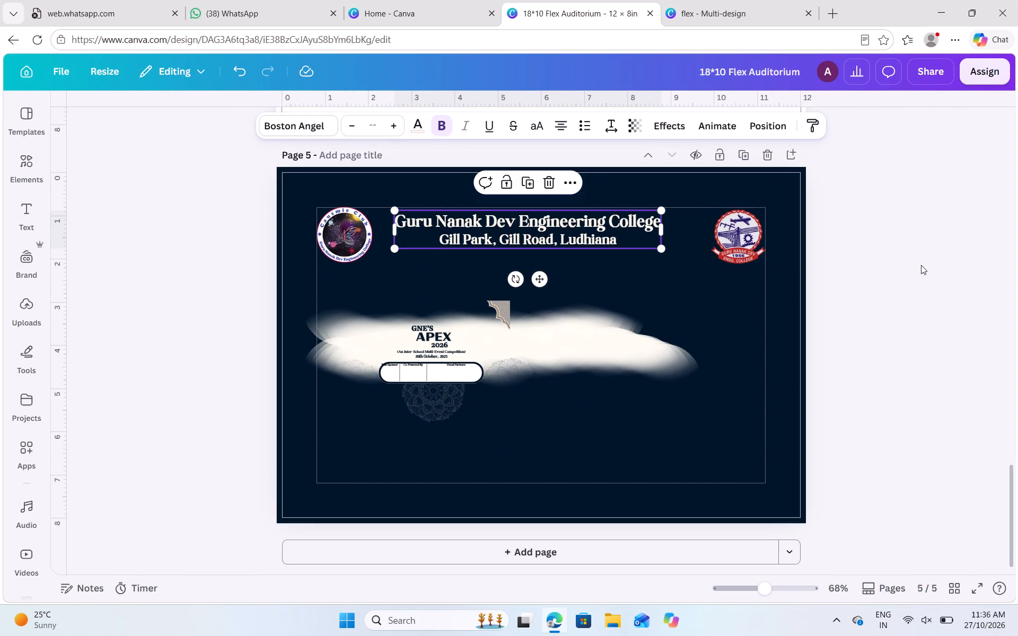
pyautogui.click(542, 218)
pyautogui.press('Right')
pyautogui.press('Right')
pyautogui.press('Right')
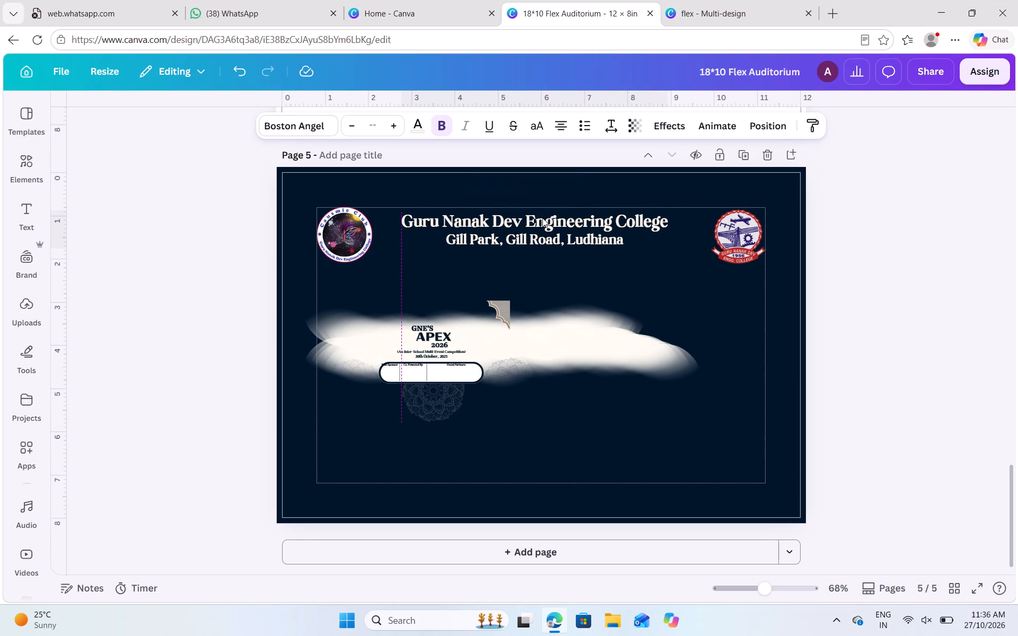
pyautogui.press('Left')
pyautogui.press('Right')
pyautogui.press('0')
pyautogui.press('Right')
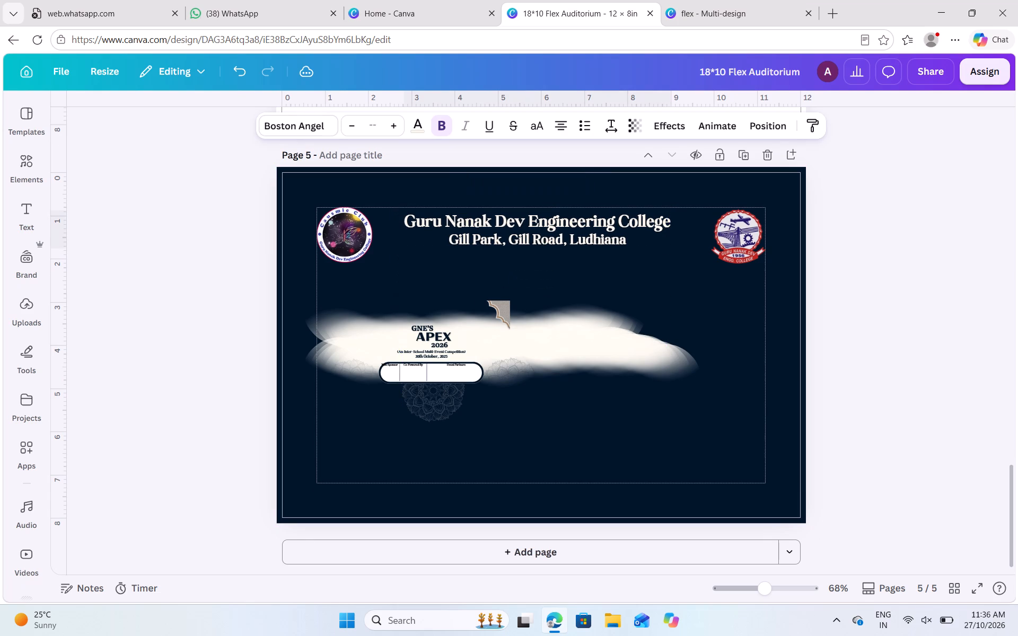
# Shrink the Causmic Club logo and the college emblem to about 1.1 in each, keeping them in their margin corners.
pyautogui.click(339, 242)
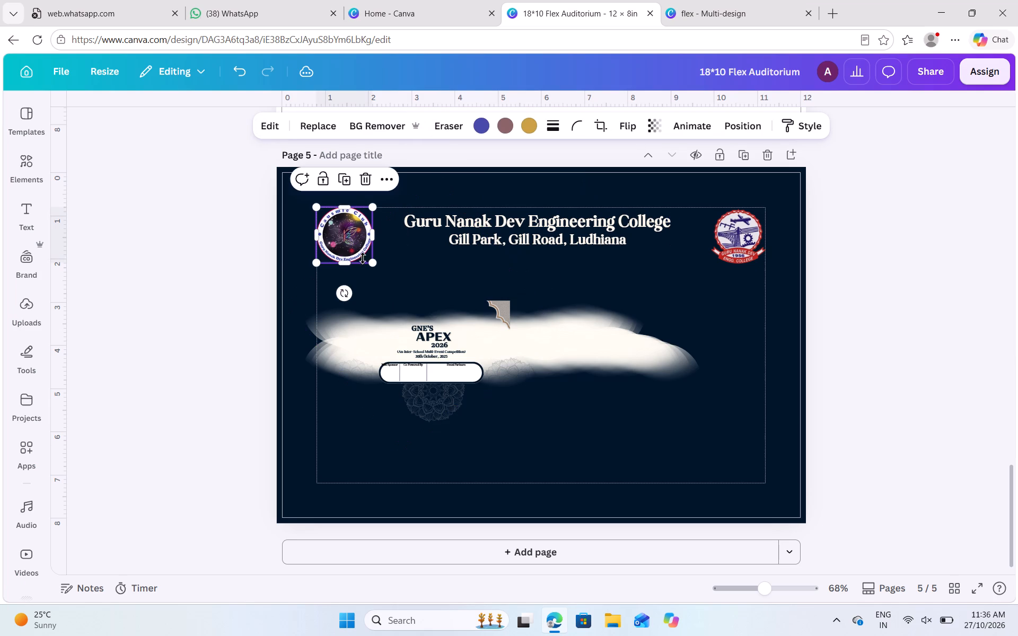
pyautogui.moveTo(369, 263); pyautogui.dragTo(350, 252)
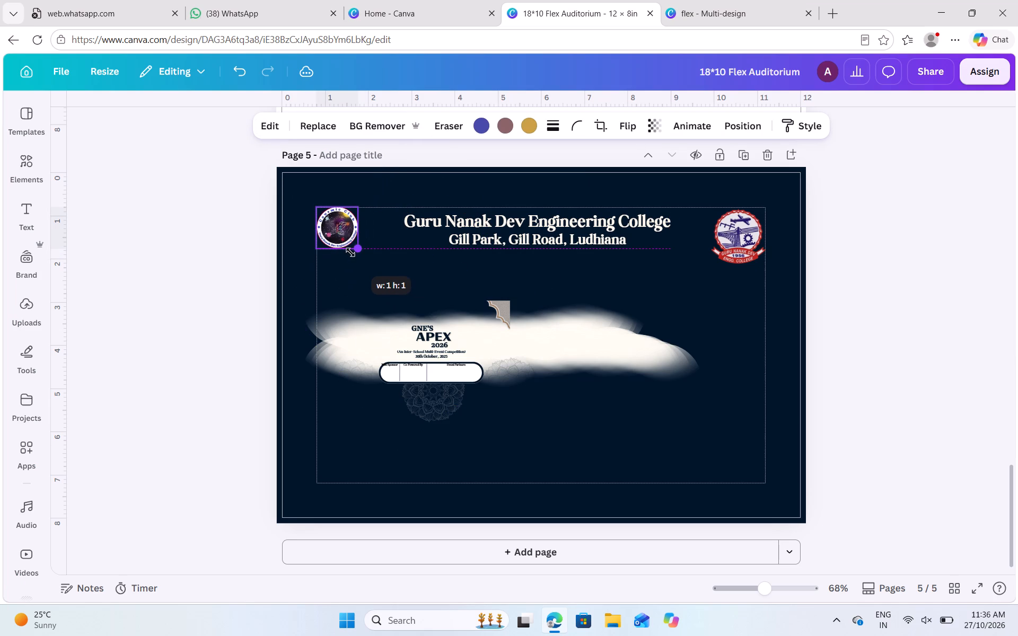
pyautogui.moveTo(350, 252); pyautogui.dragTo(356, 255)
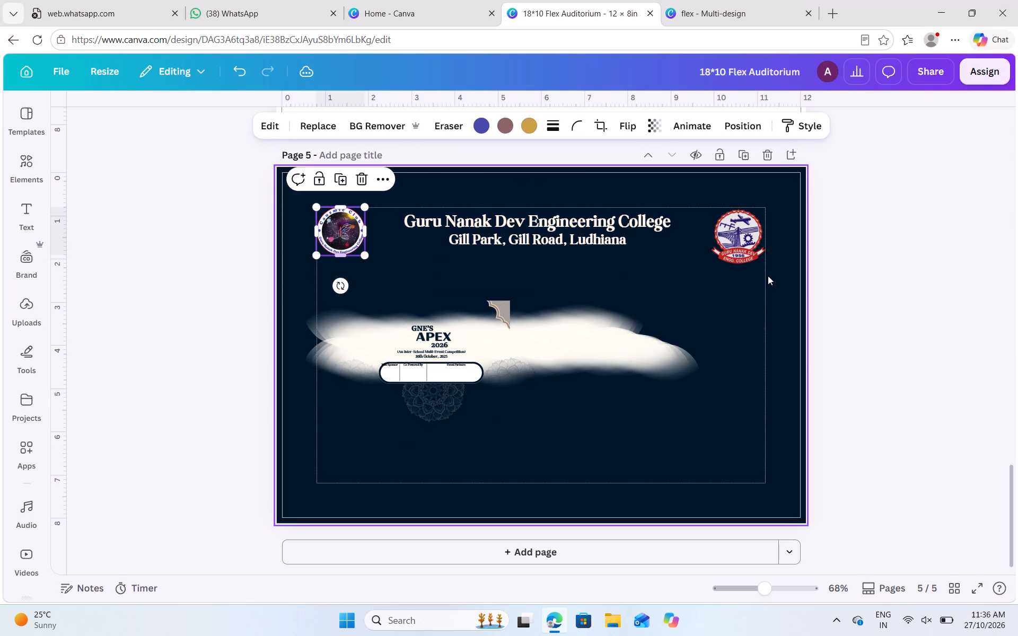
pyautogui.click(761, 259)
pyautogui.moveTo(712, 268); pyautogui.dragTo(723, 264)
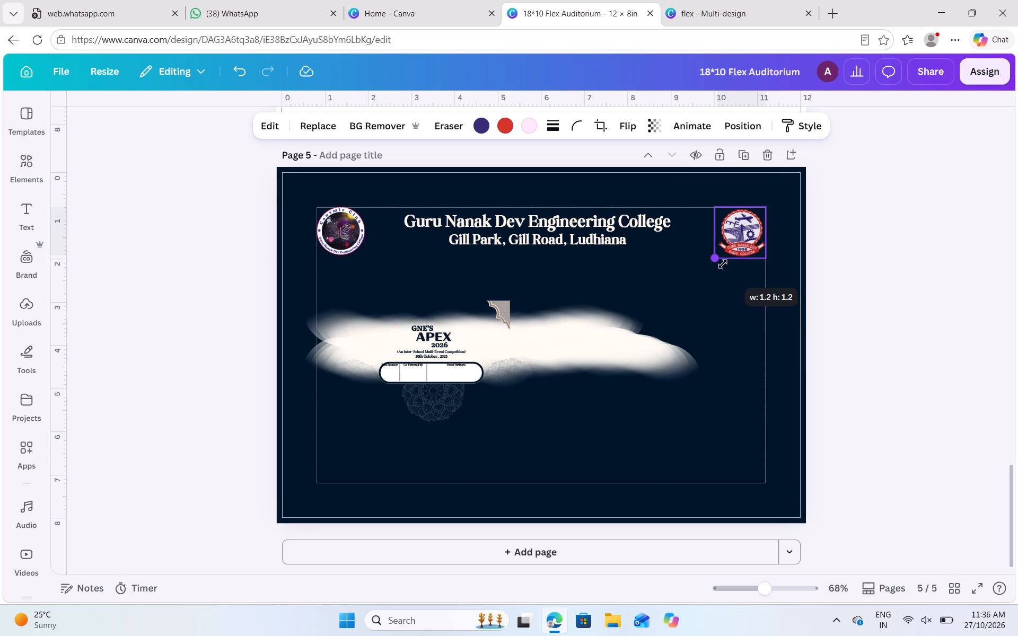
pyautogui.moveTo(723, 264); pyautogui.dragTo(725, 263)
pyautogui.click(904, 266)
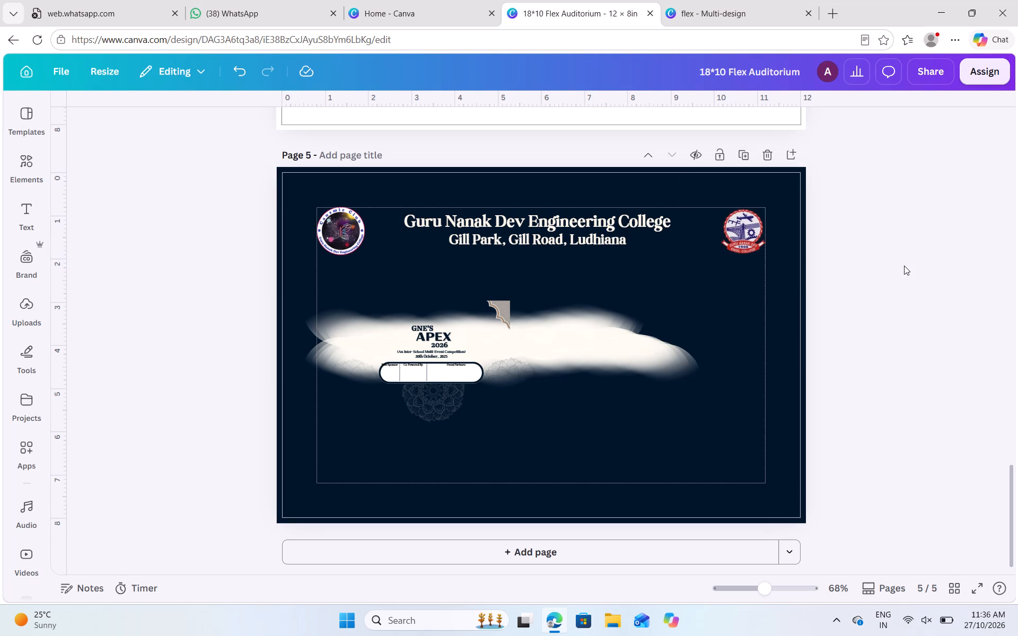
# Nudge the Guru Nanak Dev Engineering College heading right until it is horizontally centred on page 5.
pyautogui.click(536, 228)
pyautogui.press('Right')
pyautogui.press('Right')
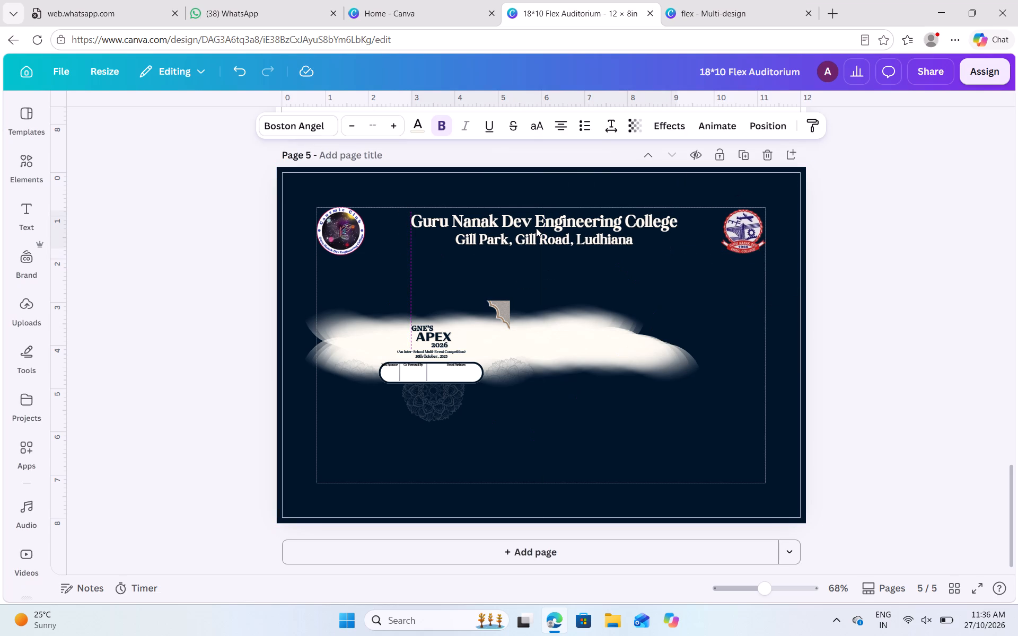
pyautogui.press('Left')
pyautogui.press('Left')
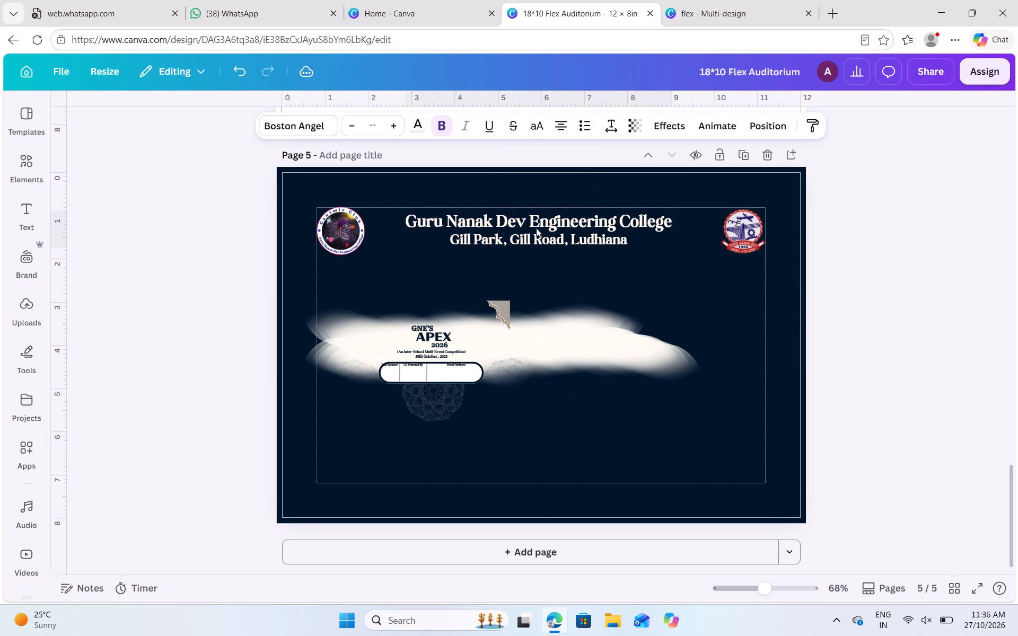
pyautogui.press('Right')
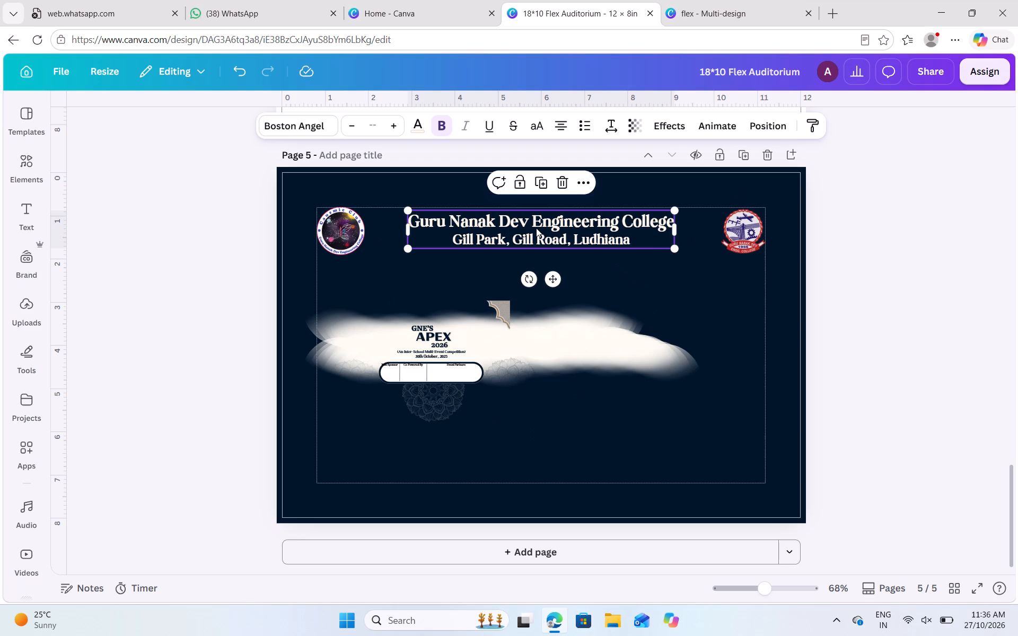
pyautogui.click(866, 290)
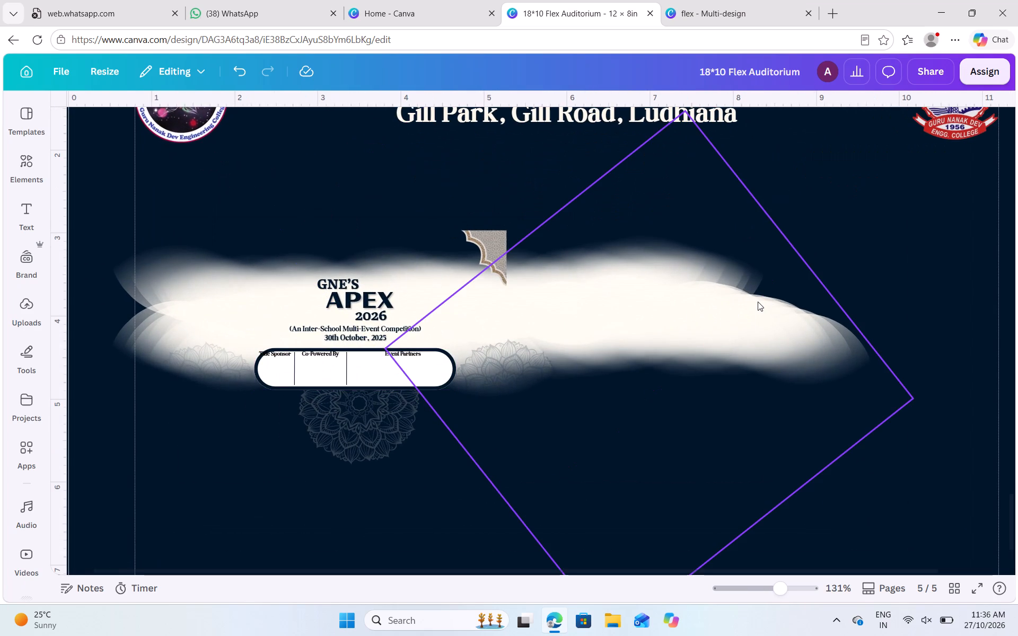
# Select all five white glow groups on page 5, enlarge them together to about 16 in wide, and move them down below the heading.
pyautogui.click(620, 393)
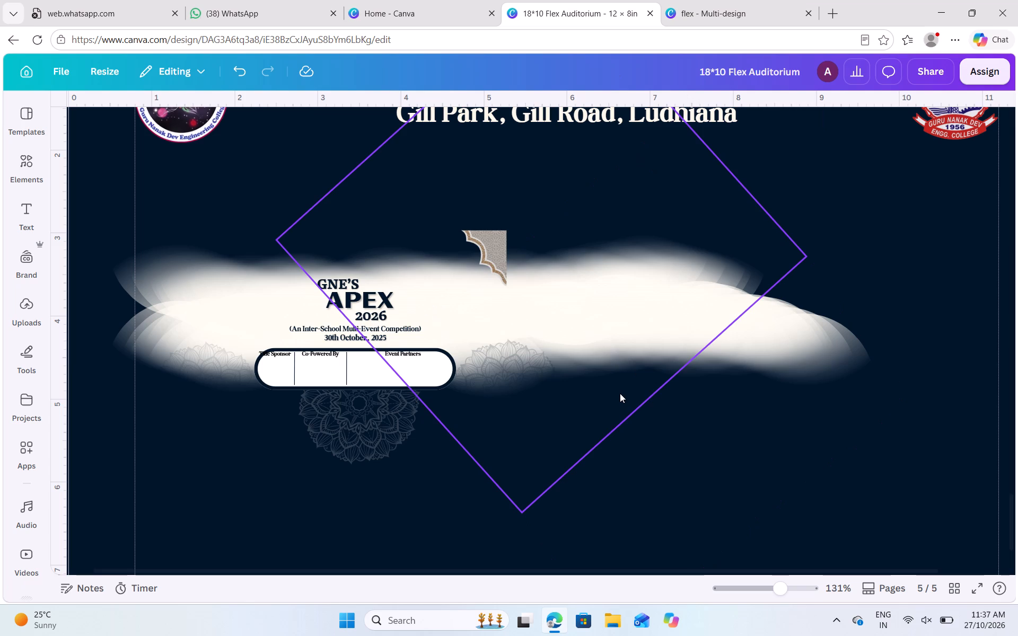
pyautogui.click(760, 118)
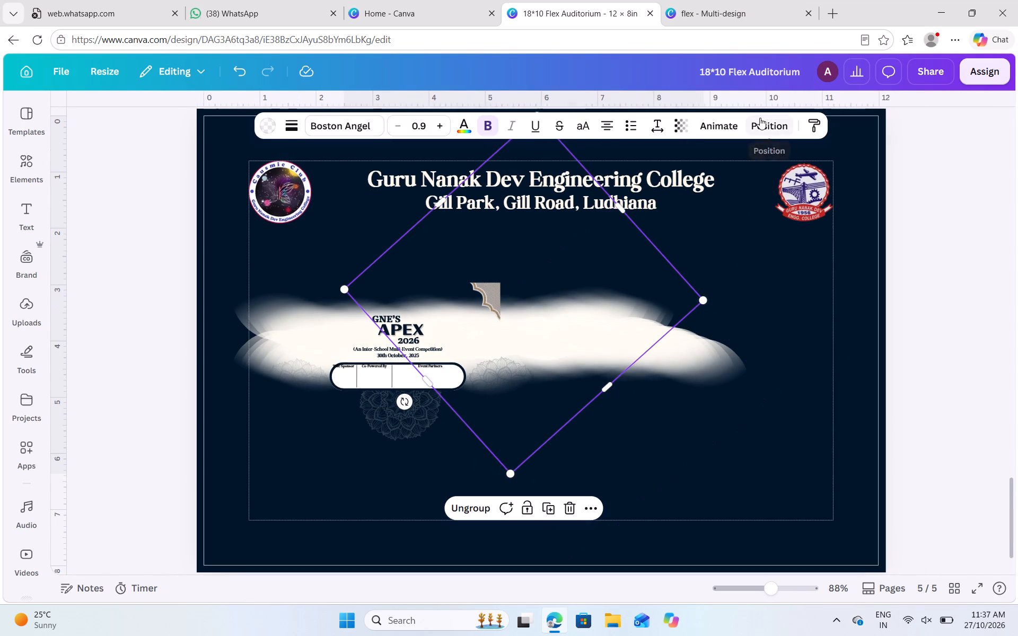
pyautogui.click(210, 192)
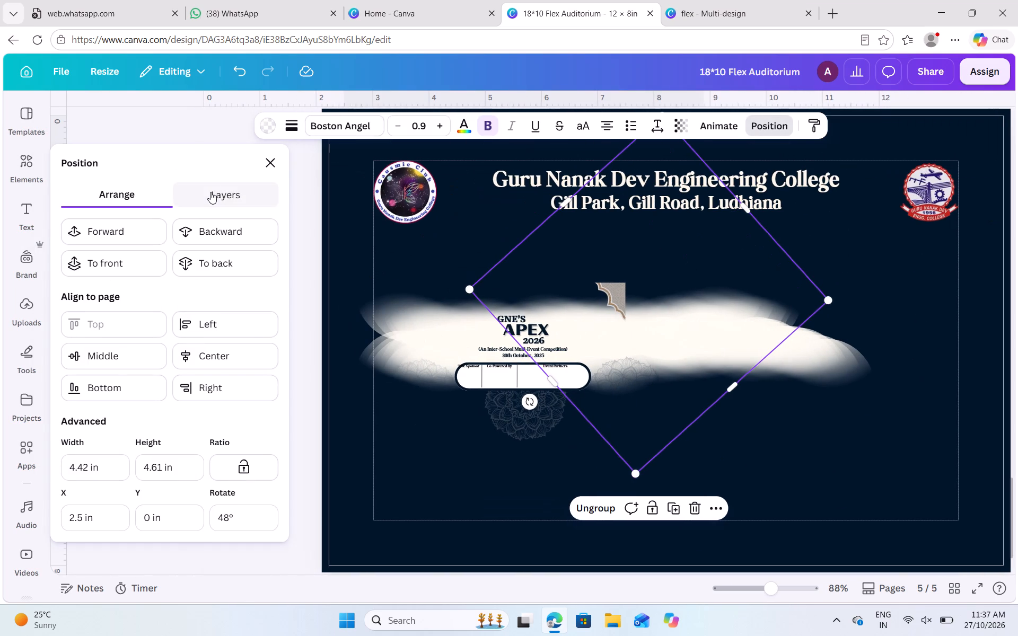
pyautogui.scroll(-7, 190, 374)
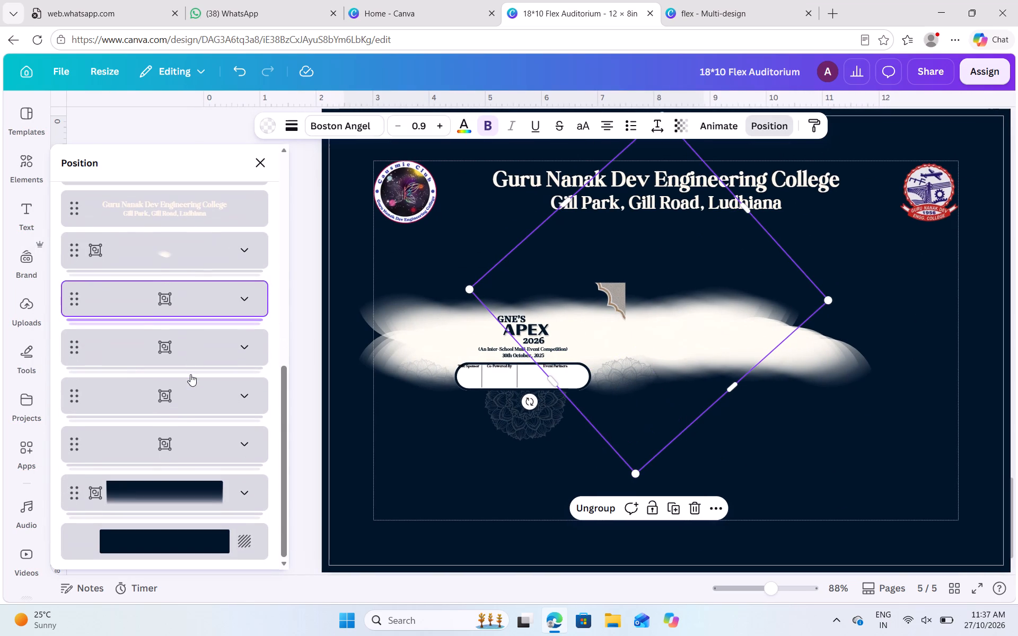
pyautogui.scroll(7, 190, 374)
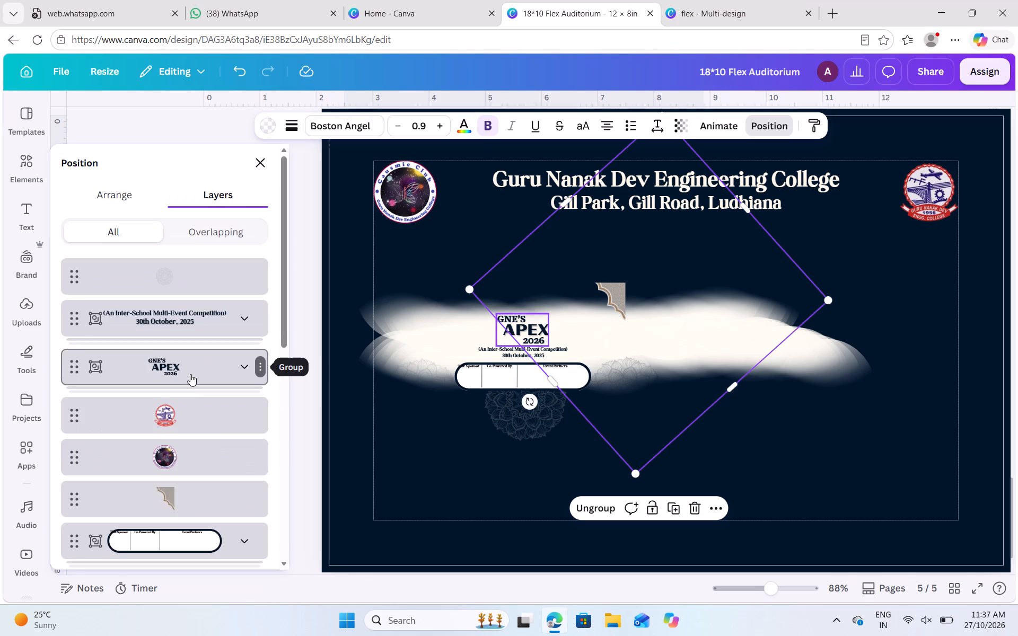
pyautogui.scroll(-3, 190, 374)
pyautogui.scroll(-2, 197, 470)
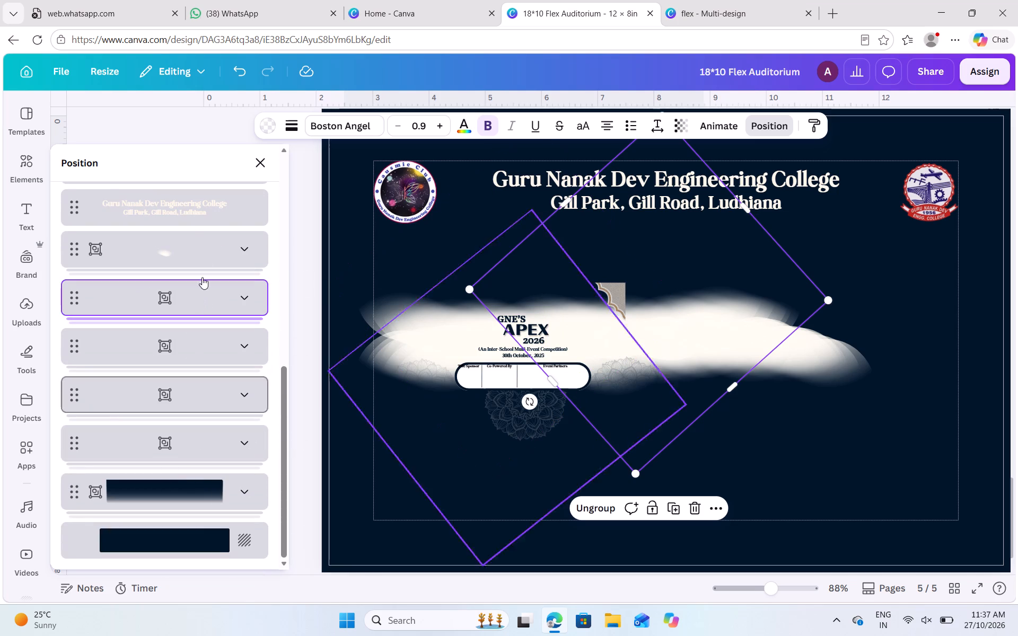
pyautogui.click(200, 240)
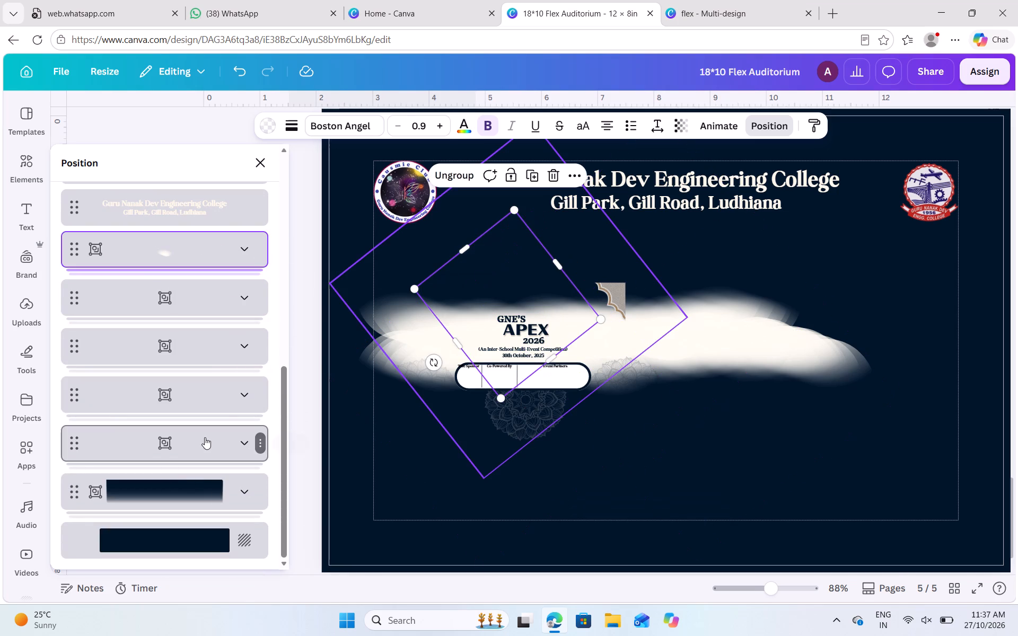
pyautogui.keyDown('shift'); pyautogui.click(205, 437); pyautogui.keyUp('shift')
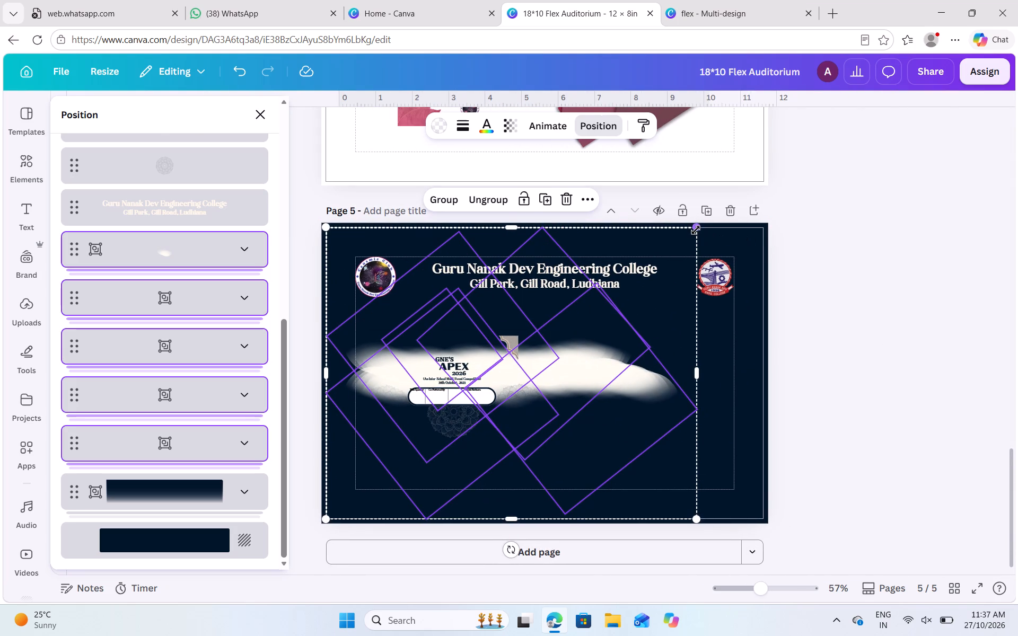
pyautogui.moveTo(696, 230); pyautogui.dragTo(1017, 190)
pyautogui.moveTo(880, 291); pyautogui.dragTo(880, 359)
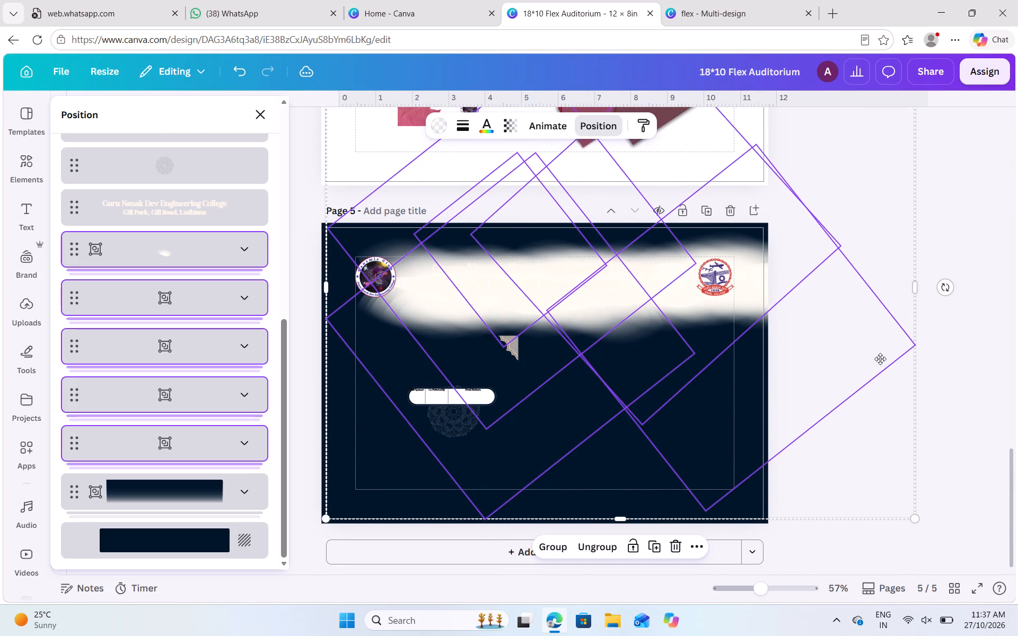
pyautogui.moveTo(880, 359); pyautogui.dragTo(885, 334)
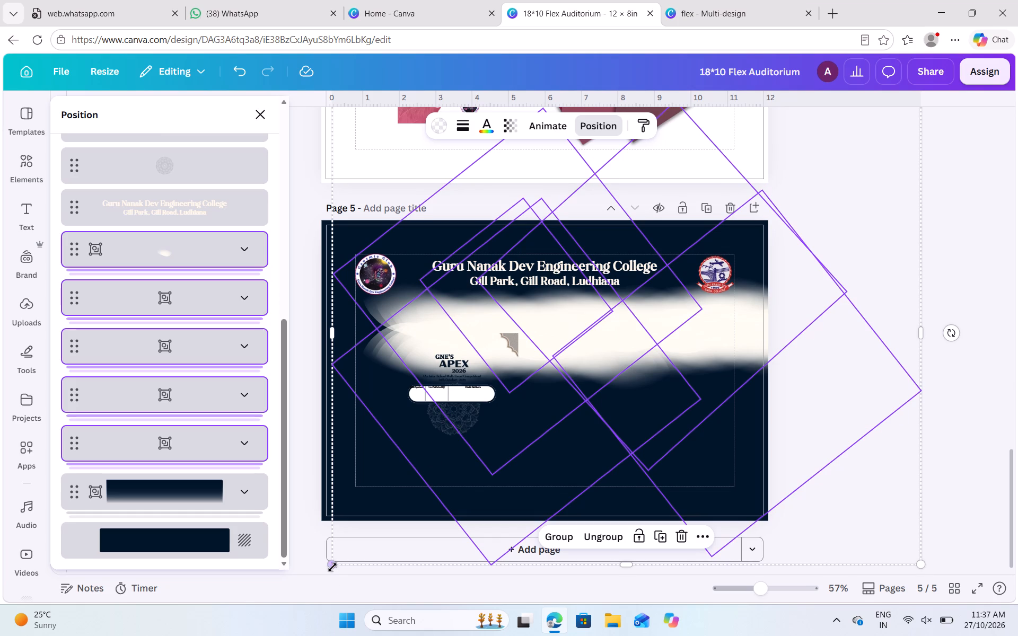
# Enlarge the five glow groups further to about 22 in wide and reposition them so the white band spans page 5 below the heading.
pyautogui.moveTo(332, 566); pyautogui.dragTo(24, 635)
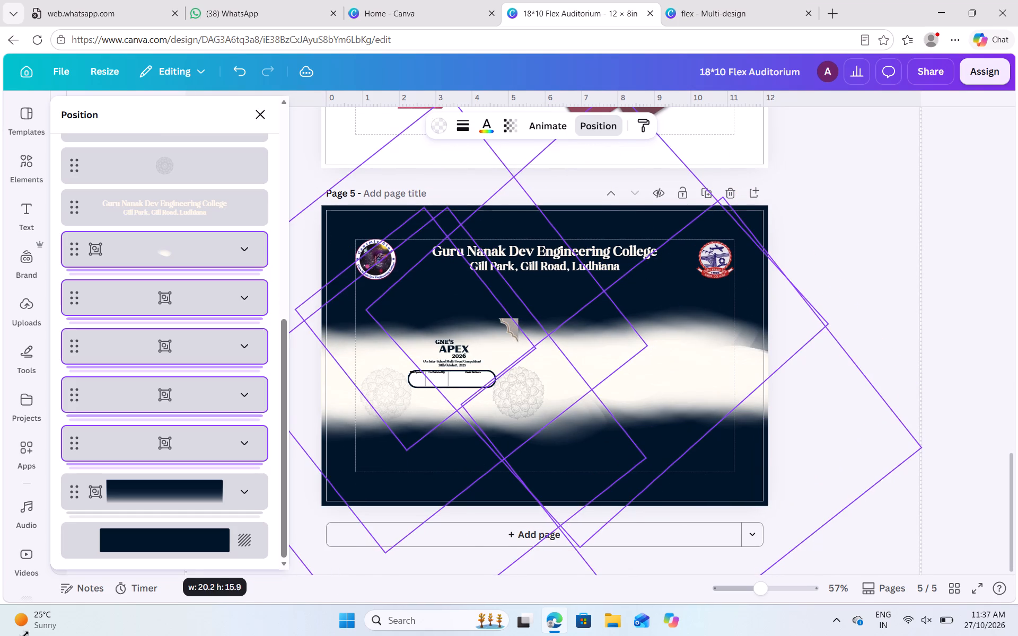
pyautogui.moveTo(24, 635); pyautogui.dragTo(15, 635)
pyautogui.moveTo(817, 427); pyautogui.dragTo(925, 343)
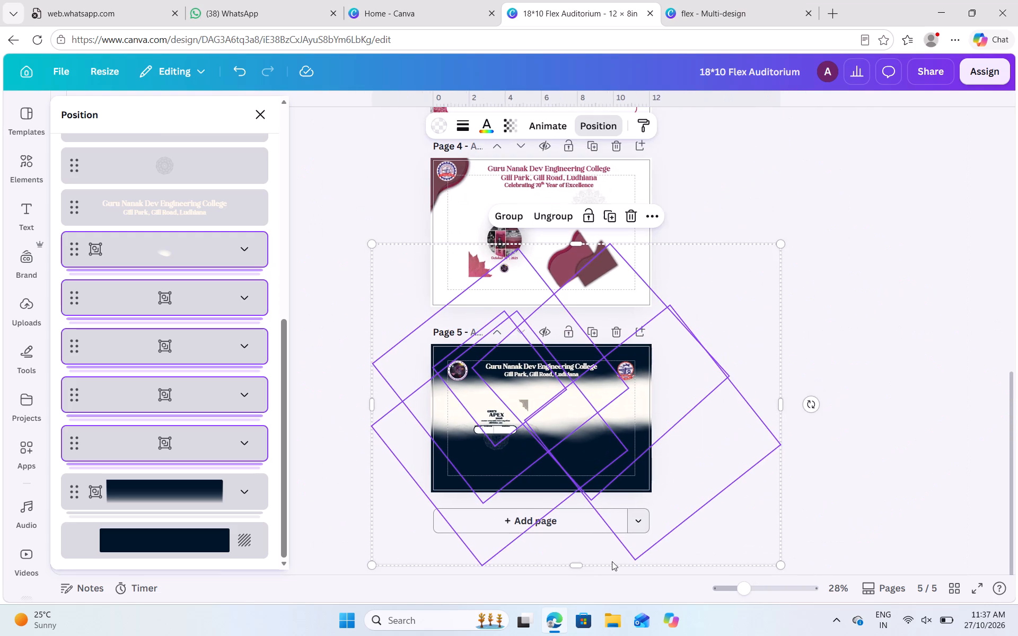
pyautogui.moveTo(587, 570); pyautogui.dragTo(581, 635)
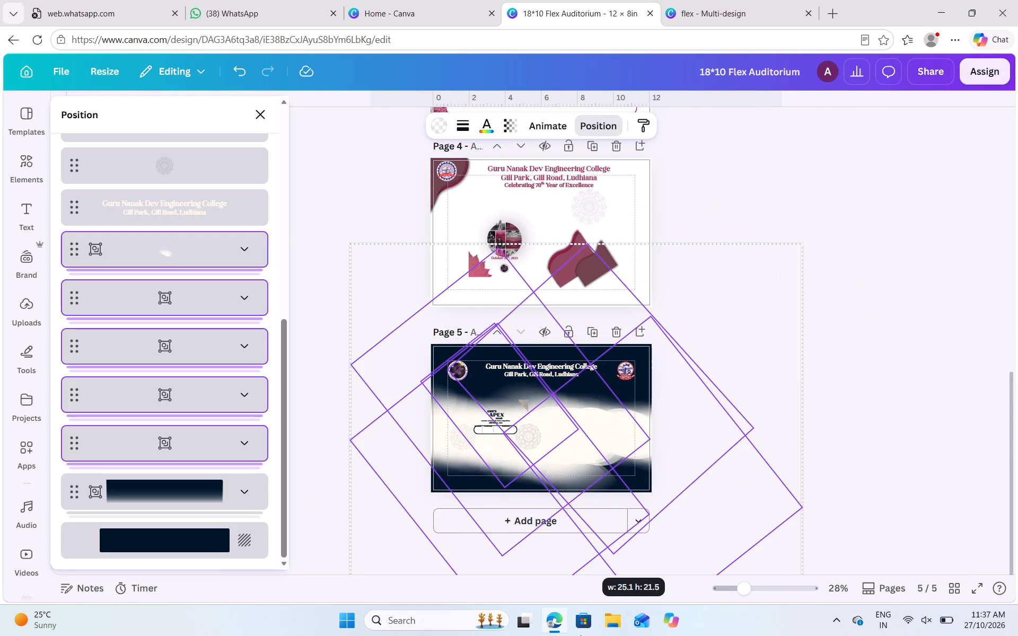
pyautogui.moveTo(581, 635); pyautogui.dragTo(634, 549)
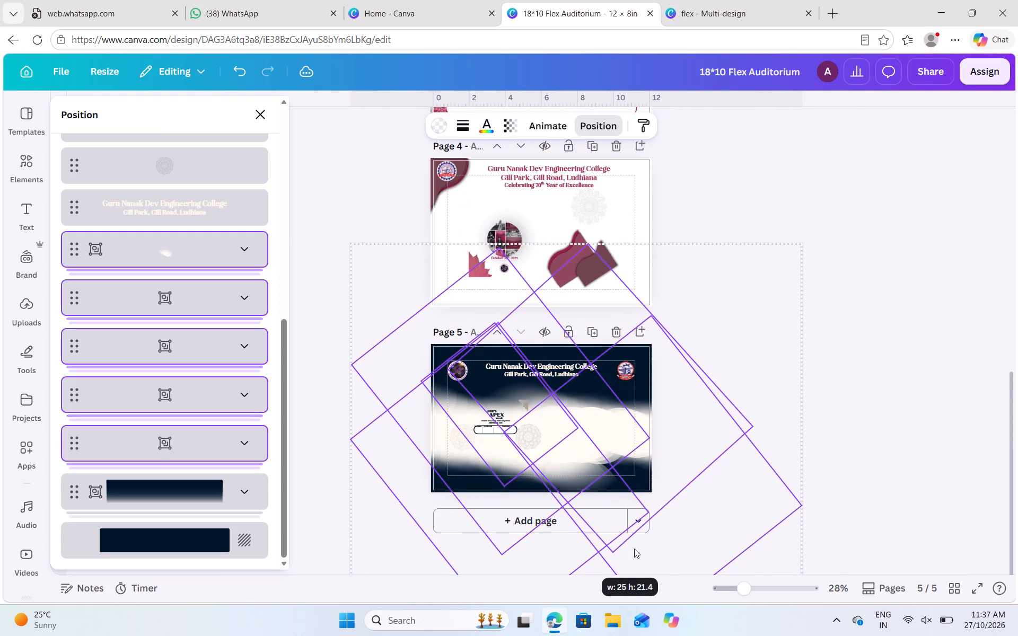
pyautogui.moveTo(634, 549); pyautogui.dragTo(643, 550)
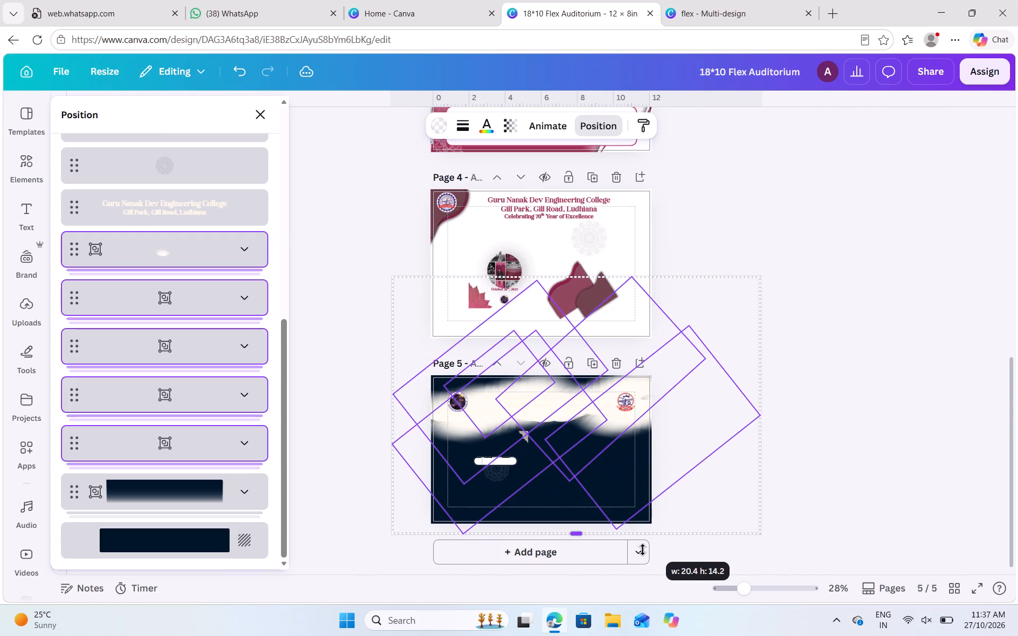
pyautogui.moveTo(643, 550); pyautogui.dragTo(623, 582)
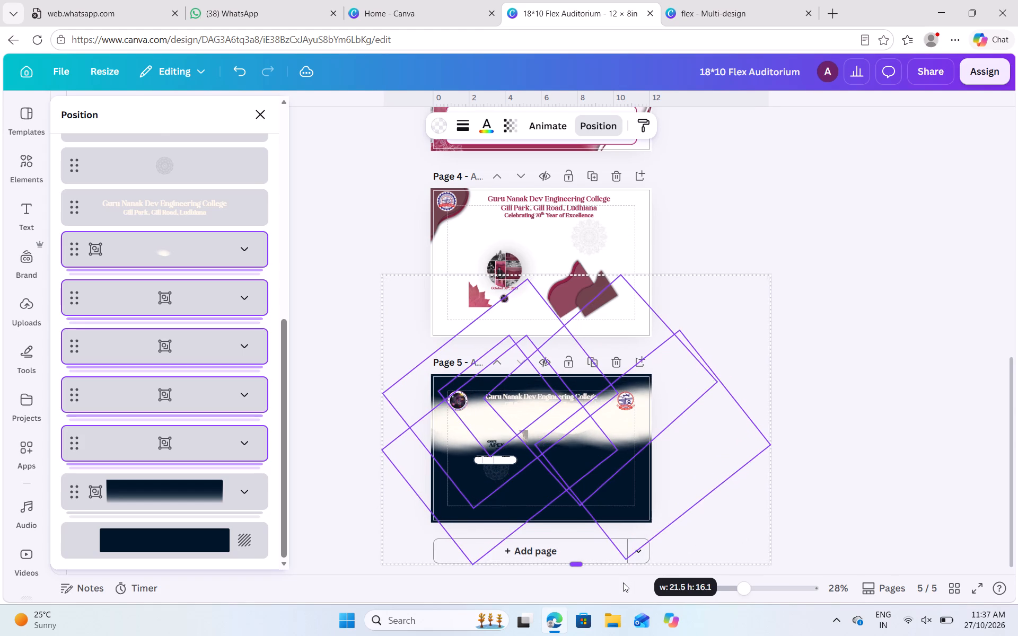
pyautogui.moveTo(623, 582); pyautogui.dragTo(624, 578)
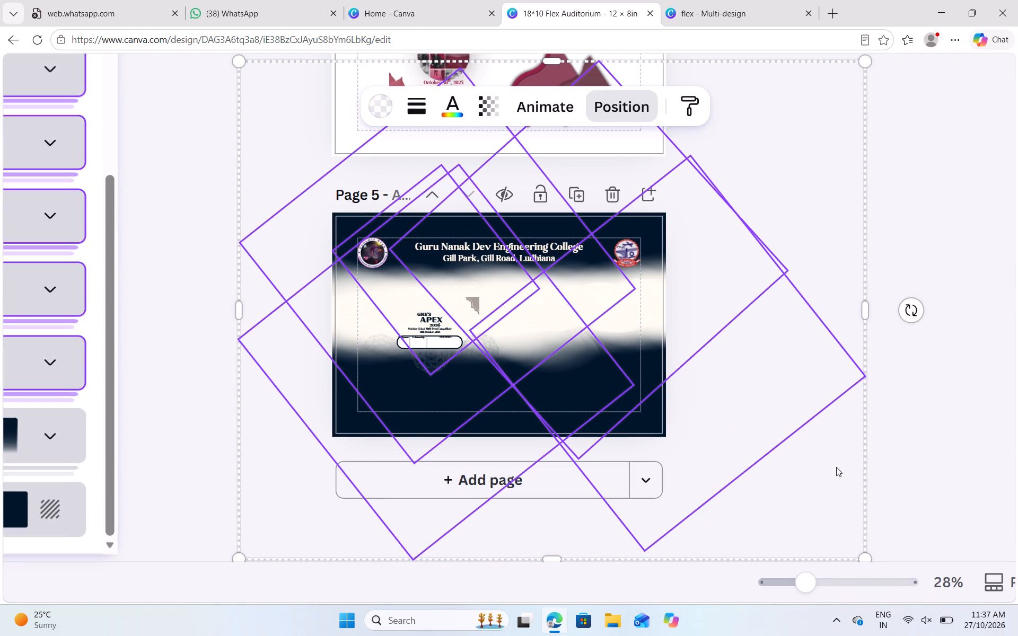
# Scale the five glow groups up to about 27 in wide and shift the white band up across the page's upper half.
pyautogui.moveTo(866, 557); pyautogui.dragTo(1017, 635)
pyautogui.moveTo(727, 417); pyautogui.dragTo(733, 340)
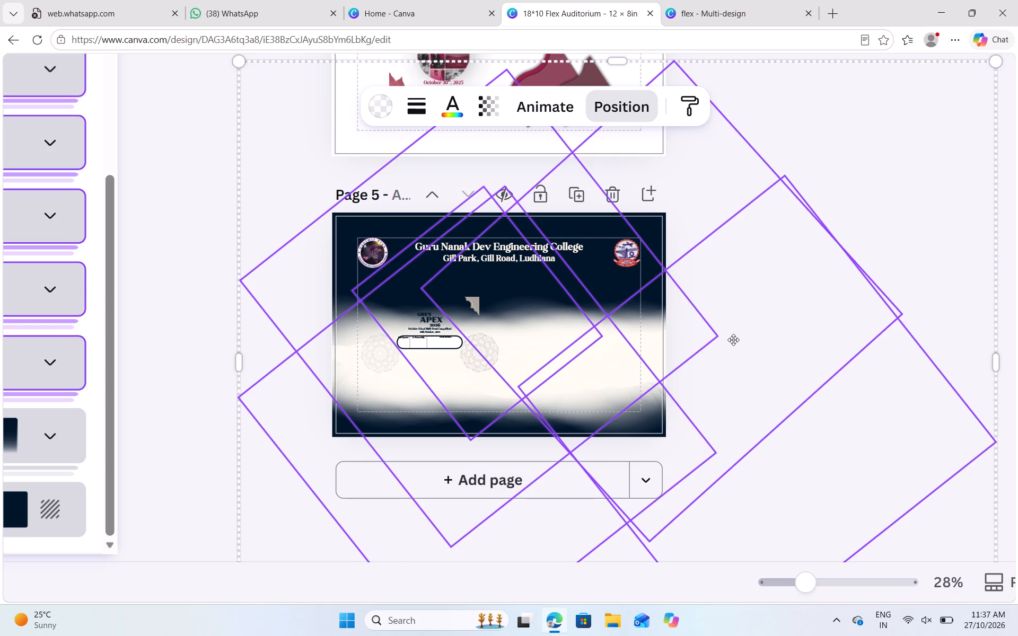
pyautogui.moveTo(733, 340); pyautogui.dragTo(730, 363)
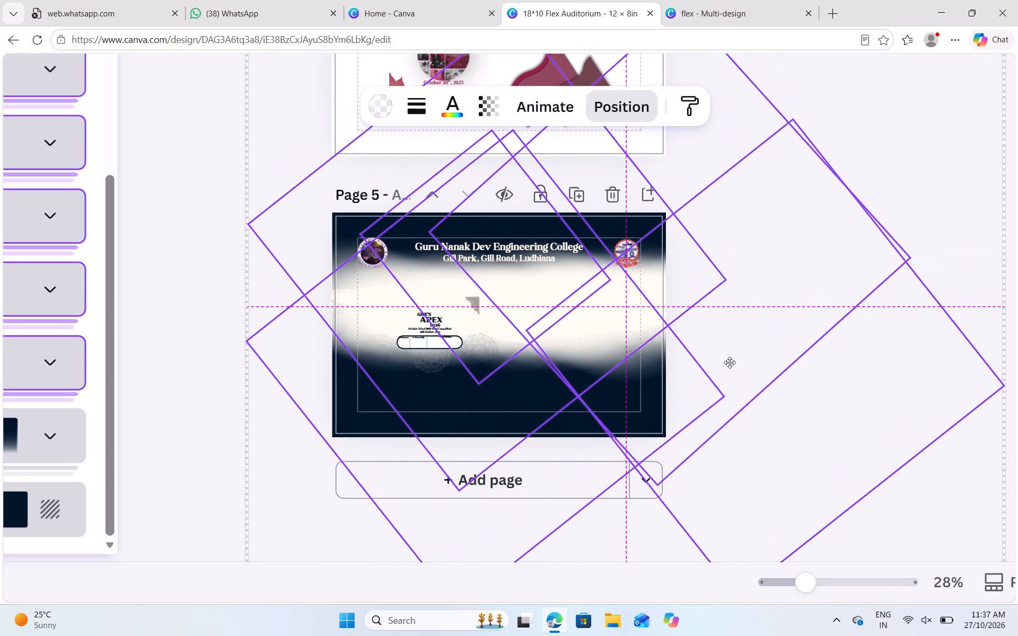
pyautogui.moveTo(730, 363); pyautogui.dragTo(729, 363)
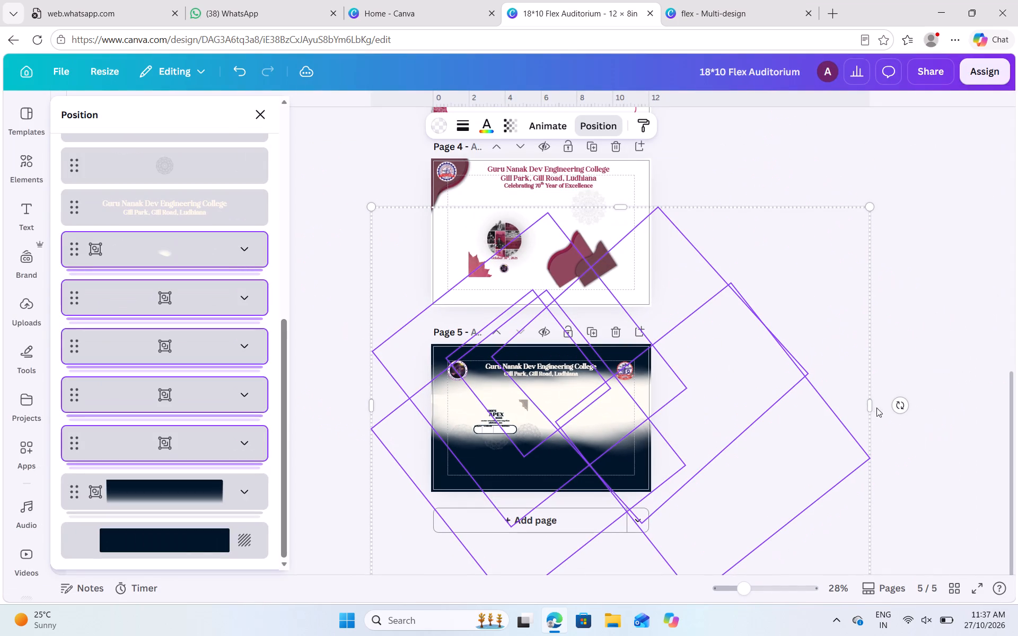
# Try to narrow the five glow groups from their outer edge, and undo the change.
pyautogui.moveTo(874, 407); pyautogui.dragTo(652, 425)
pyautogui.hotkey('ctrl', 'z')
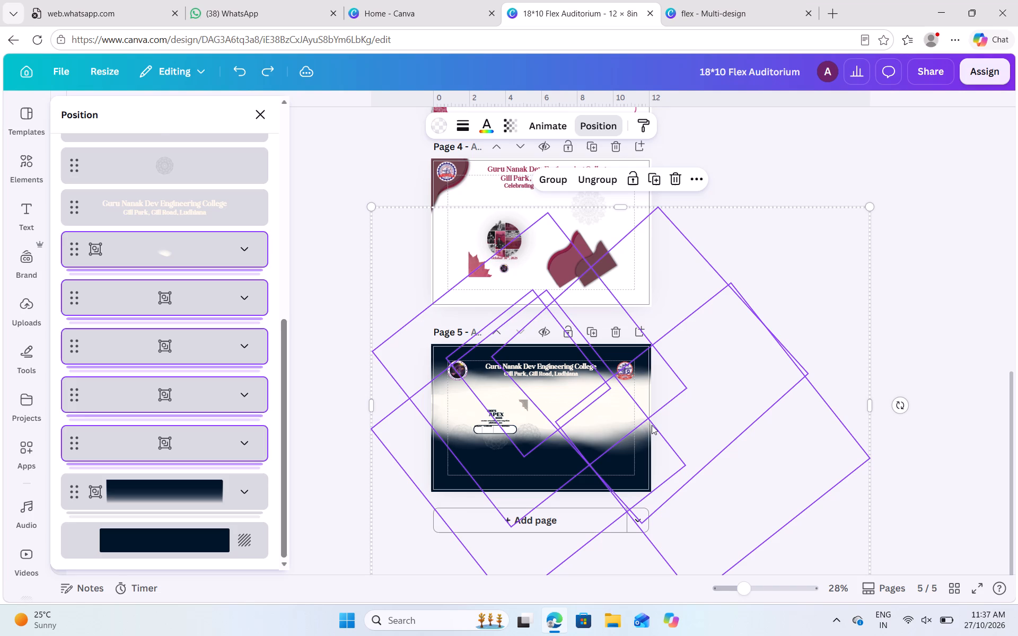
# Ungroup the five glow groups and delete every glow shape except the topmost one.
pyautogui.click(602, 174)
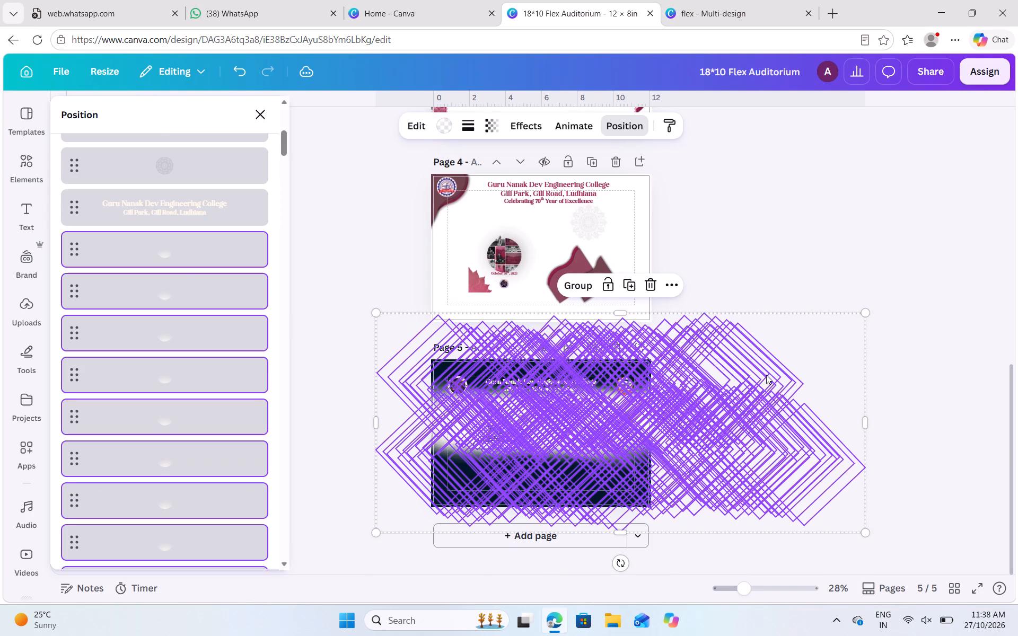
pyautogui.click(159, 282)
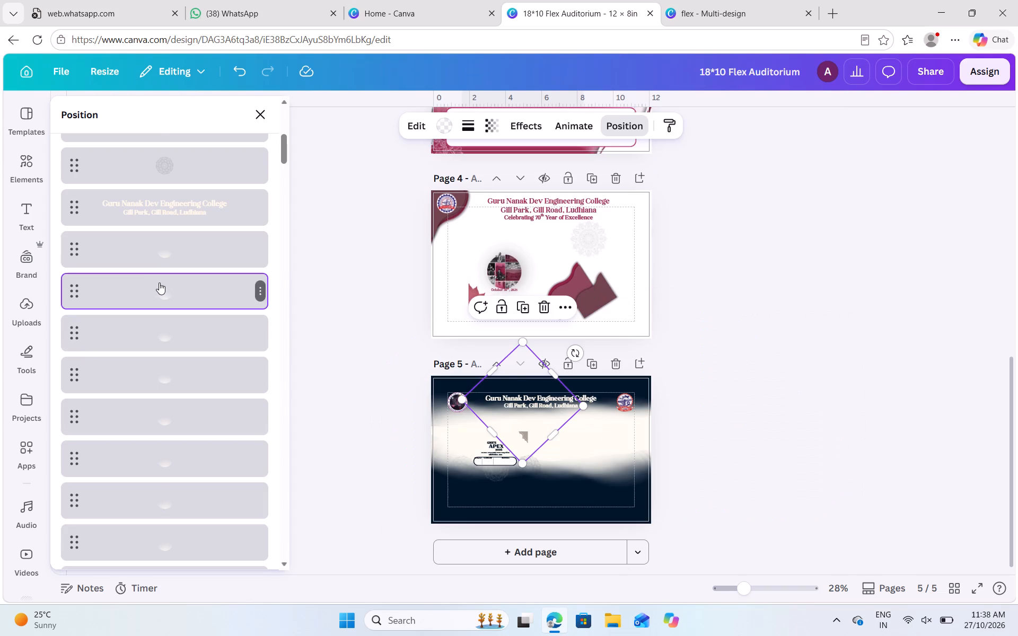
pyautogui.scroll(-16, 169, 419)
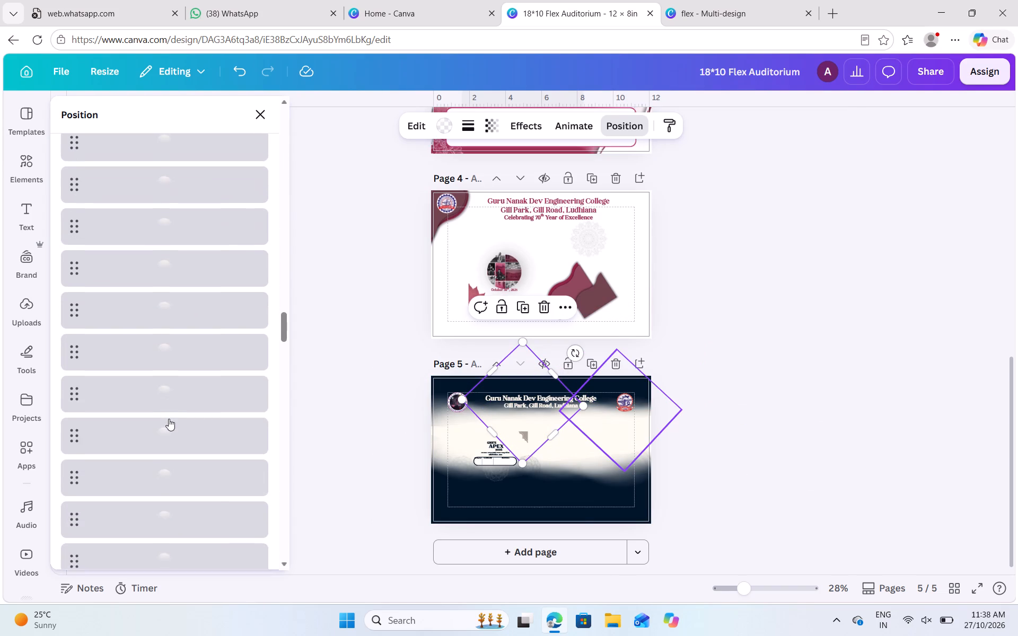
pyautogui.scroll(-6, 169, 419)
pyautogui.keyDown('shift'); pyautogui.click(167, 451); pyautogui.keyUp('shift')
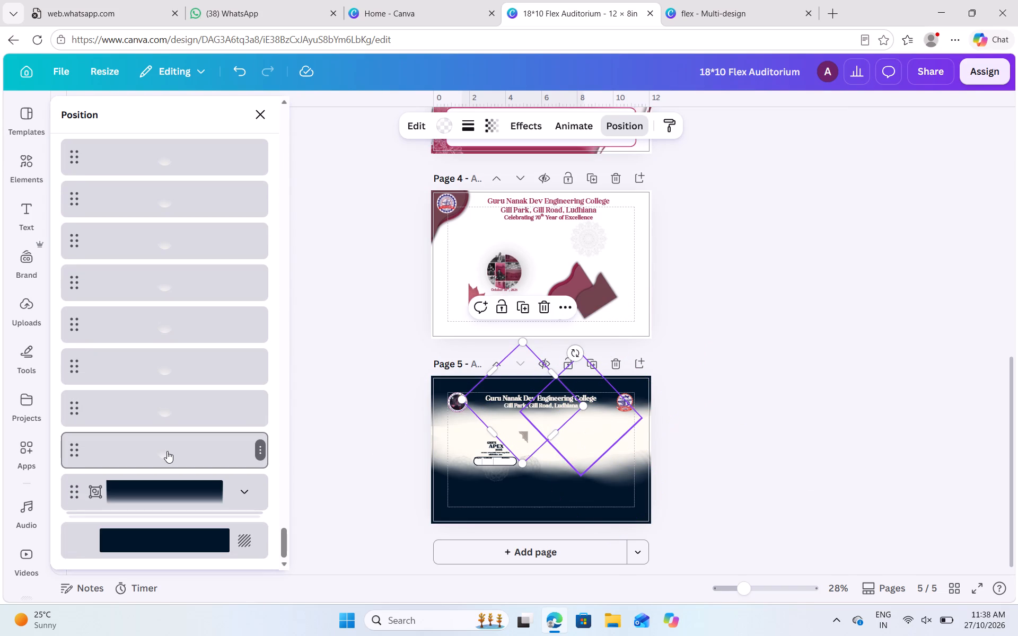
pyautogui.press('BackSpace')
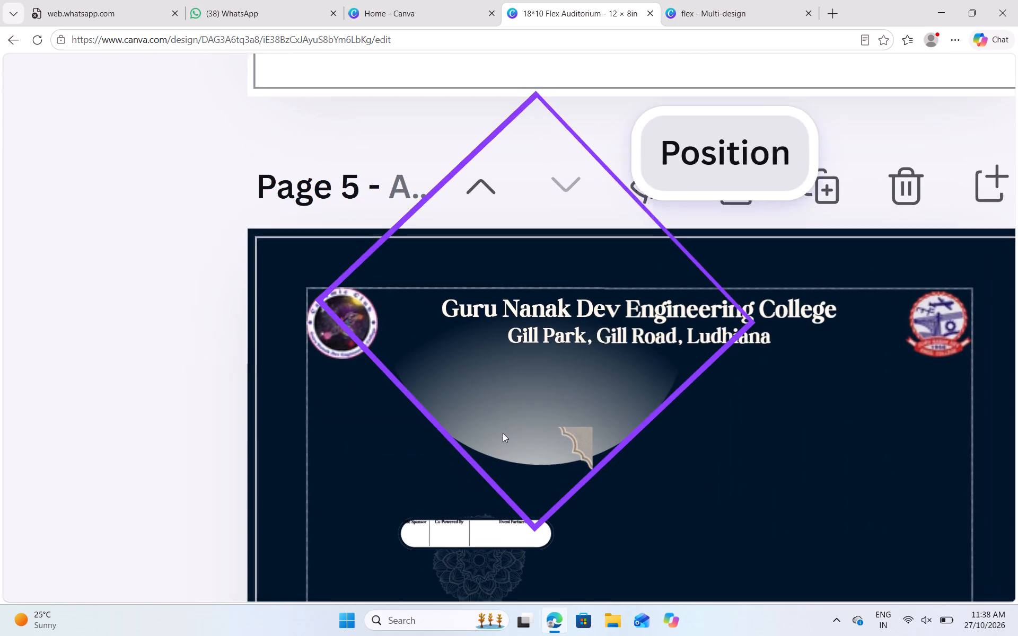
# Move the remaining glow shape left so it overlaps page 5's upper-left area and extends past the left edge.
pyautogui.scroll(-1, 503, 433)
pyautogui.moveTo(510, 343); pyautogui.dragTo(408, 383)
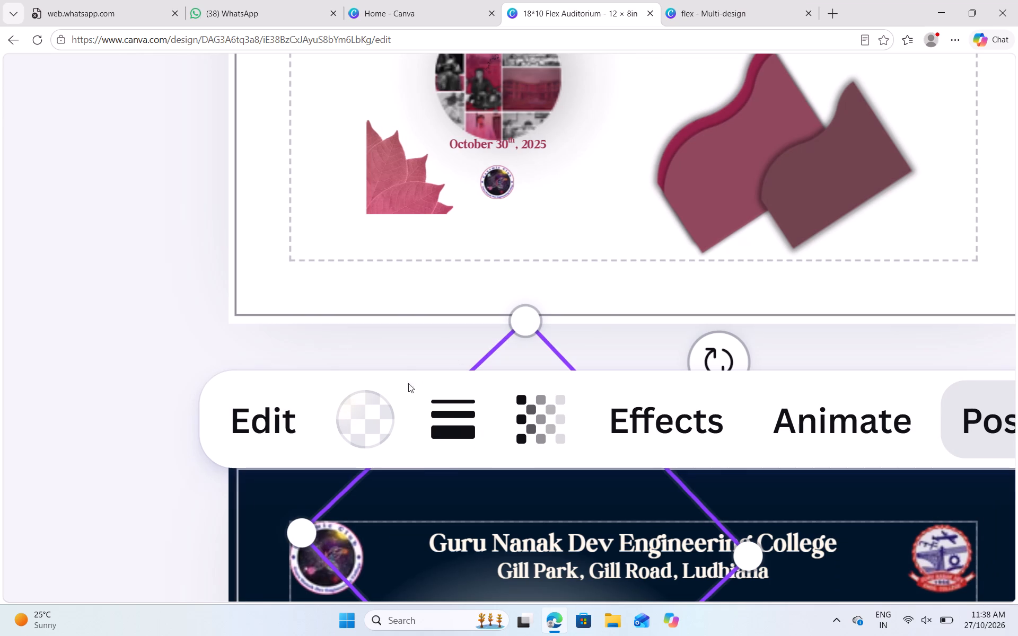
pyautogui.moveTo(408, 383); pyautogui.dragTo(407, 383)
pyautogui.moveTo(432, 348); pyautogui.dragTo(459, 630)
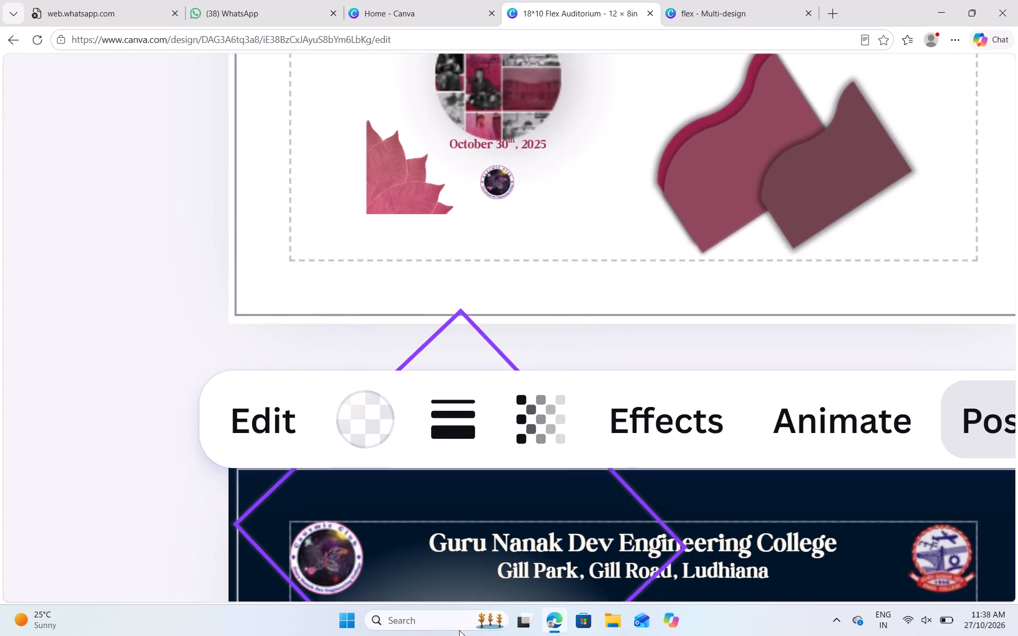
pyautogui.scroll(-3, 502, 325)
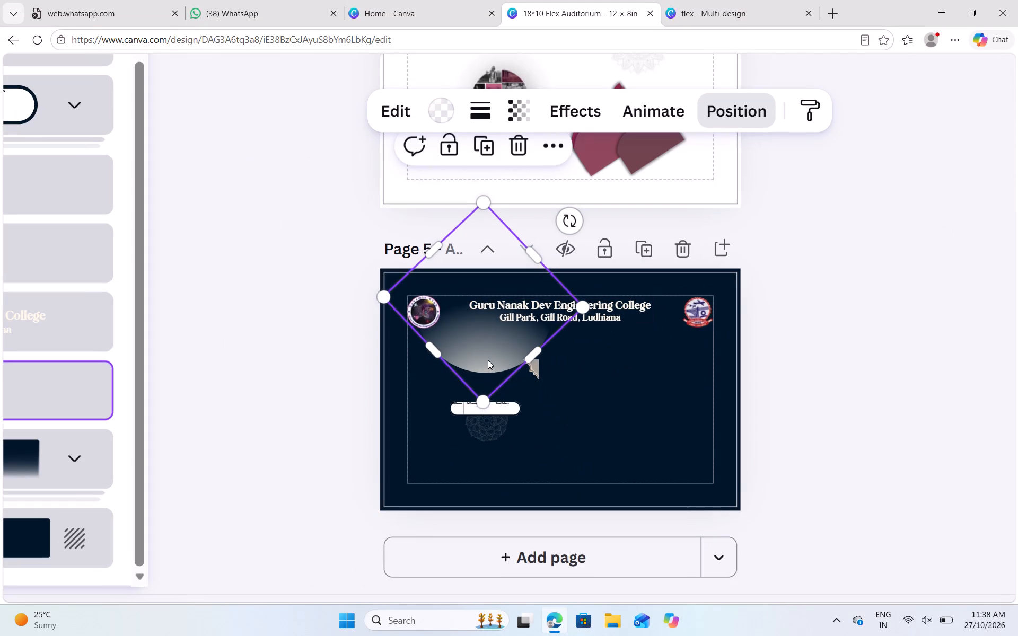
pyautogui.moveTo(481, 355); pyautogui.dragTo(452, 373)
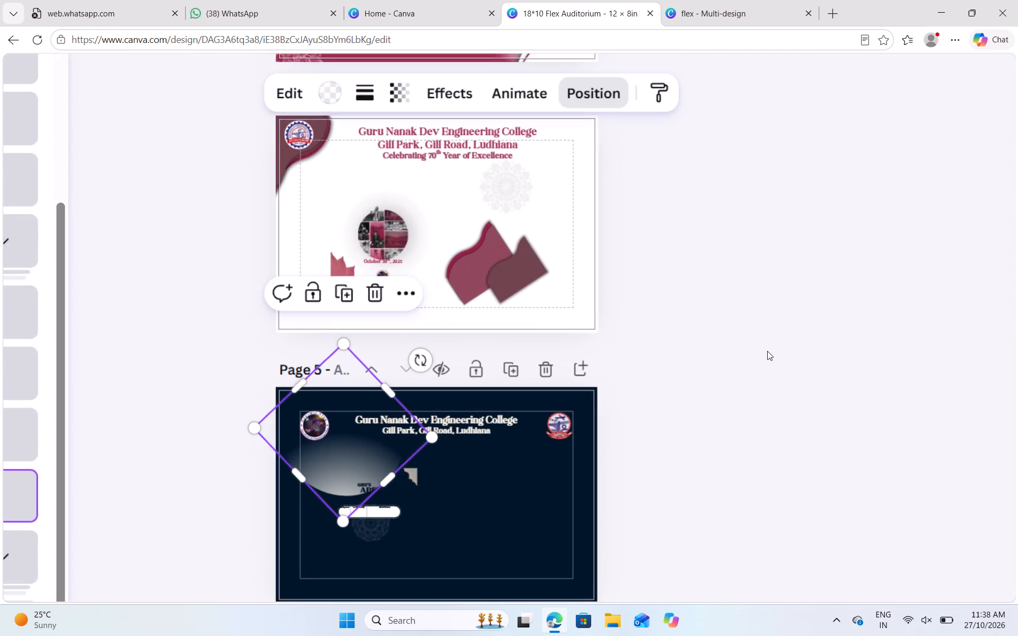
pyautogui.hscroll(3, 767, 351)
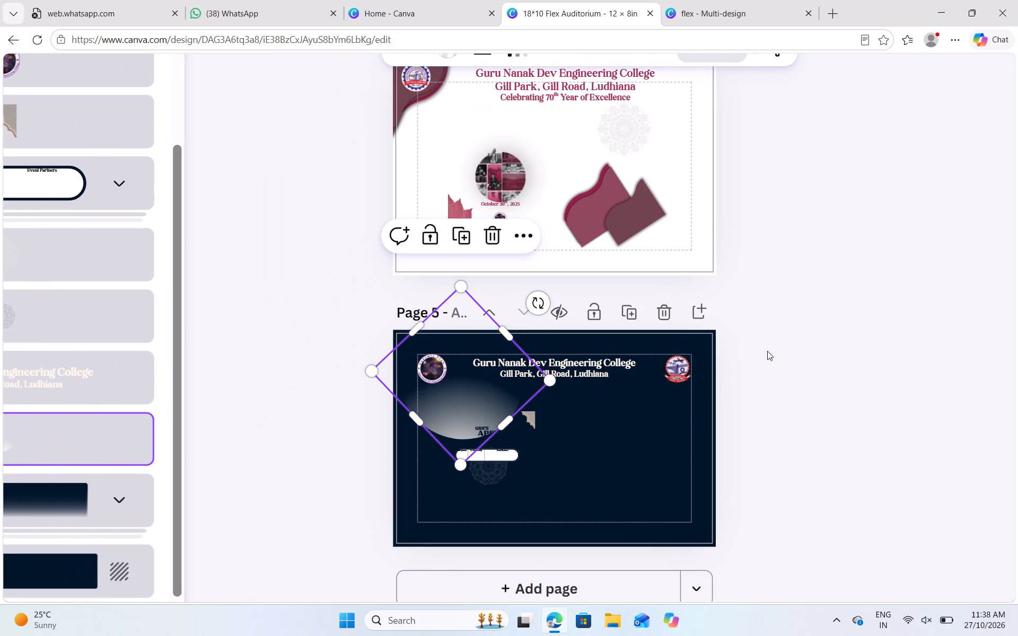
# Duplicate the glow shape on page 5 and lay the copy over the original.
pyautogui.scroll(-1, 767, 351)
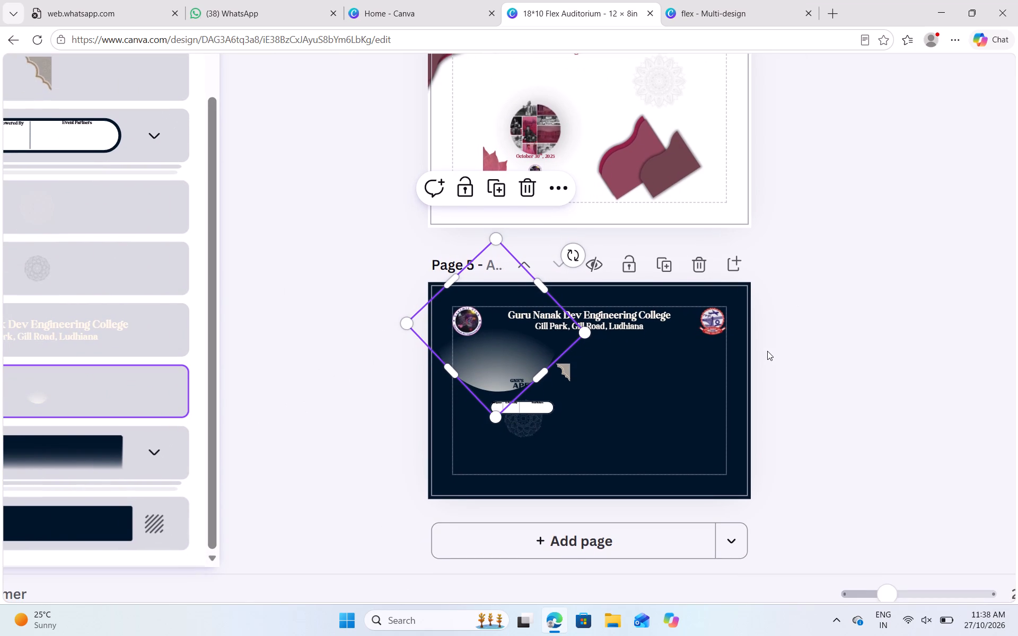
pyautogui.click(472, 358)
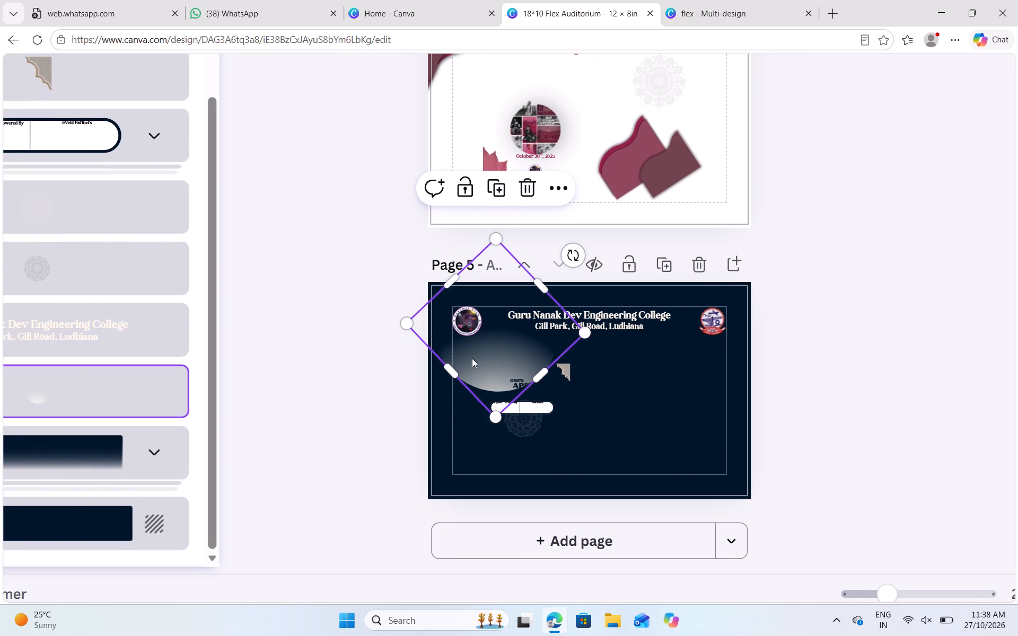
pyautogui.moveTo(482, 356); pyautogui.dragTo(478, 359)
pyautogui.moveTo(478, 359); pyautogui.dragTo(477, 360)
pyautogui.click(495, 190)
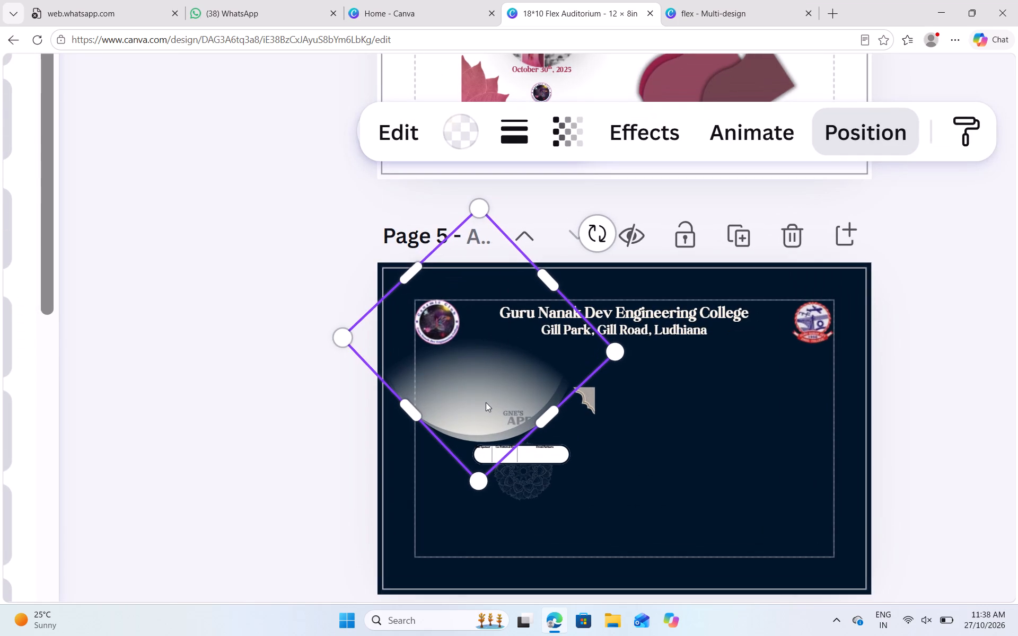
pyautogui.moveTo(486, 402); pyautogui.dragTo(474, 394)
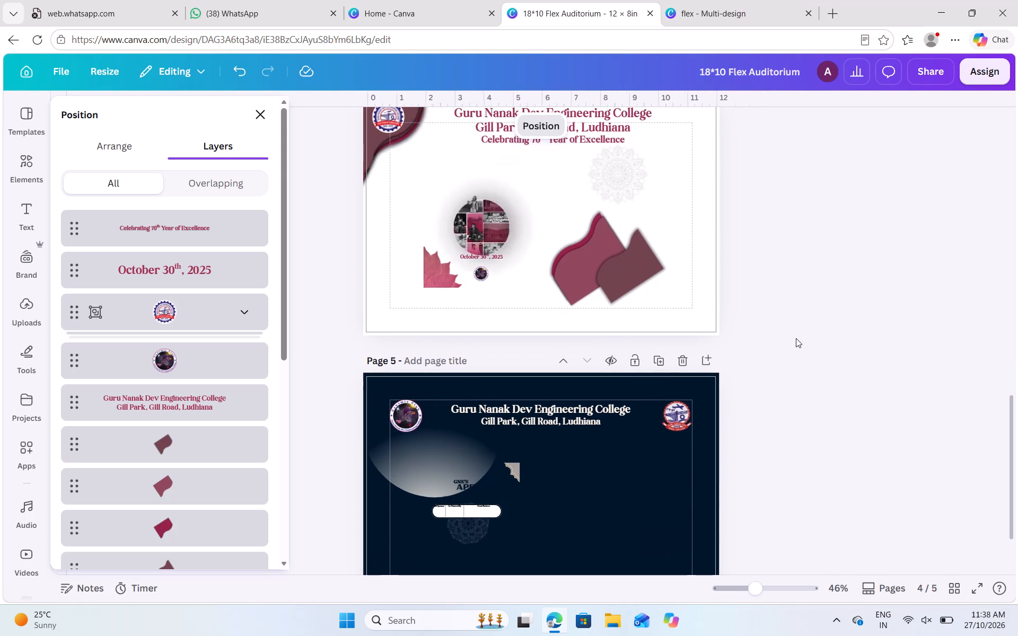
# Duplicate the glow shape three times, stacking each copy directly over the original to intensify the glow.
pyautogui.click(405, 463)
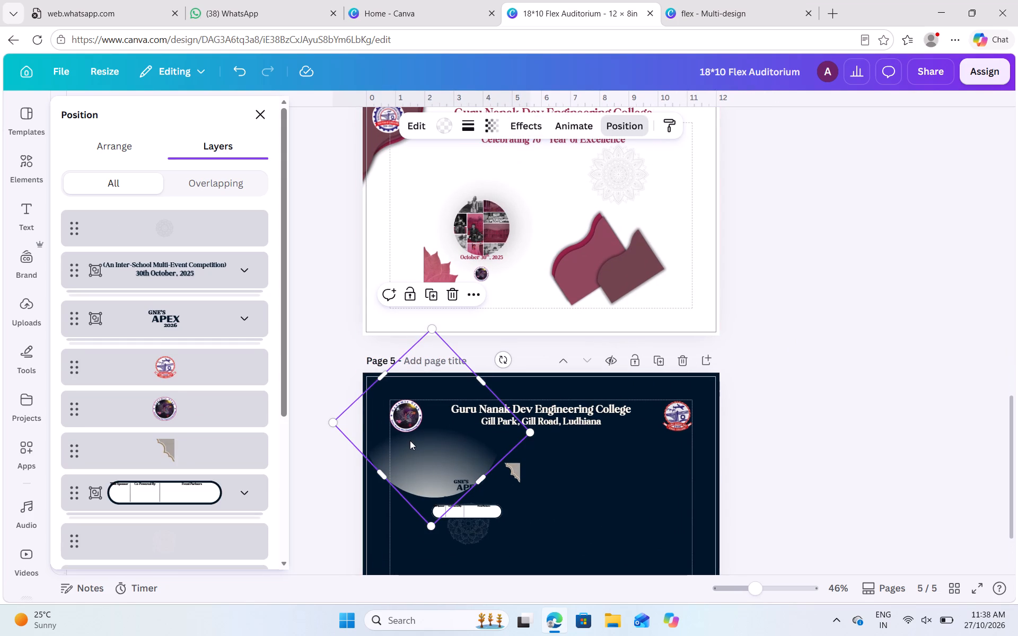
pyautogui.hotkey('ctrl', 'd')
pyautogui.moveTo(438, 489); pyautogui.dragTo(434, 484)
pyautogui.click(434, 484)
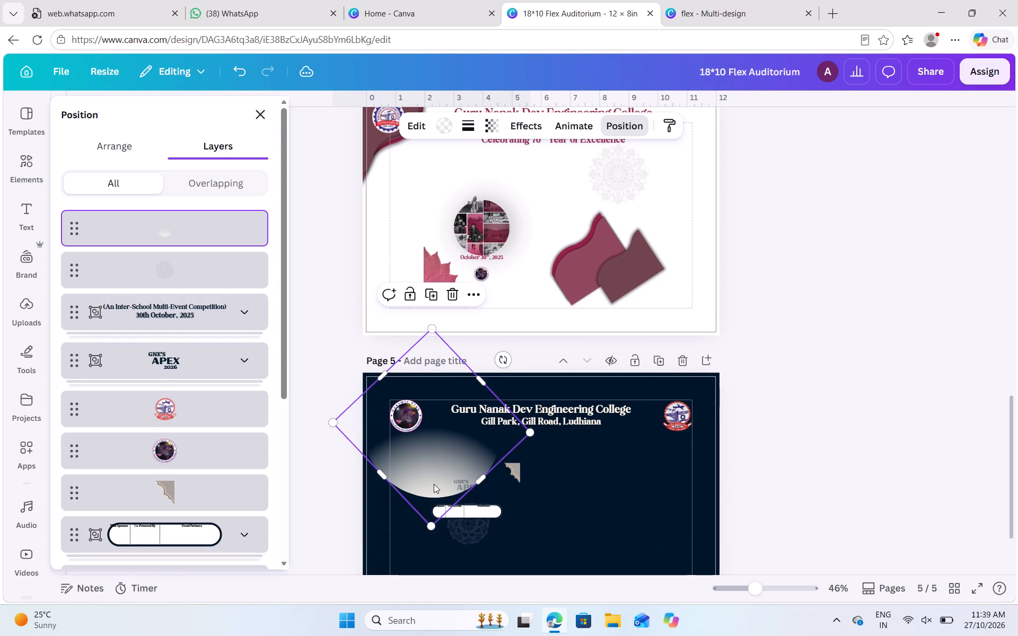
pyautogui.hotkey('ctrl', 'd')
pyautogui.moveTo(434, 484); pyautogui.dragTo(429, 477)
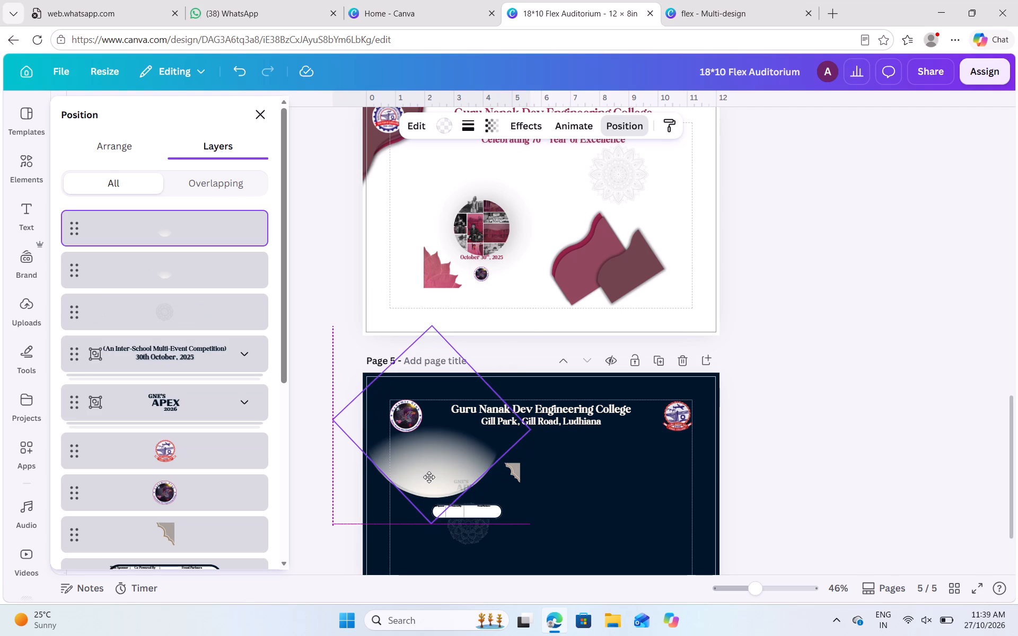
pyautogui.moveTo(429, 477); pyautogui.dragTo(429, 480)
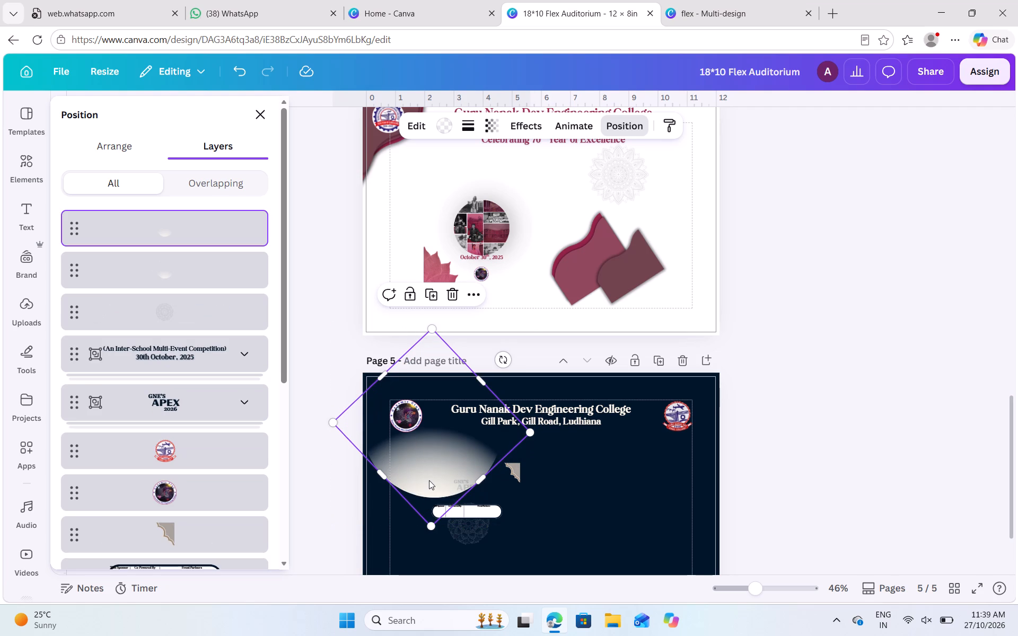
pyautogui.hotkey('ctrl', 'd')
pyautogui.moveTo(429, 480); pyautogui.dragTo(423, 478)
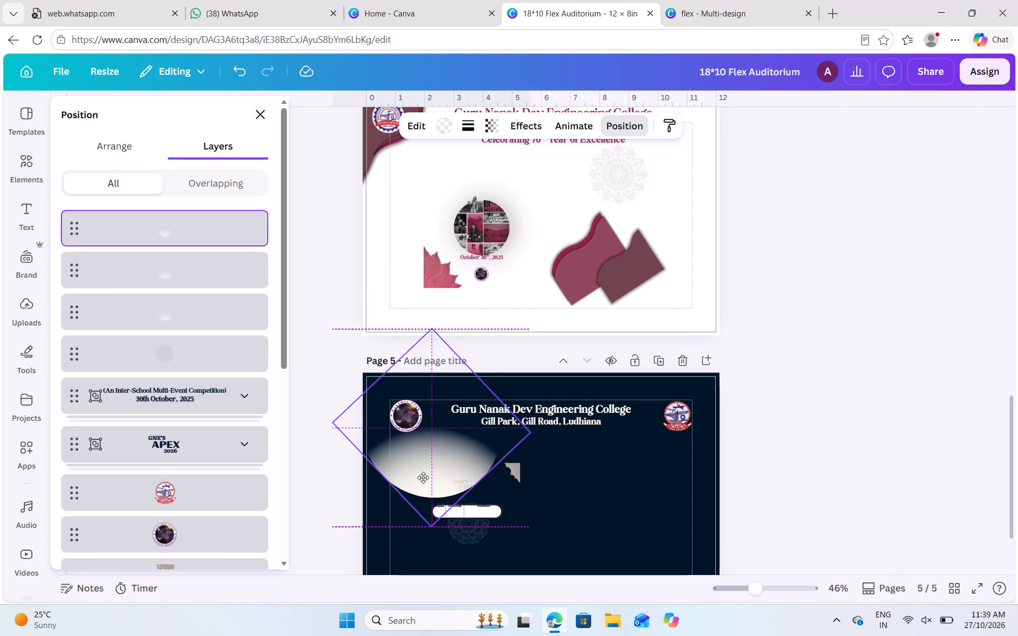
pyautogui.moveTo(423, 478); pyautogui.dragTo(423, 477)
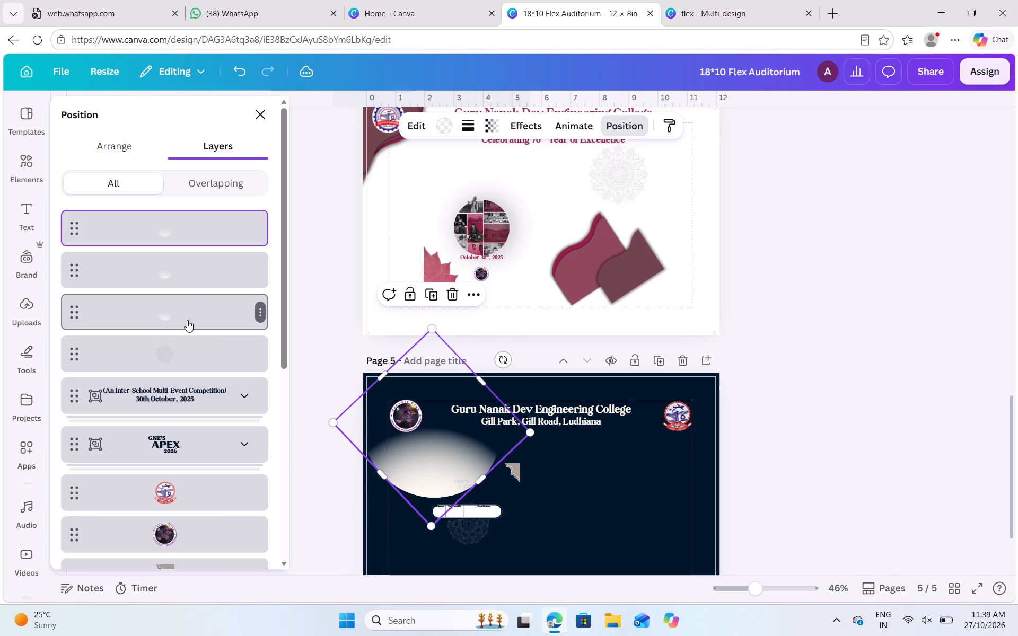
# Select the three stacked glow copies and group them.
pyautogui.keyDown('shift'); pyautogui.click(187, 320); pyautogui.keyUp('shift')
pyautogui.scroll(1, 187, 320)
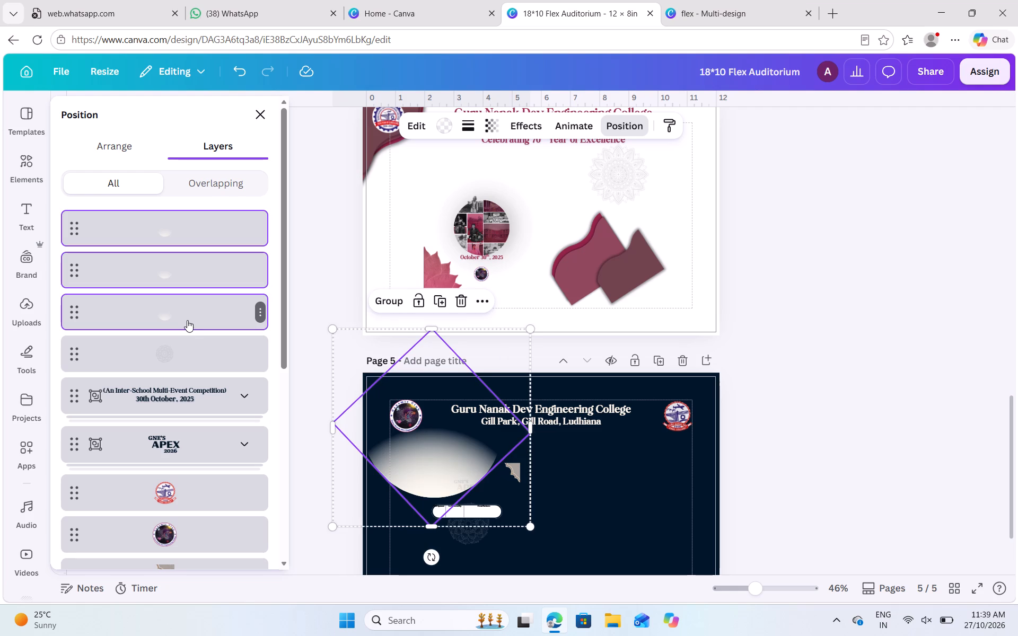
pyautogui.scroll(1, 187, 320)
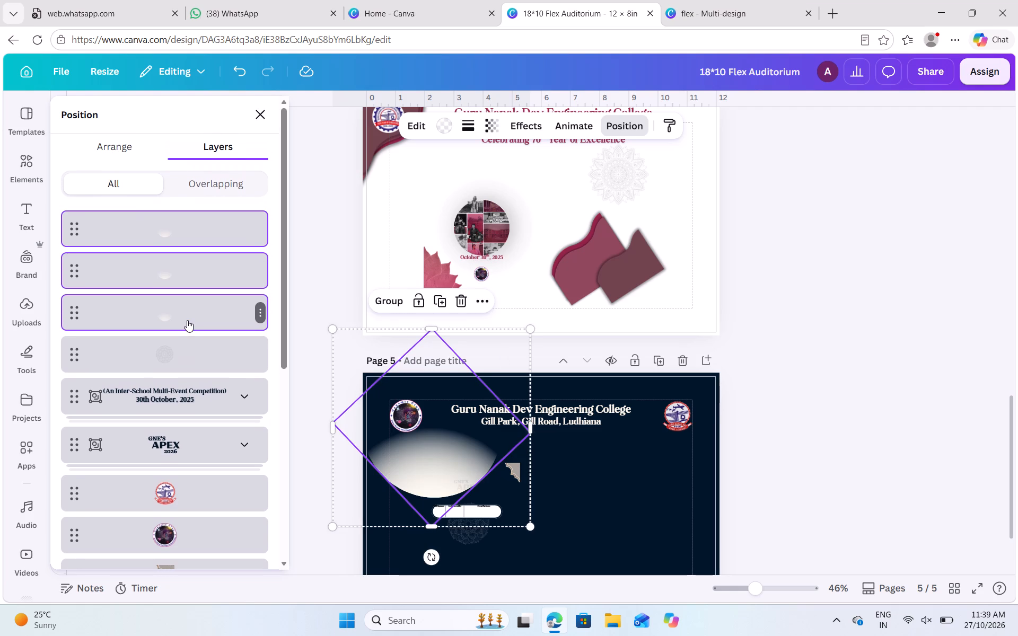
pyautogui.hotkey('ctrl', 'g')
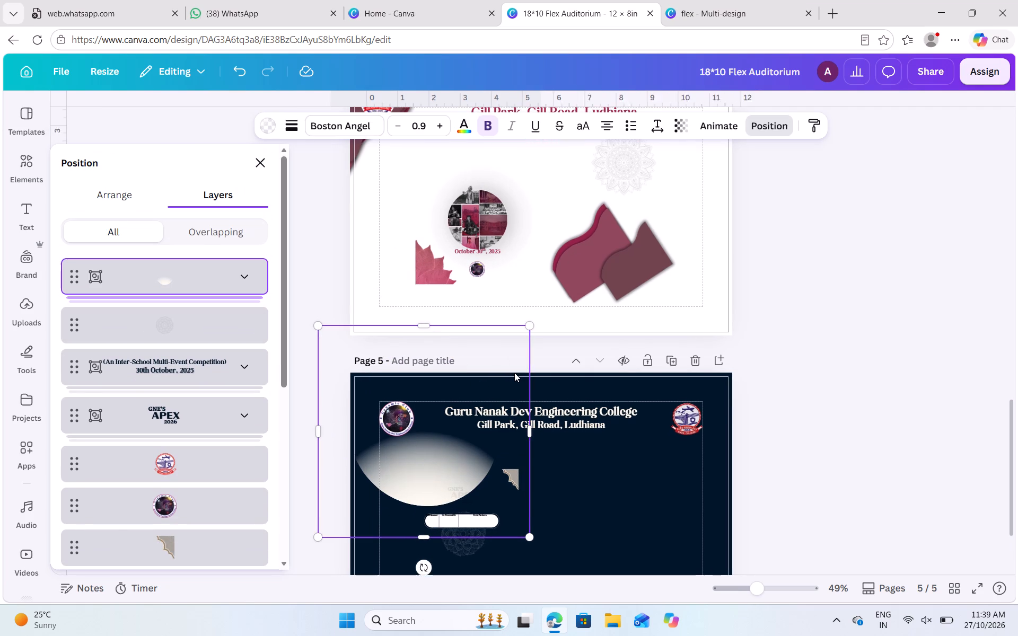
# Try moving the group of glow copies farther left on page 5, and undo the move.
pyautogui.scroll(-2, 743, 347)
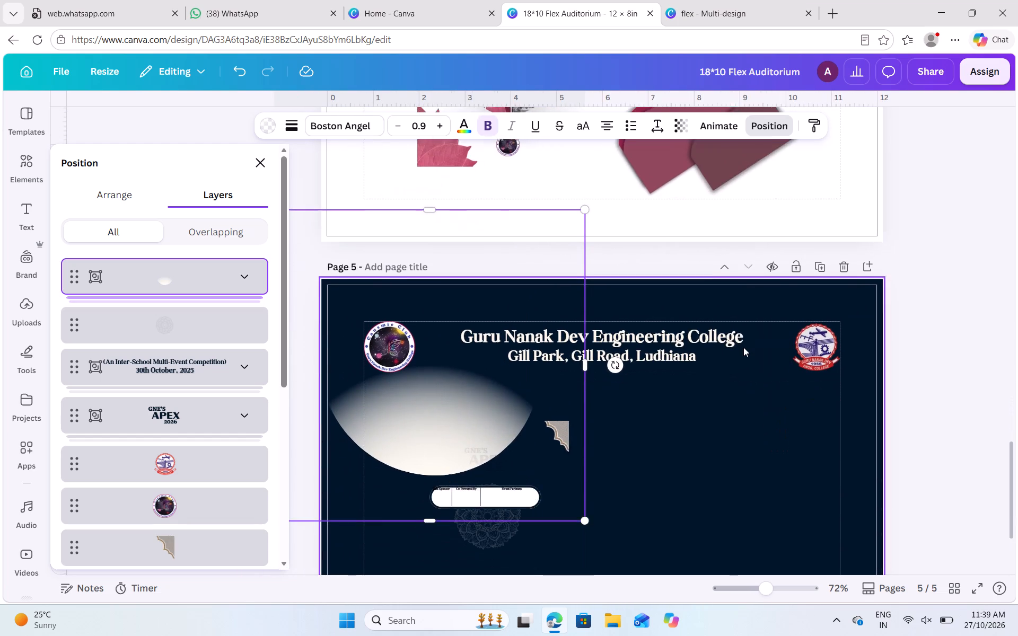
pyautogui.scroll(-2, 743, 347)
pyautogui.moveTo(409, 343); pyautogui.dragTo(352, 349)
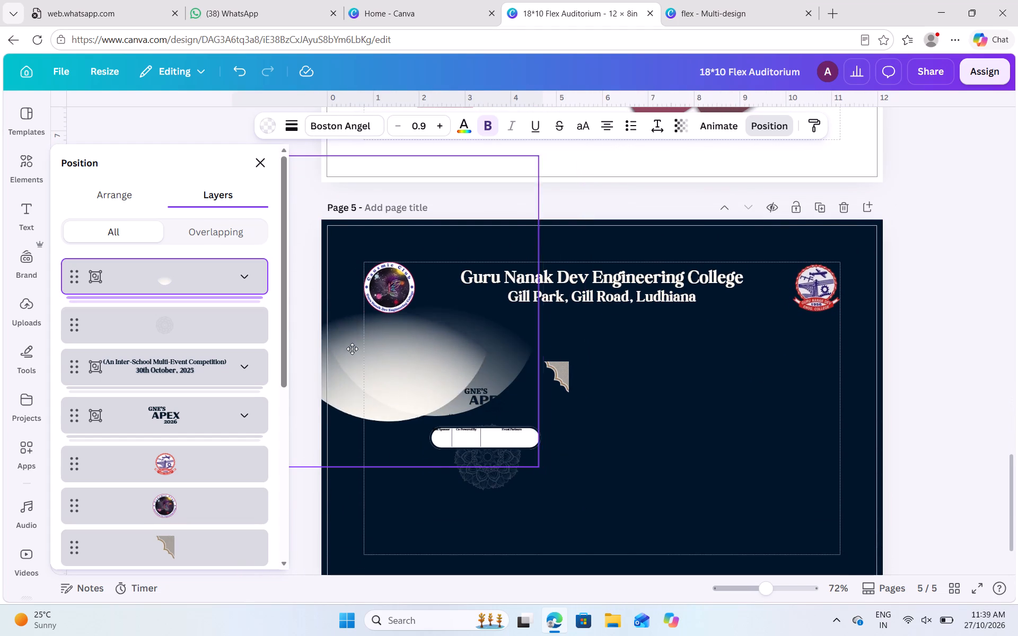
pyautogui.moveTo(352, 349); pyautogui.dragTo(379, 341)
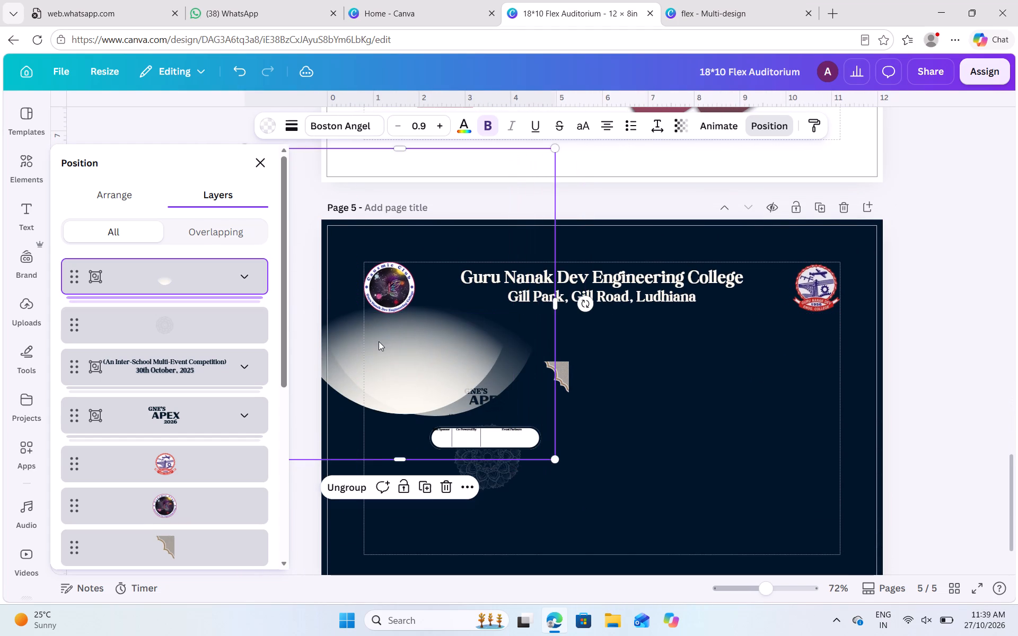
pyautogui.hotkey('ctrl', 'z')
# Move the original glow shape up the layer order to just beneath the glow group, and group it with the copies.
pyautogui.scroll(-2, 175, 409)
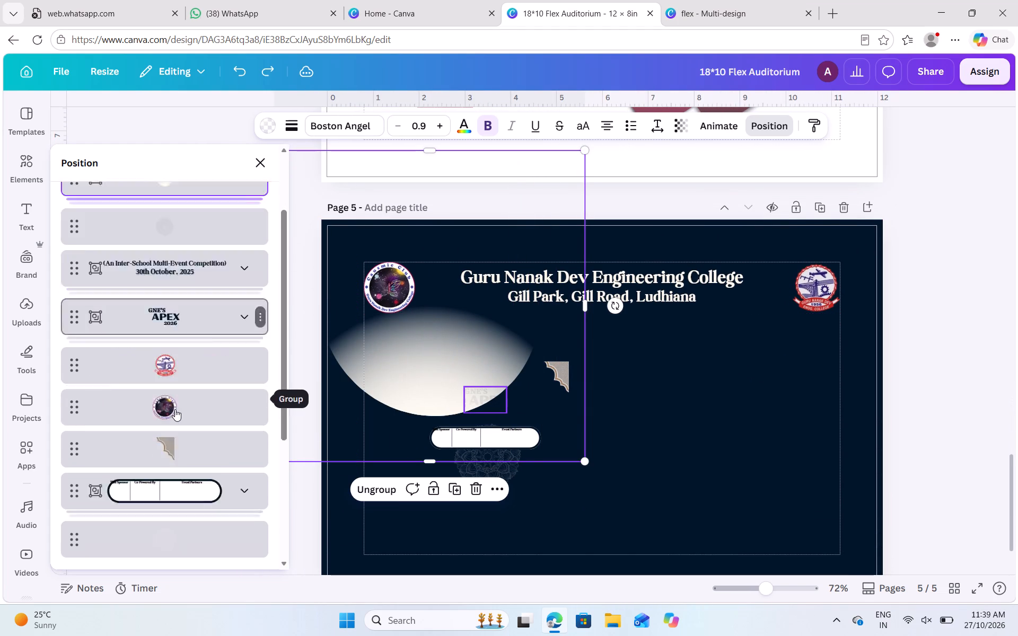
pyautogui.scroll(-4, 175, 409)
pyautogui.click(172, 438)
pyautogui.moveTo(172, 438); pyautogui.dragTo(188, 119)
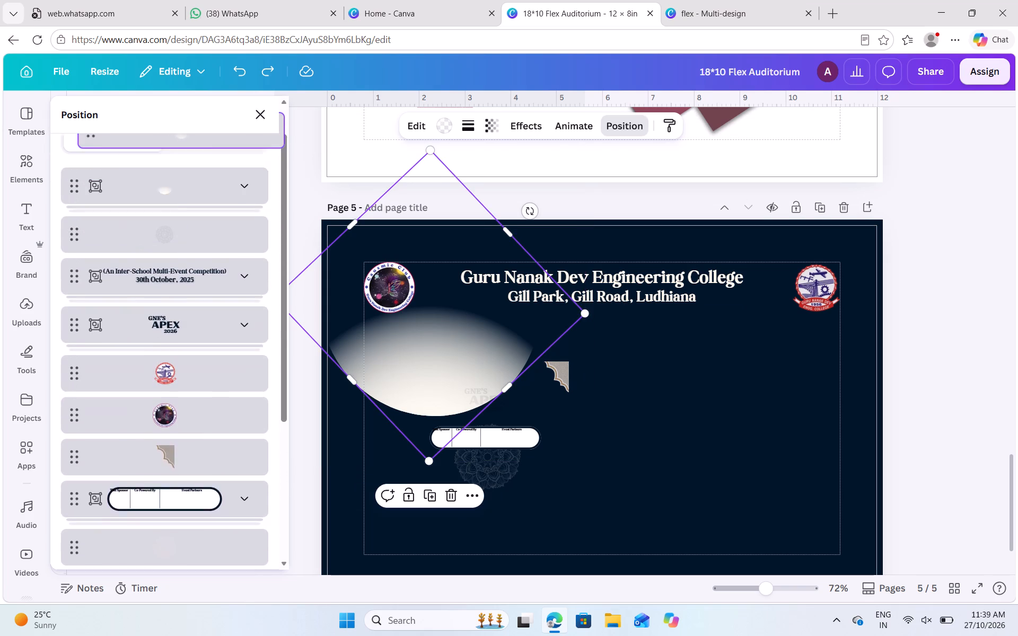
pyautogui.moveTo(188, 119); pyautogui.dragTo(177, 250)
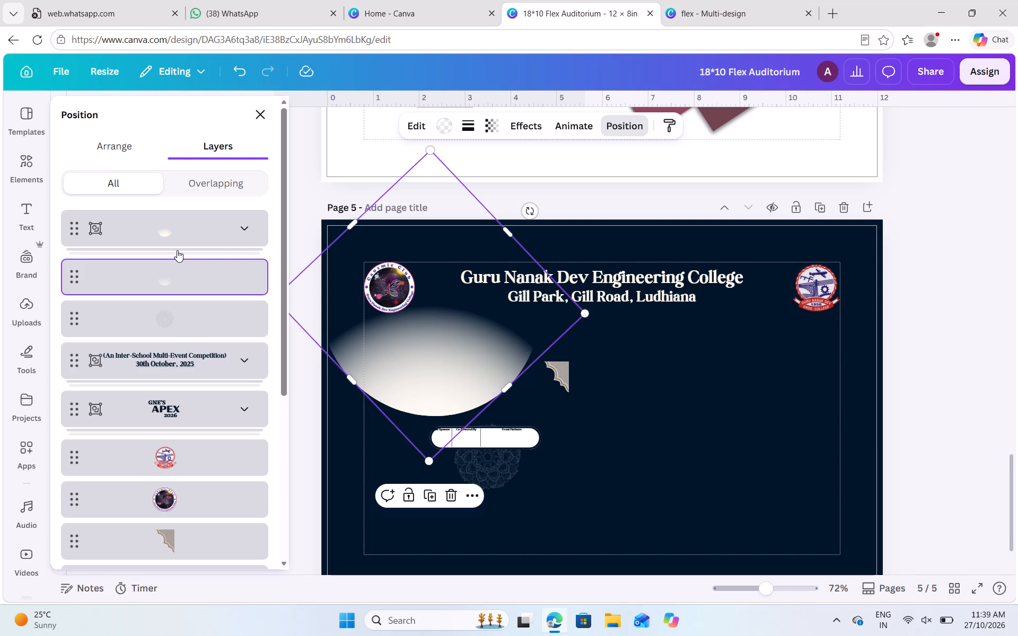
pyautogui.keyDown('shift'); pyautogui.click(182, 231); pyautogui.keyUp('shift')
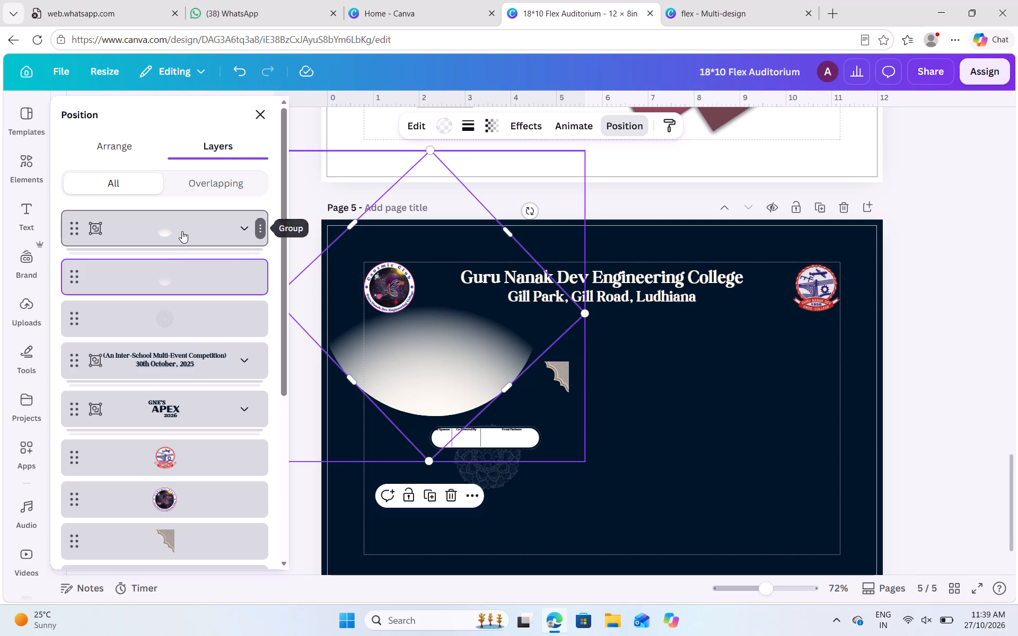
pyautogui.hotkey('ctrl', 'g')
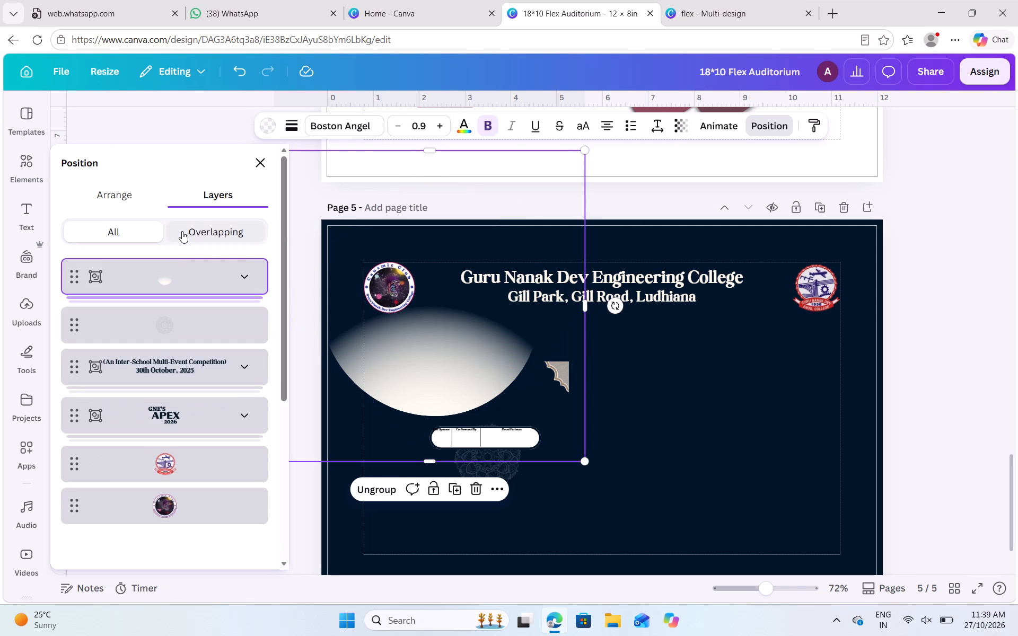
# Move the combined glow group left and slightly up so nearly half of it extends past page 5's left edge.
pyautogui.moveTo(406, 395); pyautogui.dragTo(353, 379)
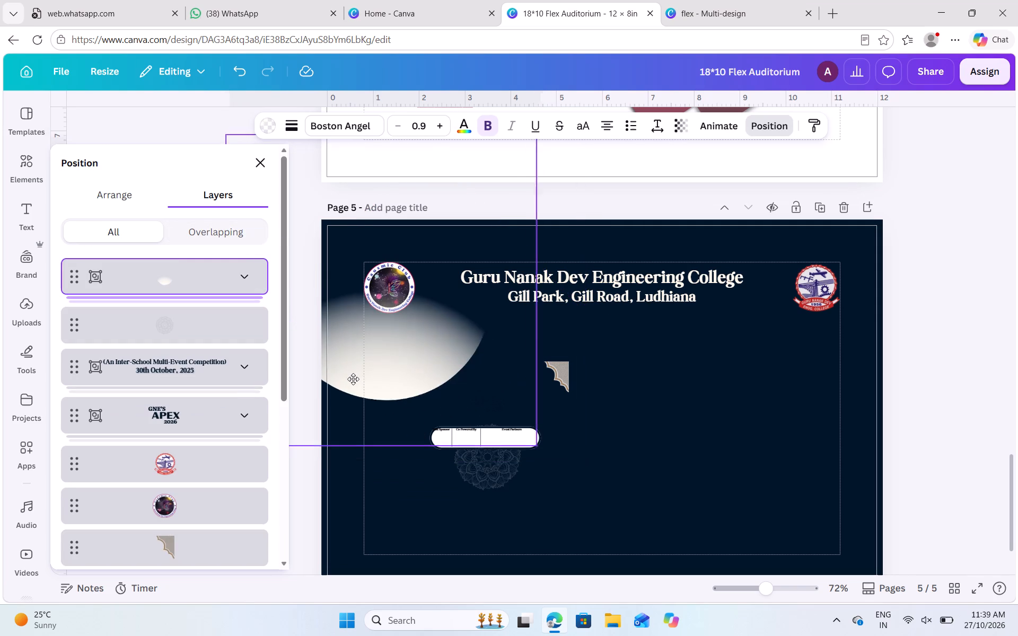
pyautogui.moveTo(353, 379); pyautogui.dragTo(315, 375)
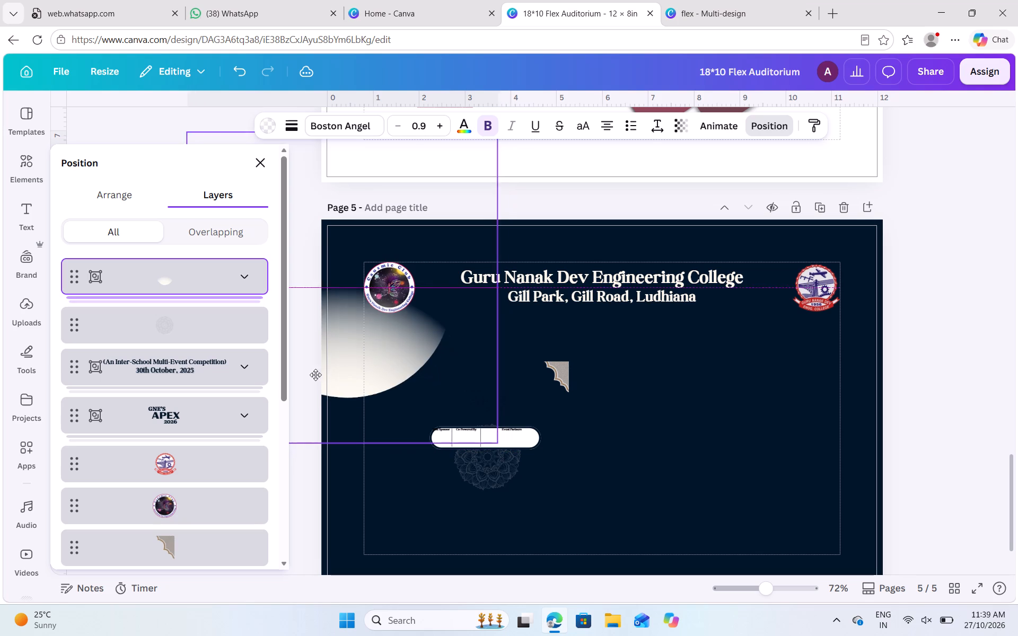
pyautogui.moveTo(315, 375); pyautogui.dragTo(312, 377)
# Duplicate the glow group twice, stagger the copies to the right of the first, and group all three.
pyautogui.click(401, 465)
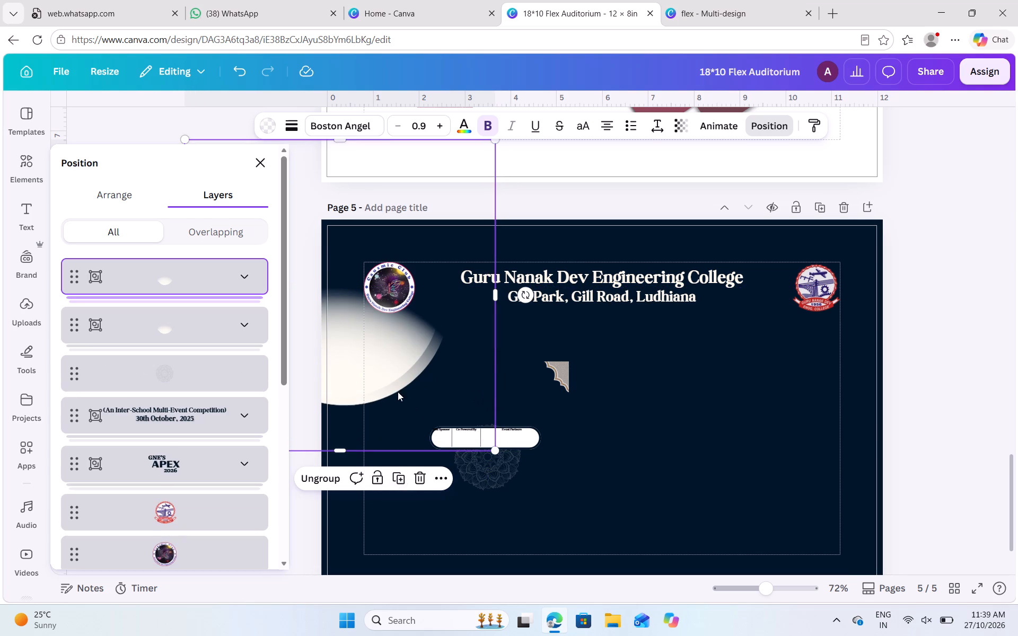
pyautogui.moveTo(392, 387); pyautogui.dragTo(405, 374)
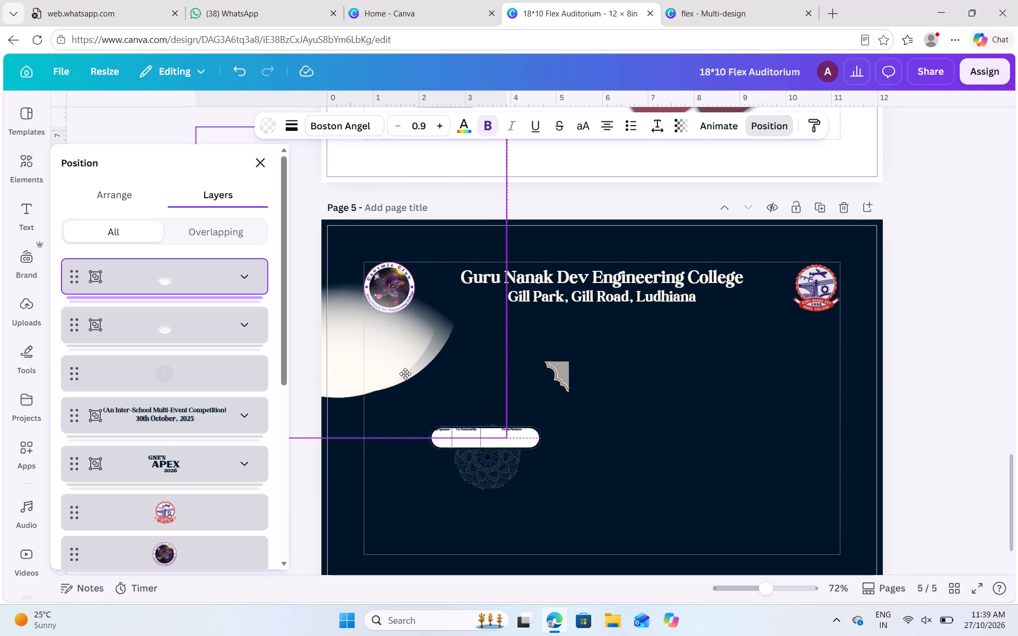
pyautogui.moveTo(405, 374); pyautogui.dragTo(425, 382)
pyautogui.click(401, 469)
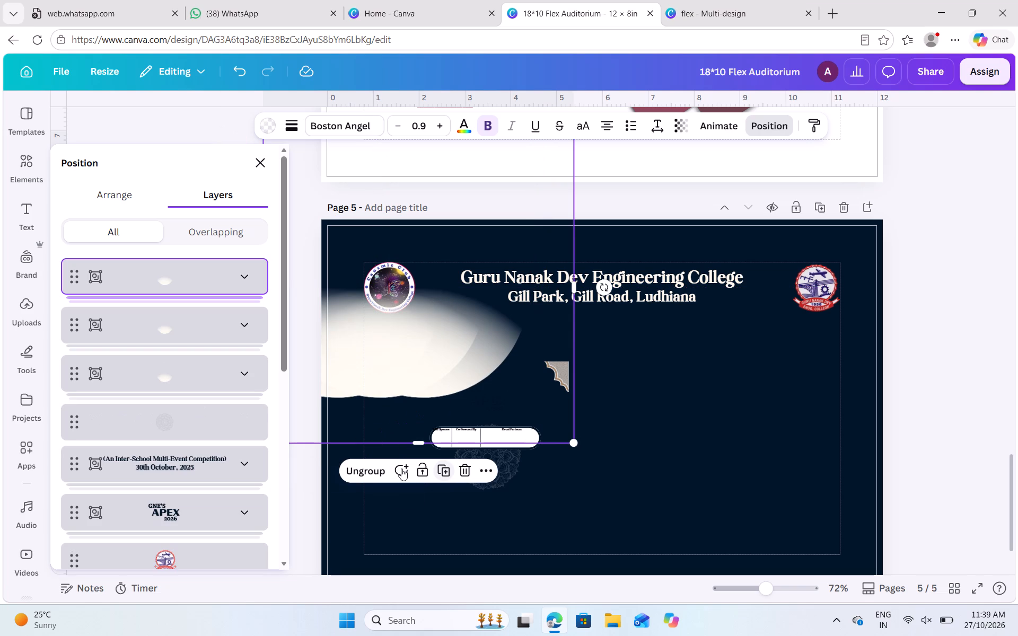
pyautogui.moveTo(417, 390); pyautogui.dragTo(397, 402)
pyautogui.keyDown('shift'); pyautogui.click(164, 362); pyautogui.keyUp('shift')
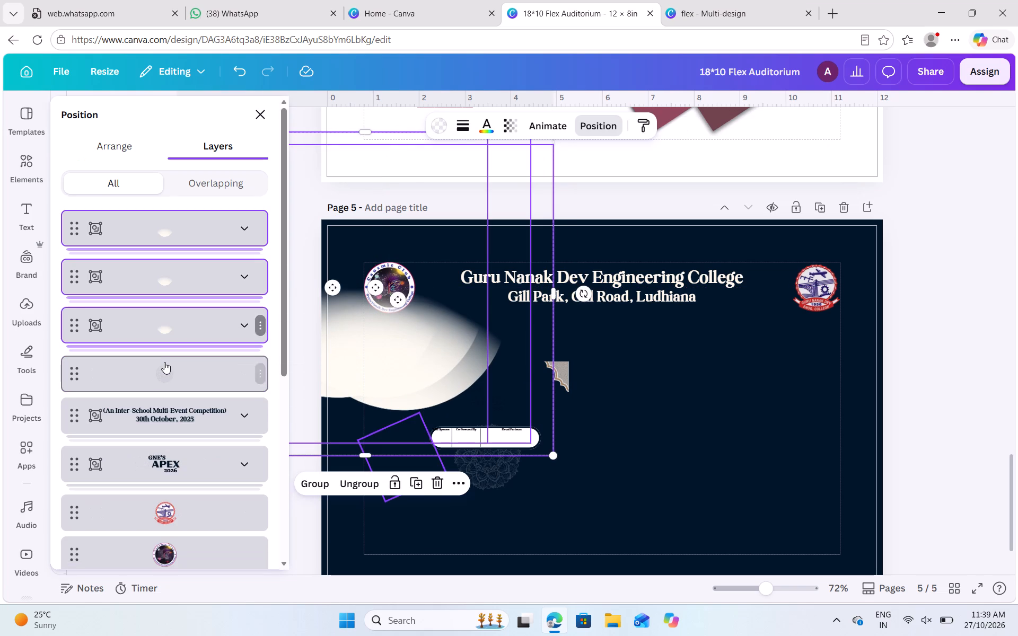
pyautogui.hotkey('ctrl', 'g')
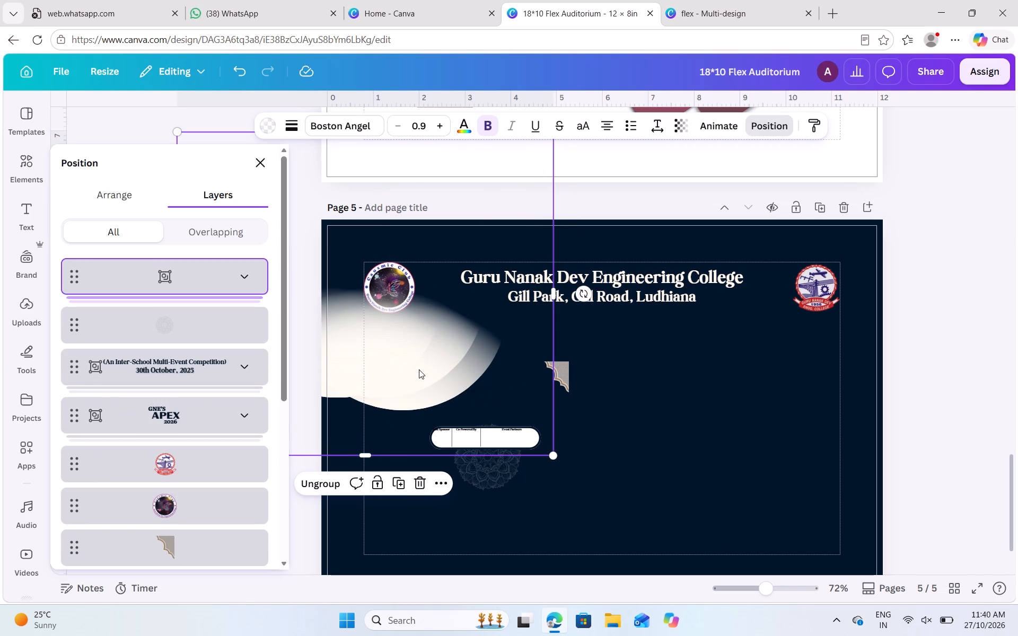
# Duplicate the glow group five times, staggering the copies rightward until the cream band runs past page 5's right edge.
pyautogui.click(395, 483)
pyautogui.moveTo(435, 388); pyautogui.dragTo(545, 391)
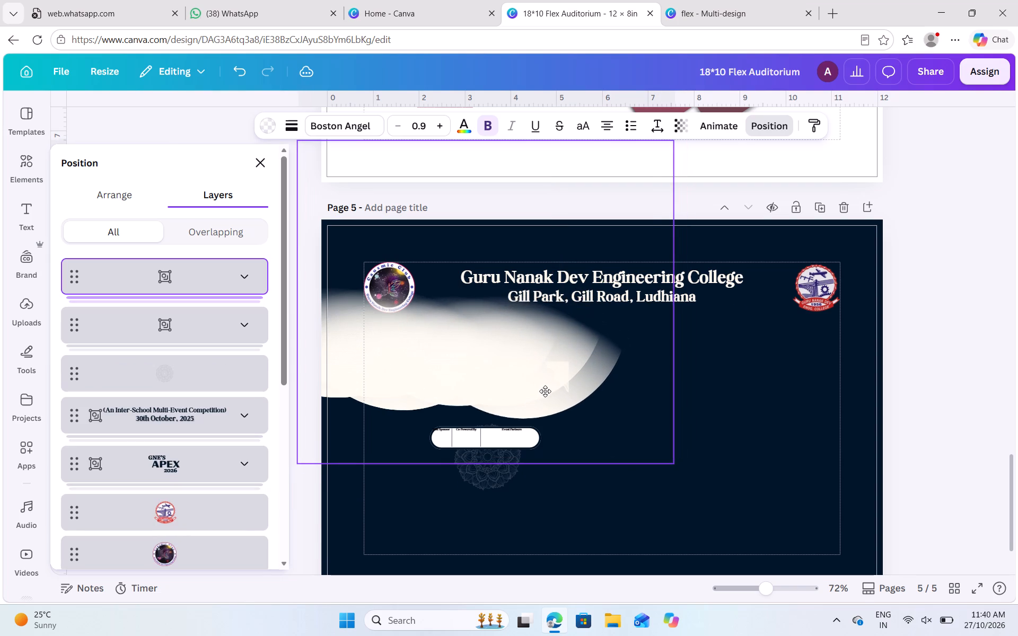
pyautogui.moveTo(545, 391); pyautogui.dragTo(523, 394)
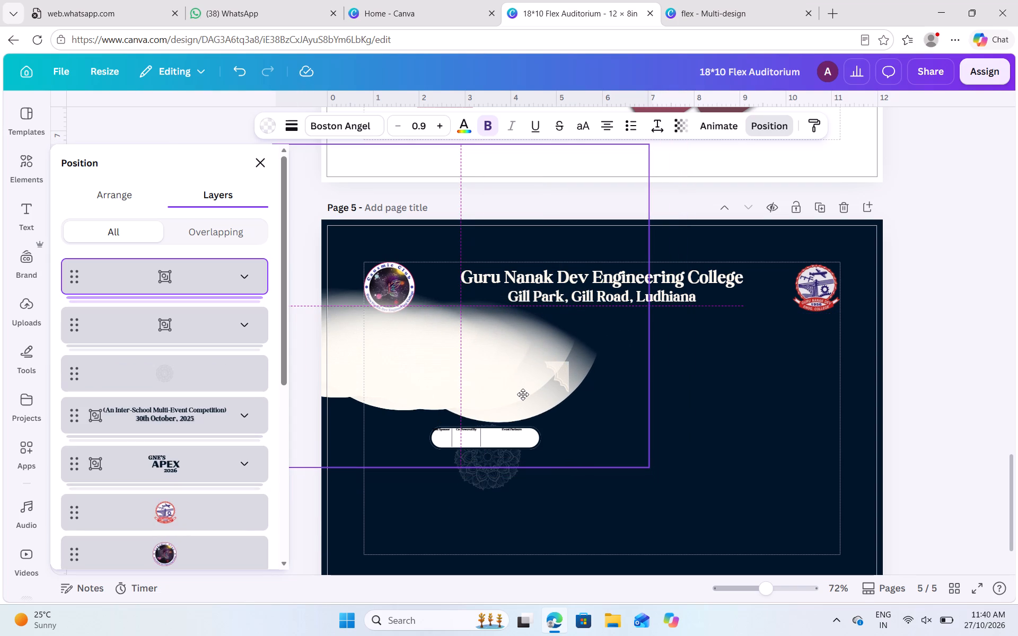
pyautogui.moveTo(523, 394); pyautogui.dragTo(523, 395)
pyautogui.click(488, 494)
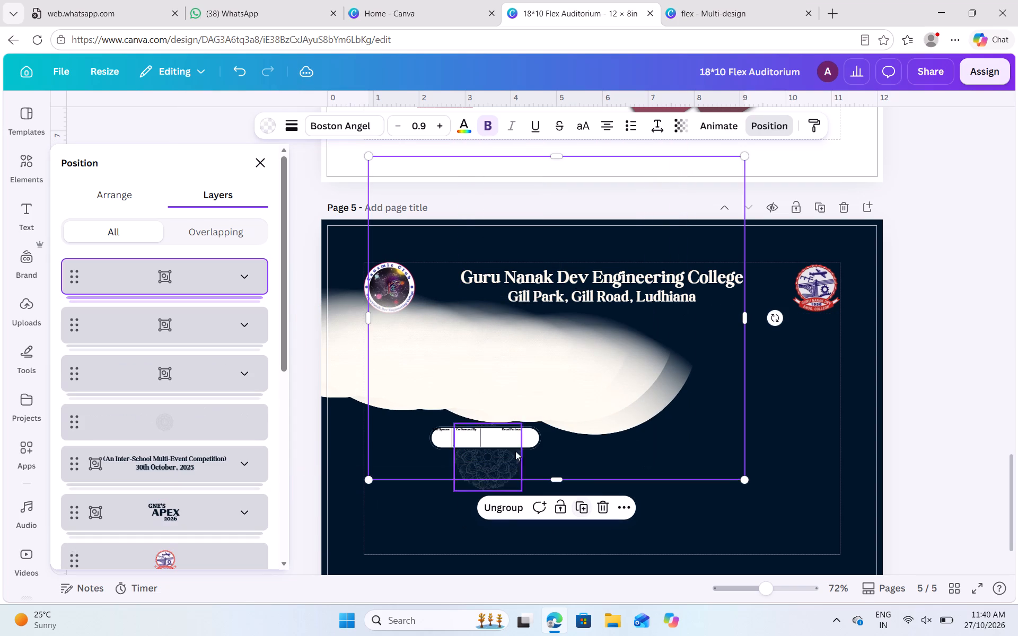
pyautogui.moveTo(583, 394); pyautogui.dragTo(600, 383)
pyautogui.click(600, 490)
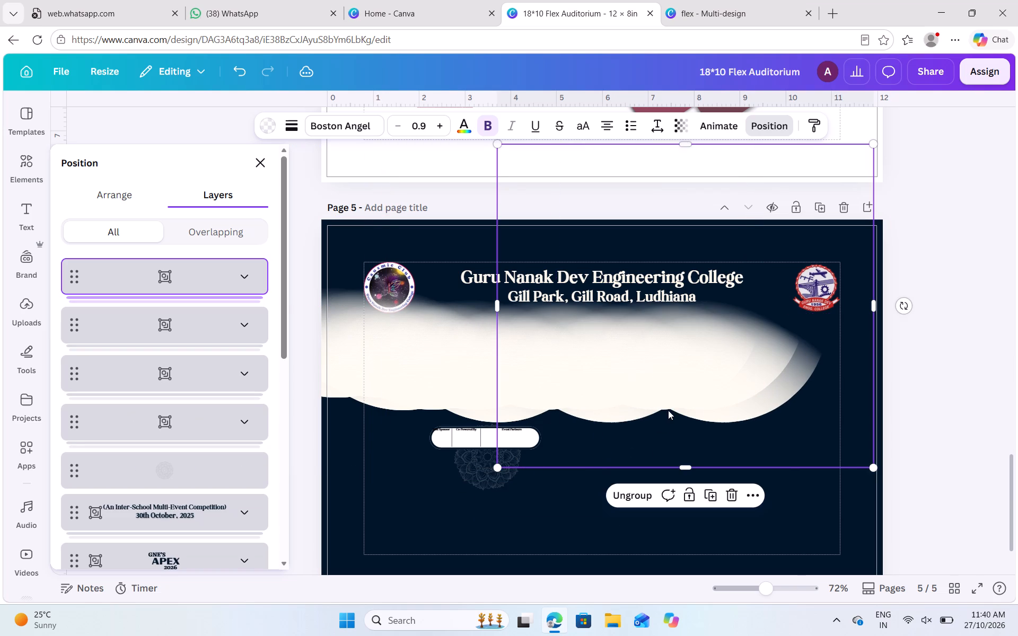
pyautogui.moveTo(668, 410); pyautogui.dragTo(653, 430)
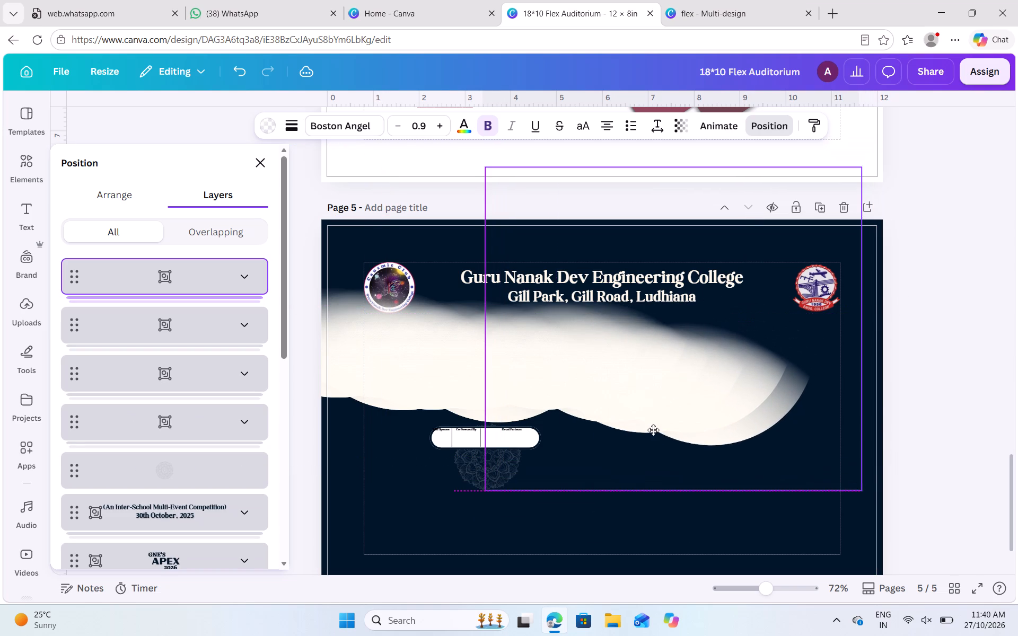
pyautogui.moveTo(653, 430); pyautogui.dragTo(653, 428)
pyautogui.click(700, 510)
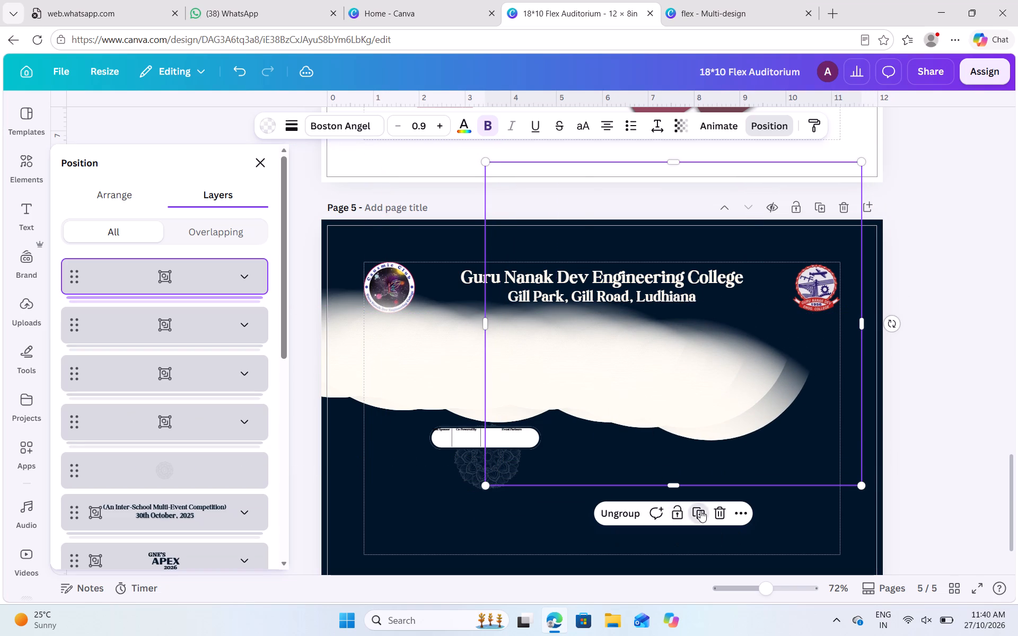
pyautogui.moveTo(780, 439); pyautogui.dragTo(806, 401)
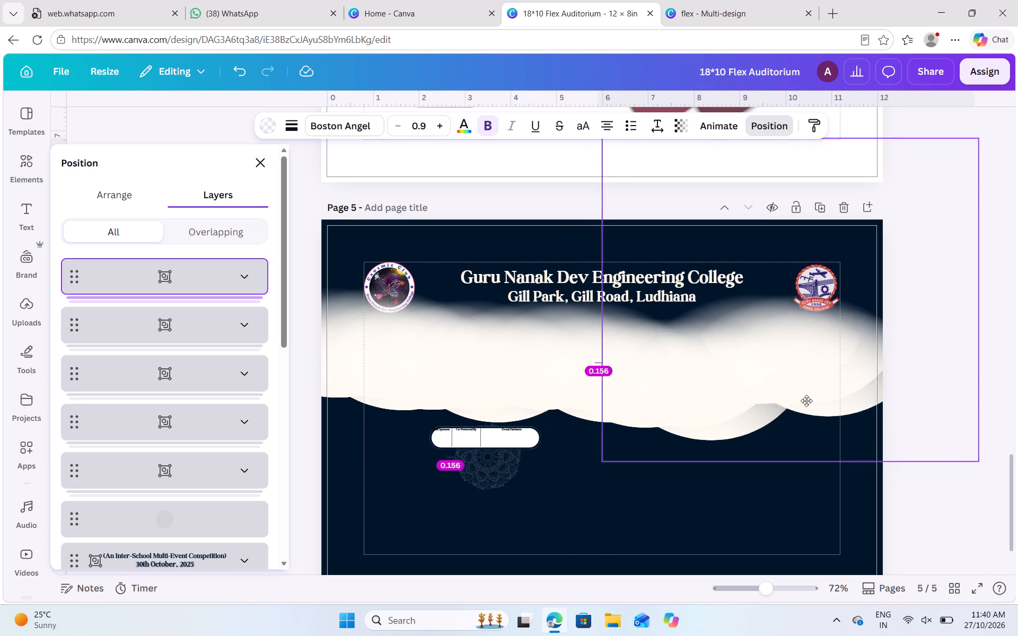
pyautogui.moveTo(806, 401); pyautogui.dragTo(808, 415)
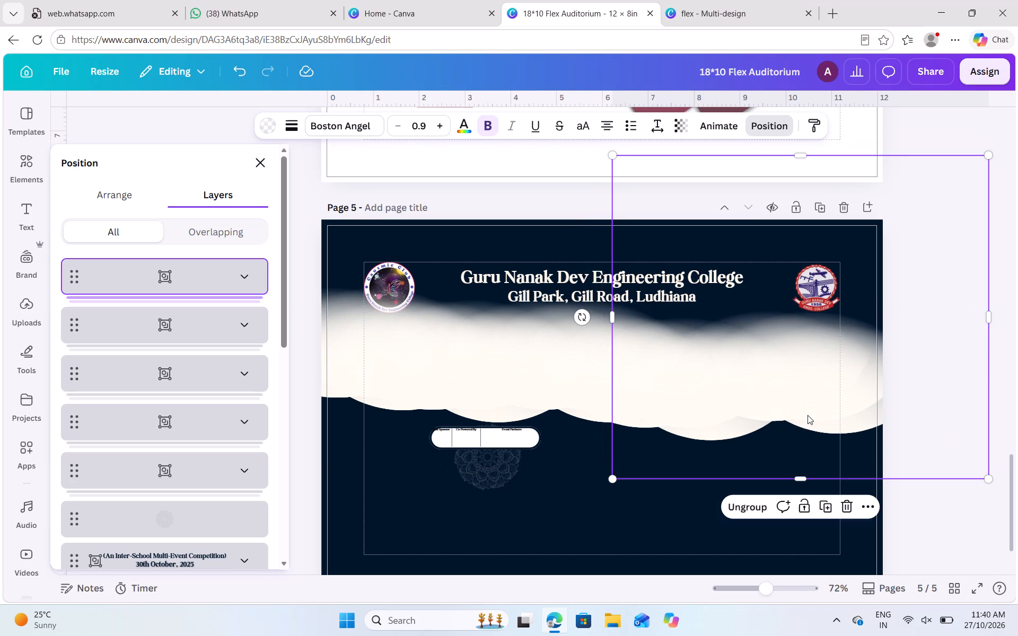
pyautogui.click(829, 501)
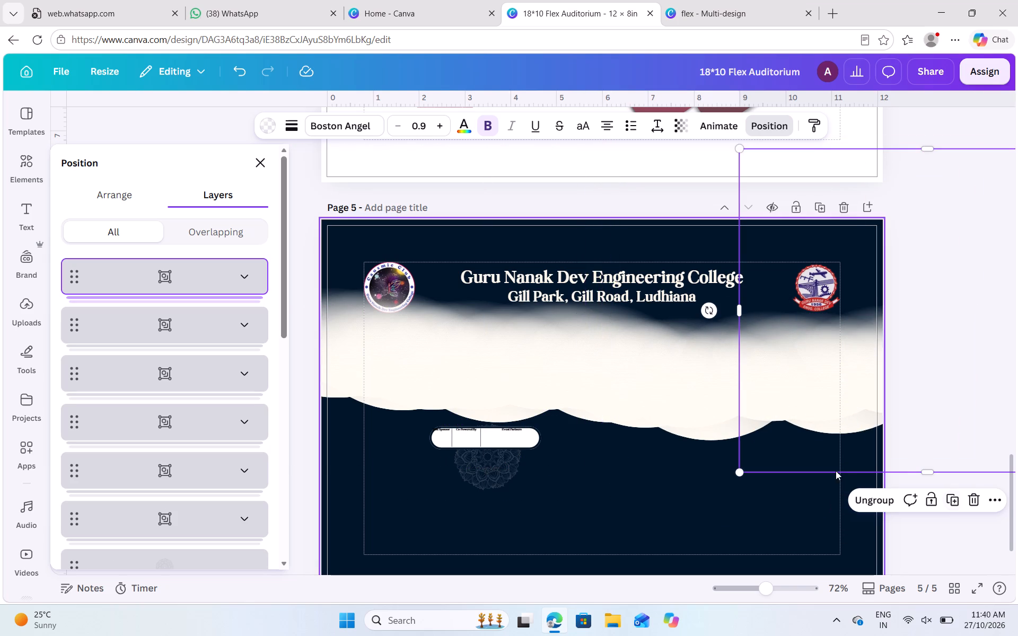
# Duplicate the glow group again, place the copy over the right-centre of the band, and set its transparency to about 67.
pyautogui.click(950, 494)
pyautogui.moveTo(970, 394); pyautogui.dragTo(654, 383)
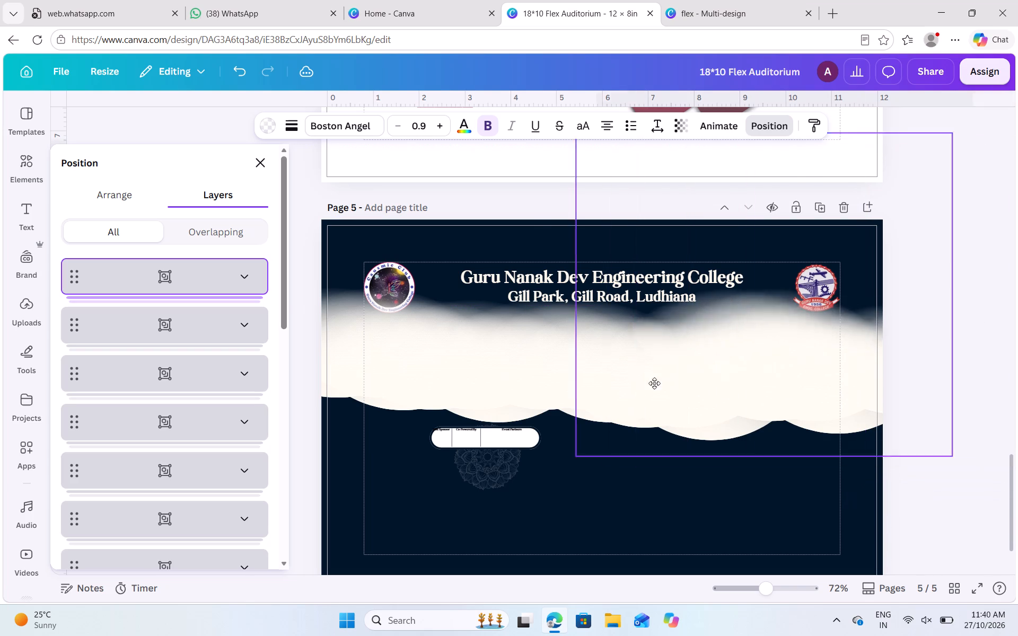
pyautogui.moveTo(654, 383); pyautogui.dragTo(639, 391)
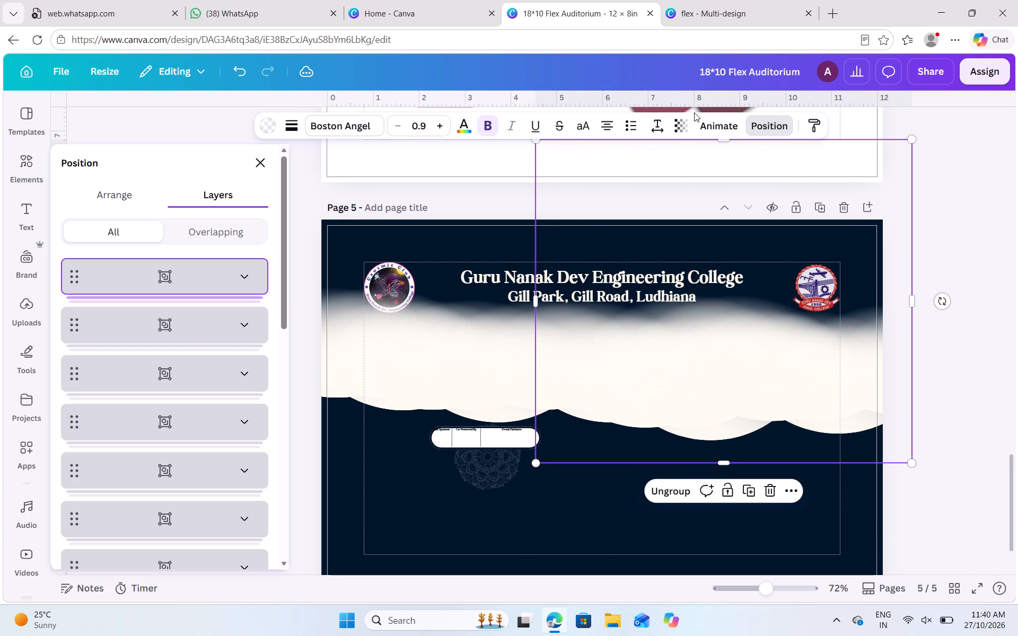
pyautogui.click(676, 128)
pyautogui.click(660, 180)
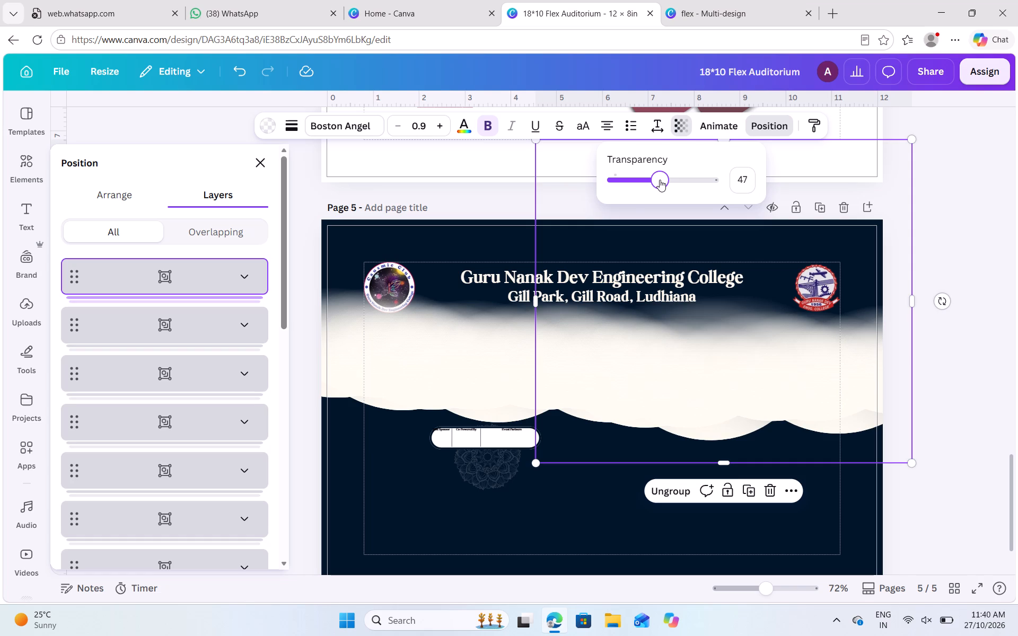
pyautogui.moveTo(669, 181); pyautogui.dragTo(688, 183)
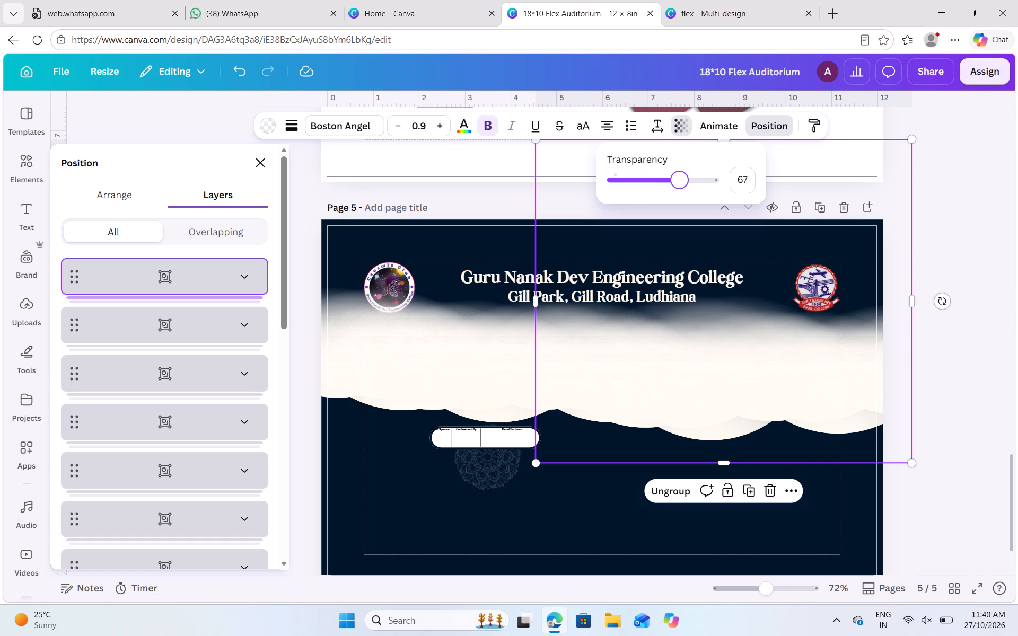
pyautogui.moveTo(688, 183); pyautogui.dragTo(690, 181)
# Duplicate the translucent glow group, place the copy over the middle of the band, and lock it.
pyautogui.click(751, 493)
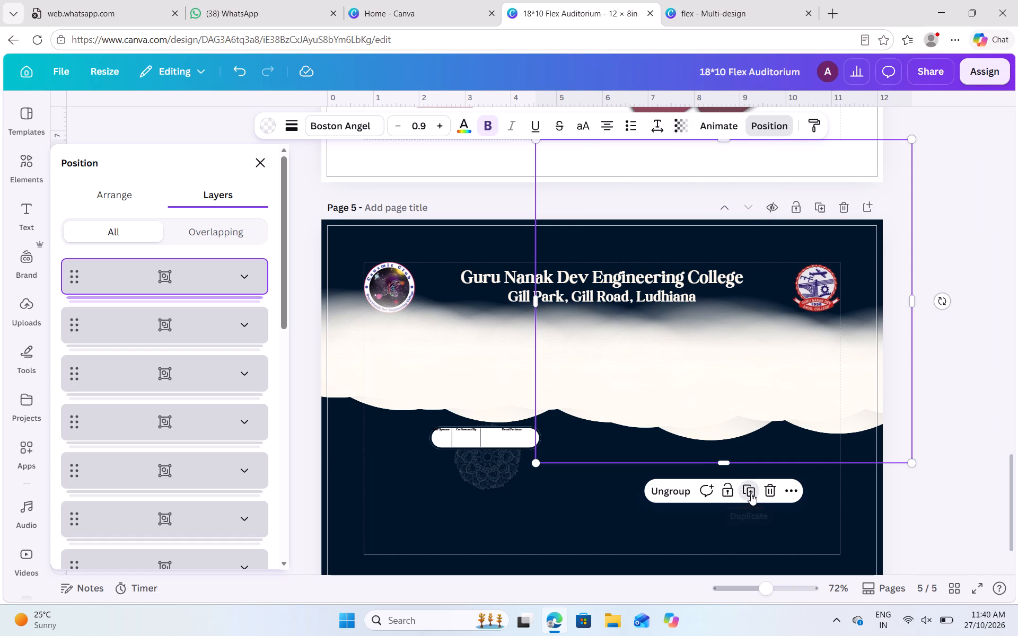
pyautogui.moveTo(481, 365); pyautogui.dragTo(552, 379)
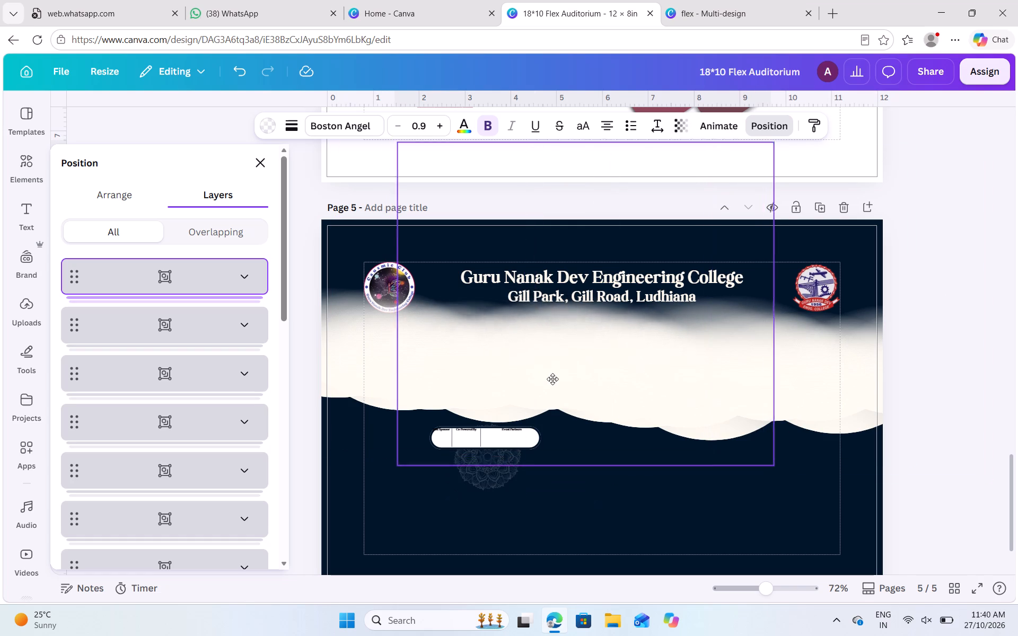
pyautogui.moveTo(552, 379); pyautogui.dragTo(567, 367)
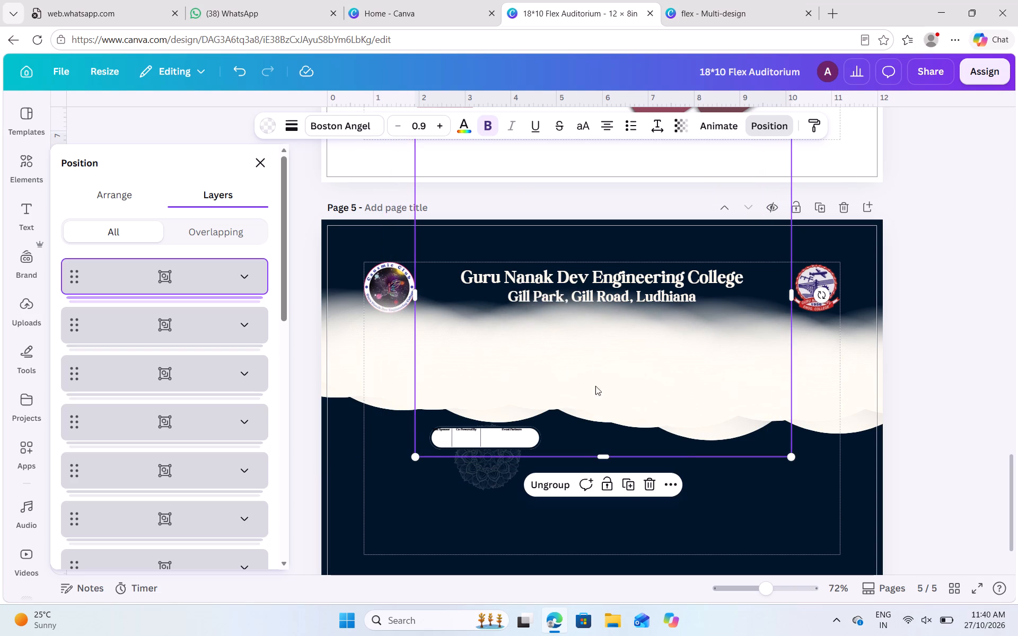
pyautogui.click(605, 476)
pyautogui.click(521, 354)
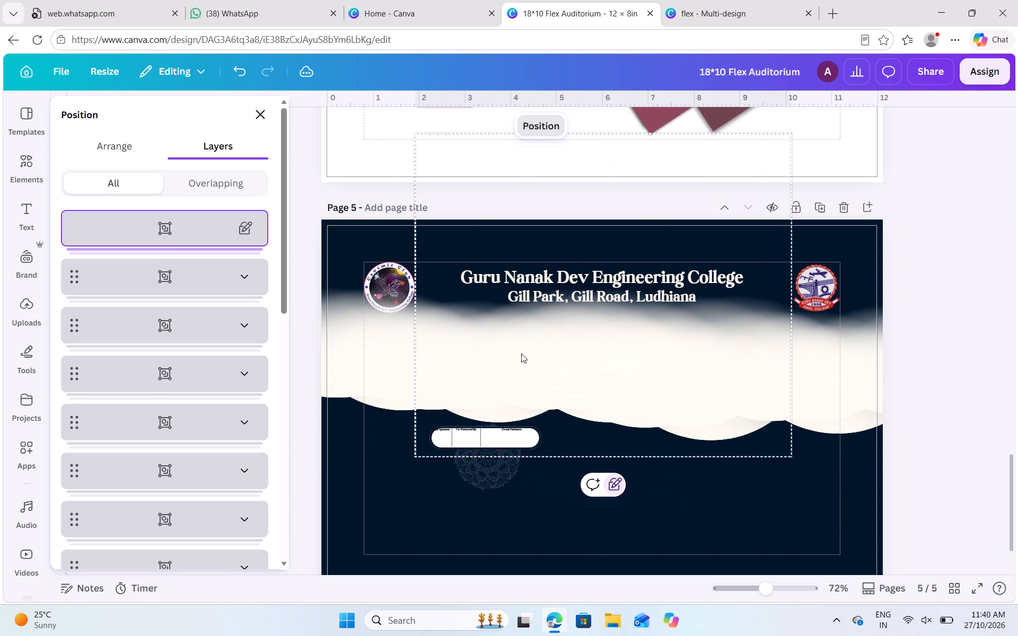
pyautogui.click(973, 438)
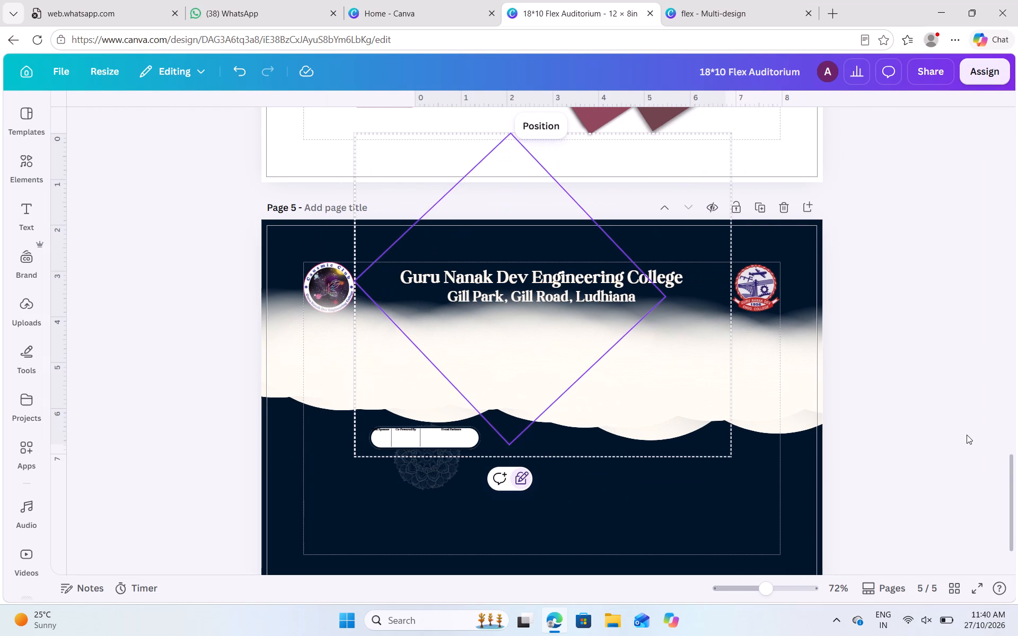
pyautogui.click(967, 435)
pyautogui.click(567, 339)
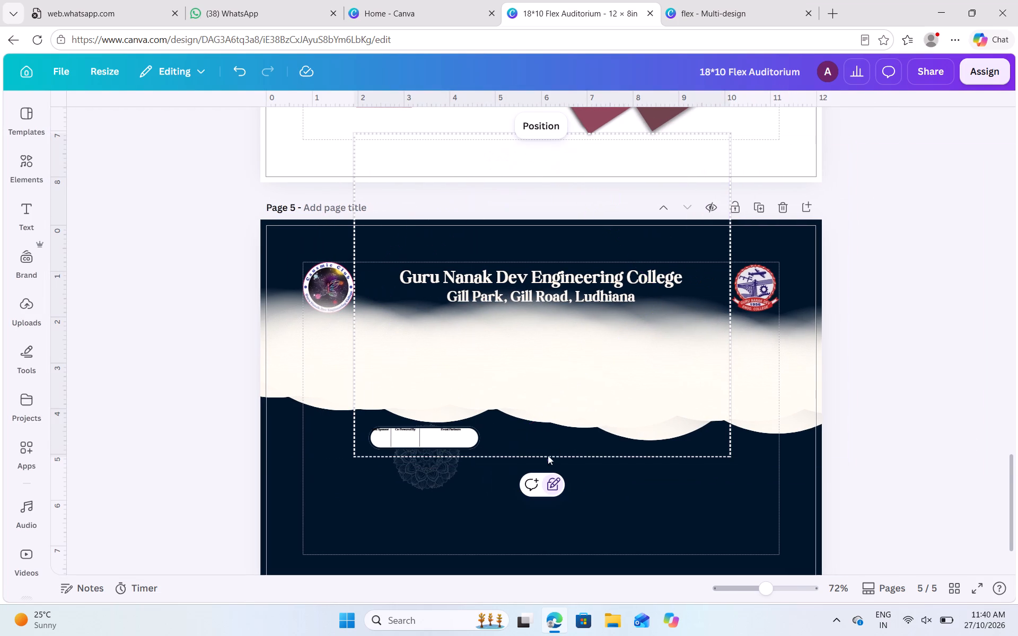
pyautogui.click(618, 357)
pyautogui.click(822, 340)
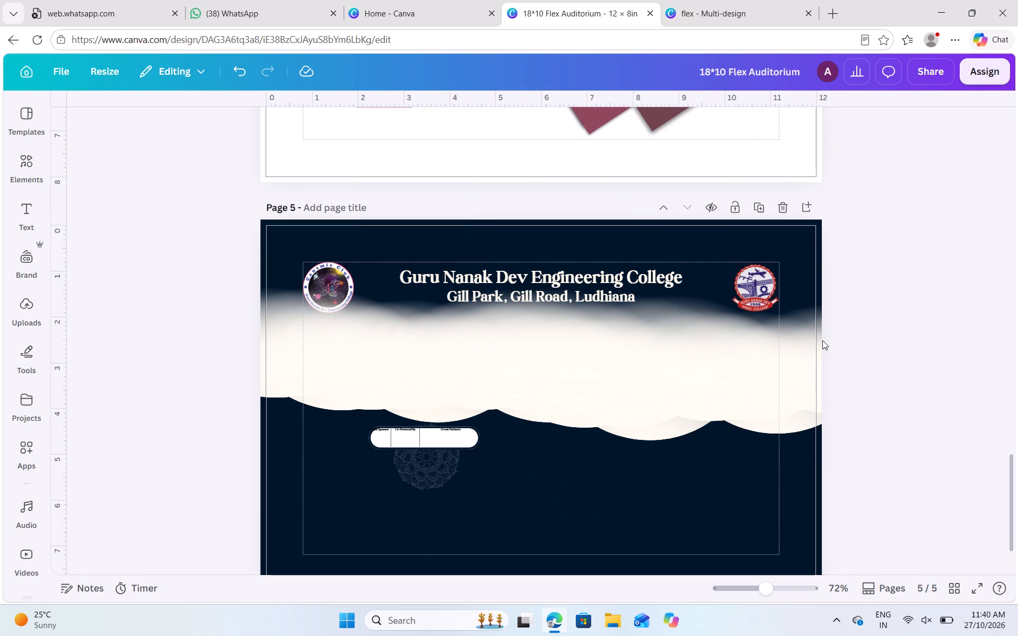
pyautogui.click(822, 340)
# Duplicate the unlocked translucent glow group and place the copy slightly higher over the band's left half, extending past page 5's left edge.
pyautogui.click(766, 374)
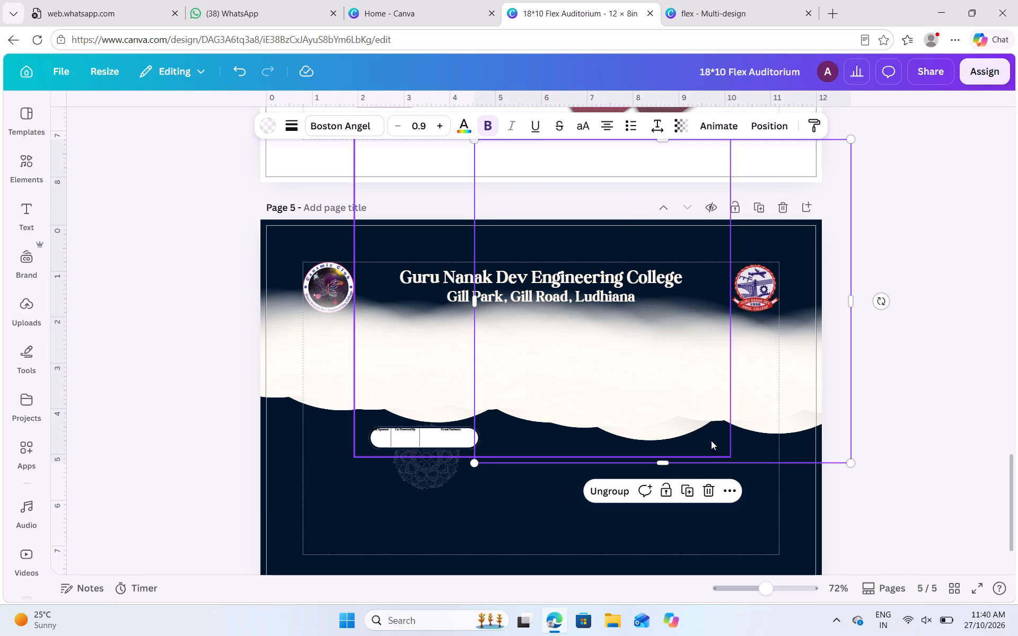
pyautogui.click(691, 485)
pyautogui.moveTo(719, 379); pyautogui.dragTo(449, 393)
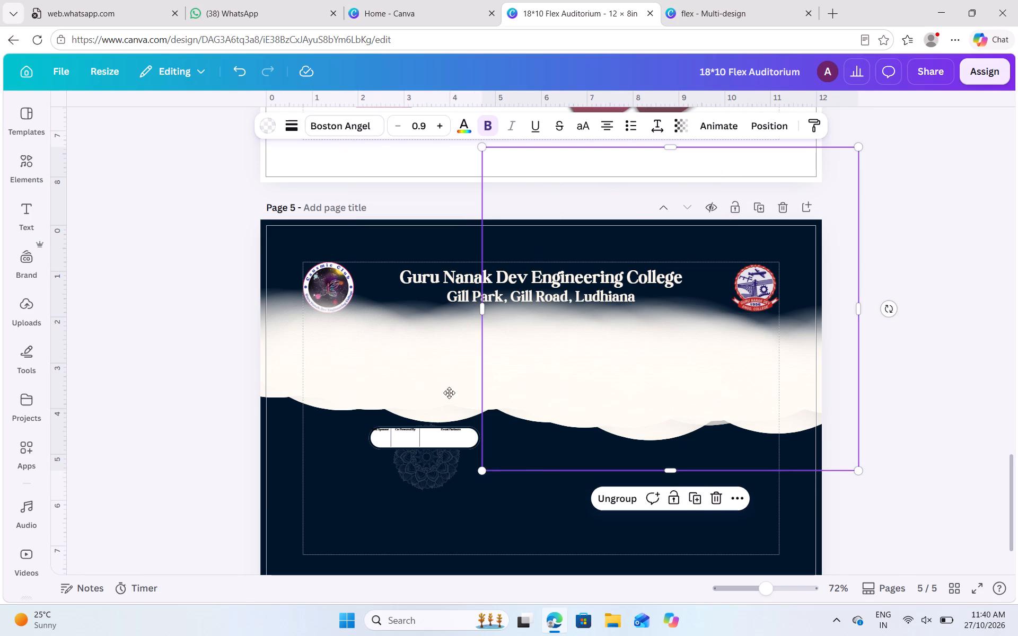
pyautogui.moveTo(449, 393); pyautogui.dragTo(428, 367)
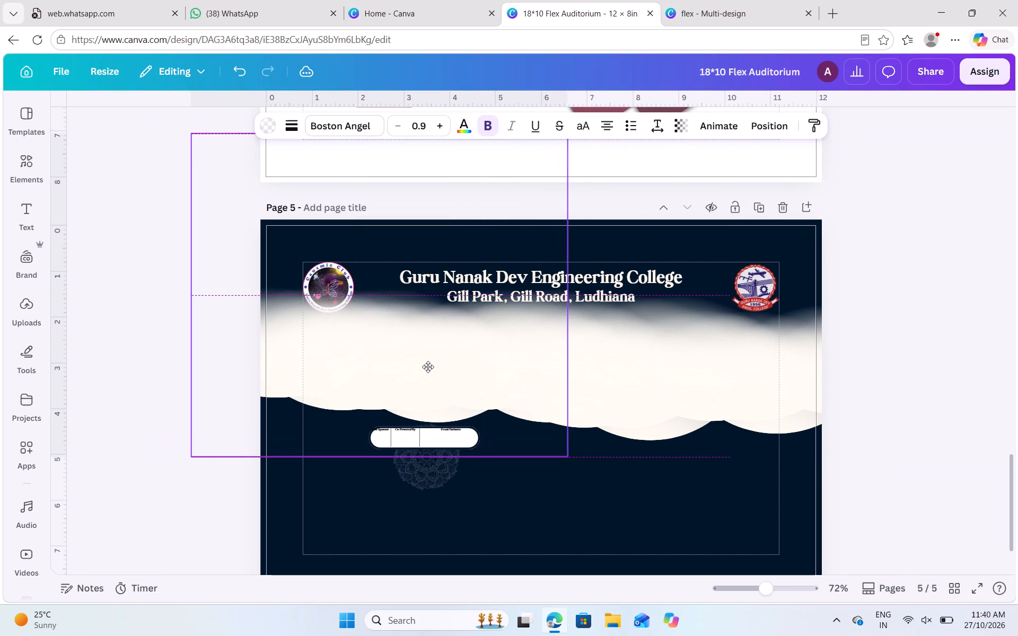
pyautogui.moveTo(428, 367); pyautogui.dragTo(467, 354)
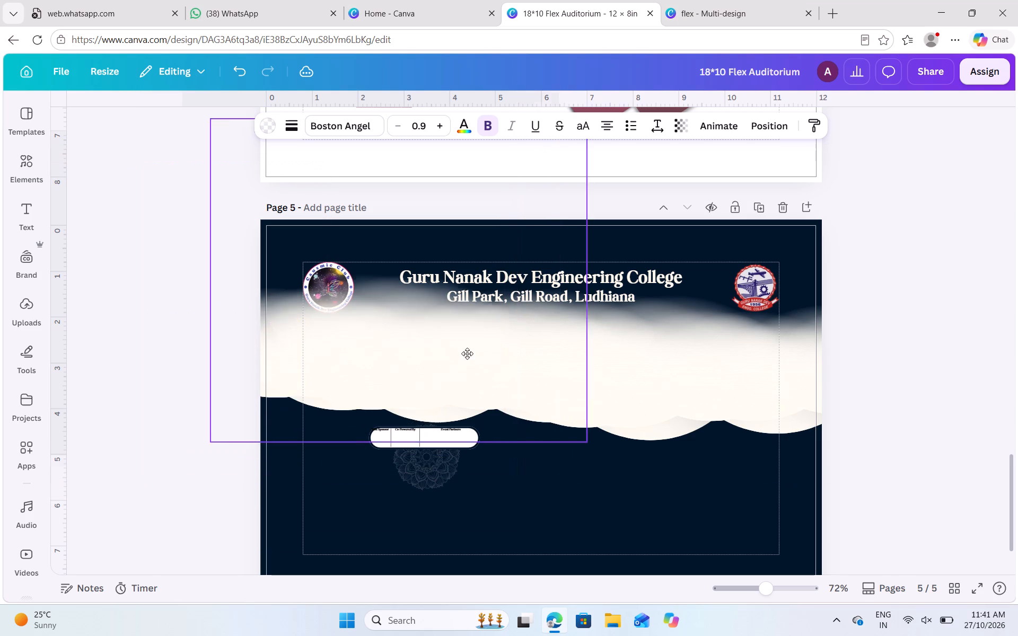
pyautogui.moveTo(467, 354); pyautogui.dragTo(467, 354)
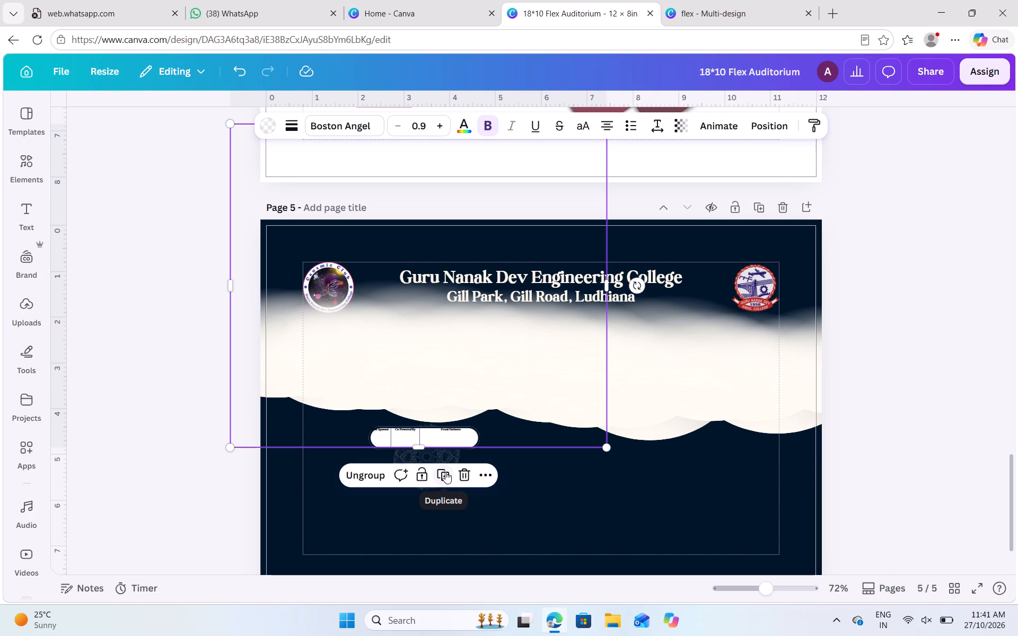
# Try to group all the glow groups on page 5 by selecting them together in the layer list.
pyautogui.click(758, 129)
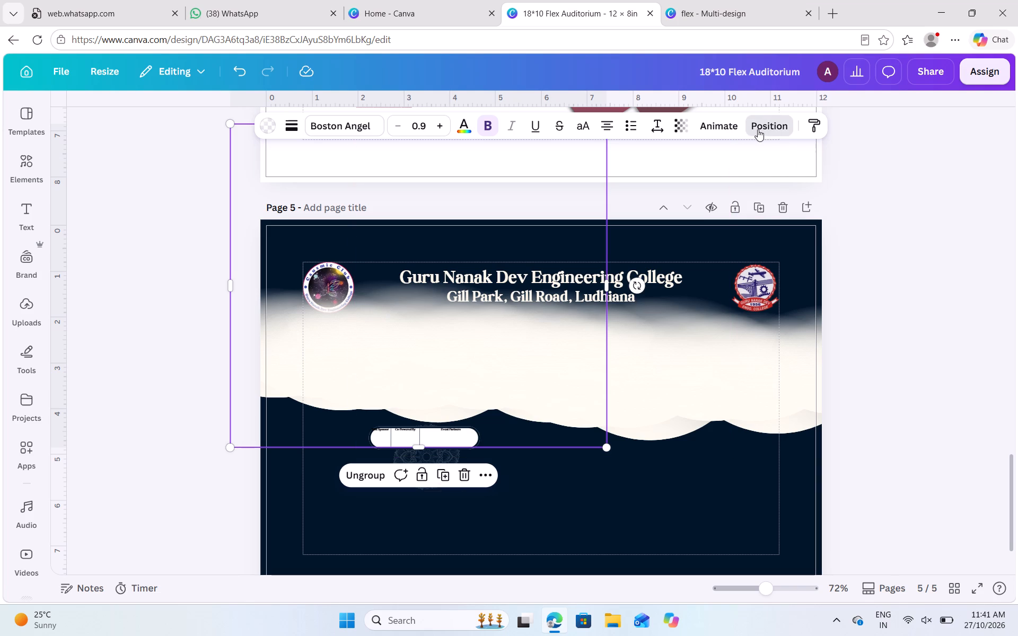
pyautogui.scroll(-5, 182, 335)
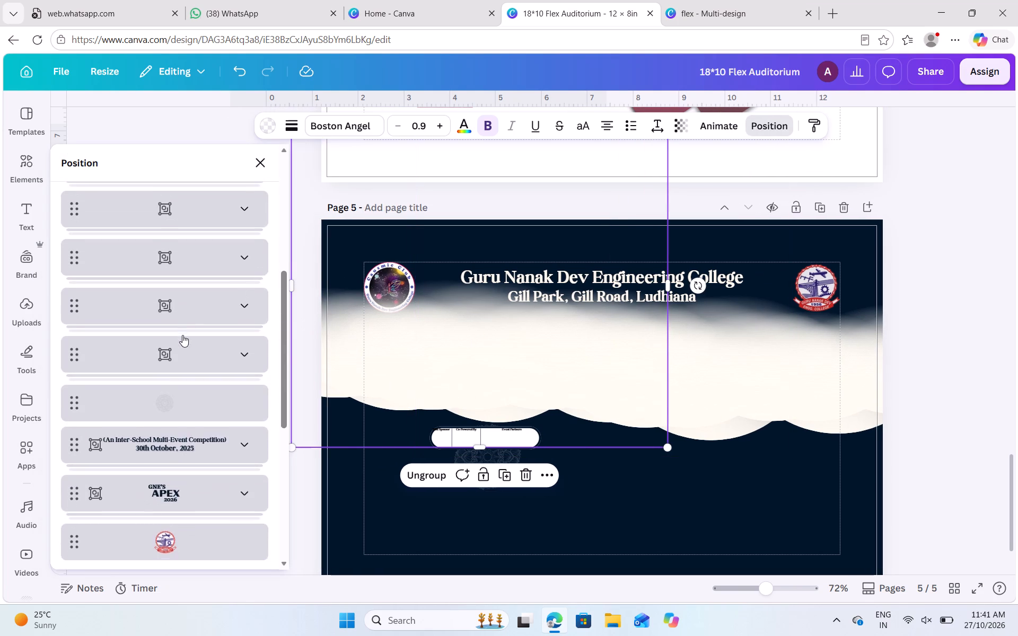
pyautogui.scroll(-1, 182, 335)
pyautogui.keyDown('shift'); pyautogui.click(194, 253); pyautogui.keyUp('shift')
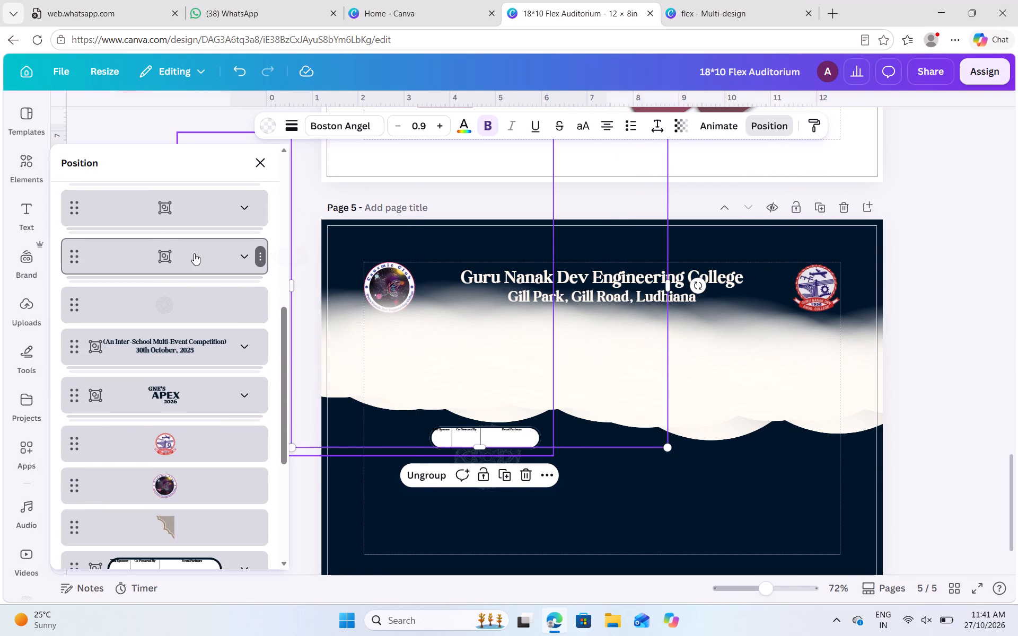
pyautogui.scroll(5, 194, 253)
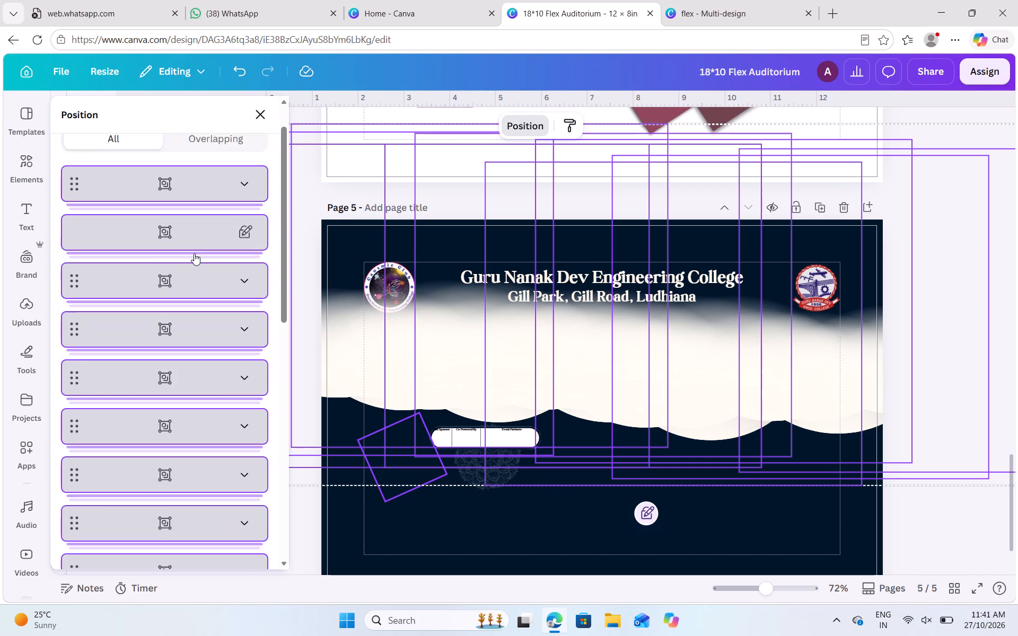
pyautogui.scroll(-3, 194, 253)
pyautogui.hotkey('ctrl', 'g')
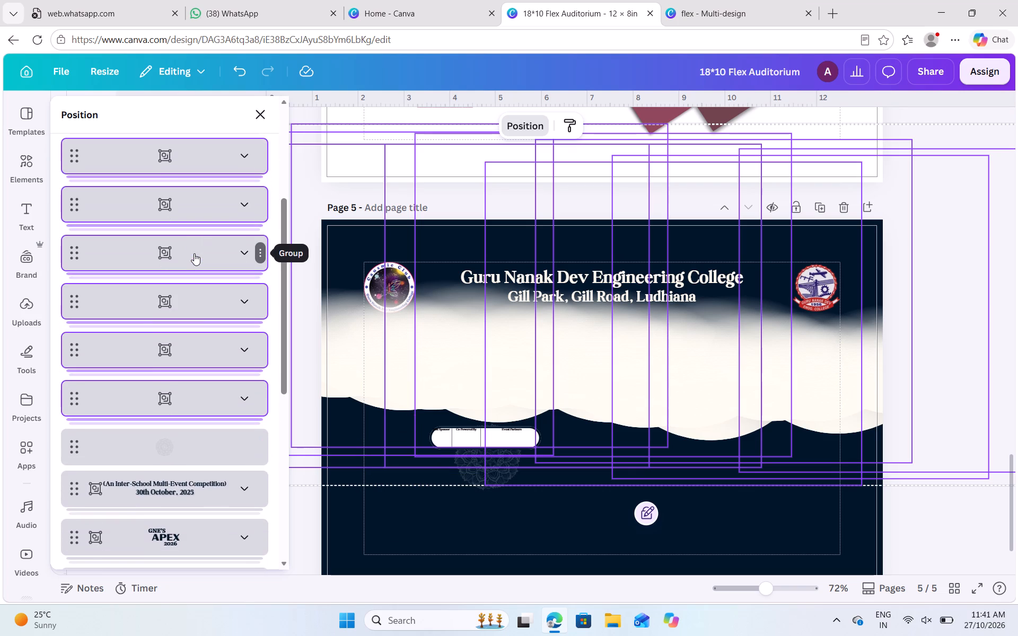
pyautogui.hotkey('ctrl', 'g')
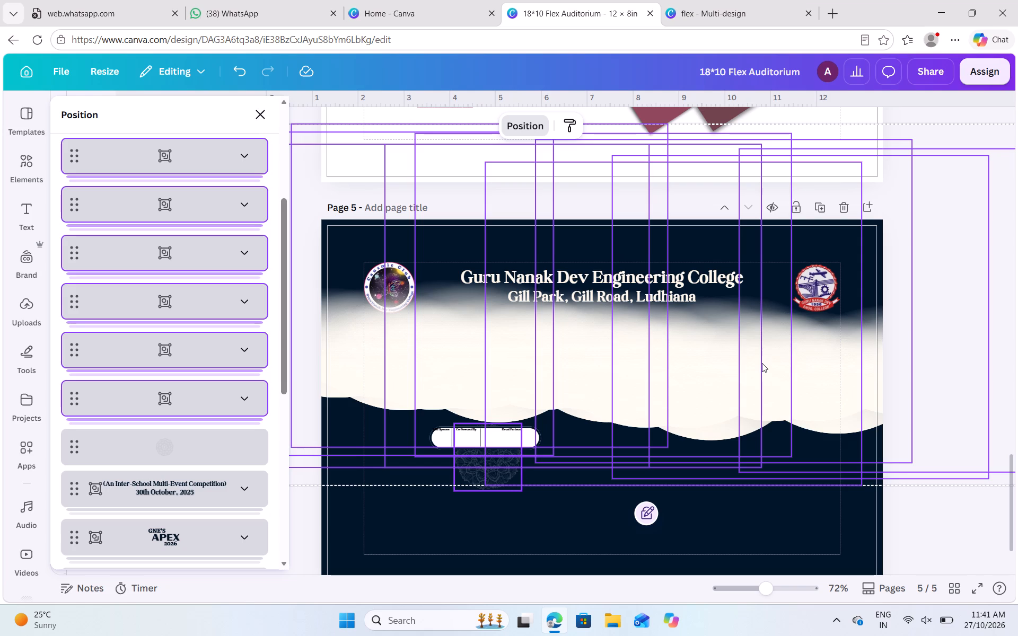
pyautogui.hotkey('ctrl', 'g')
# Unlock the locked glow group, second from the top of page 5's layer order.
pyautogui.scroll(3, 129, 299)
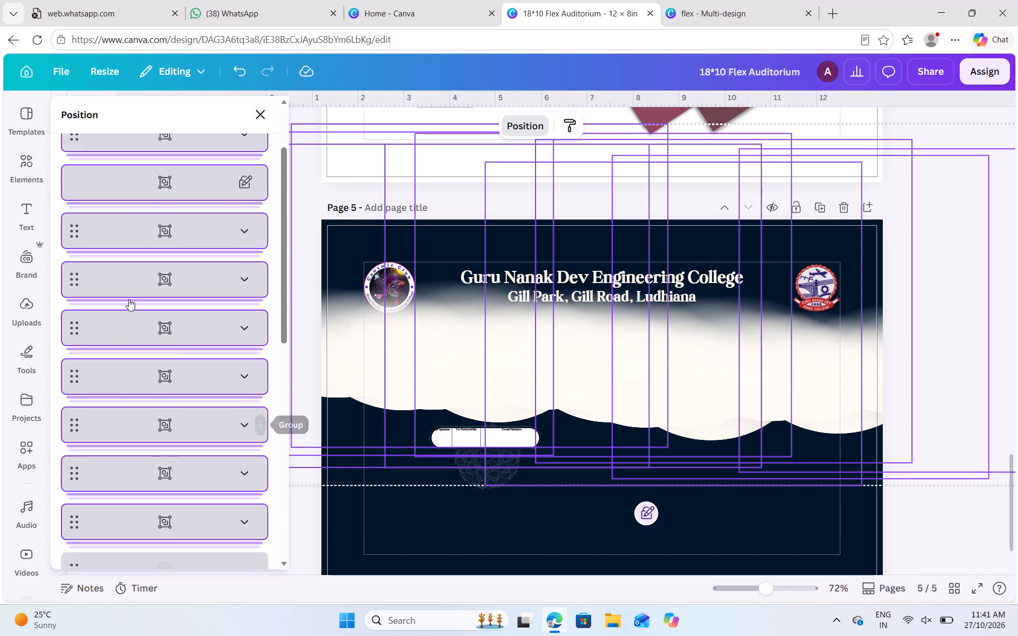
pyautogui.click(259, 418)
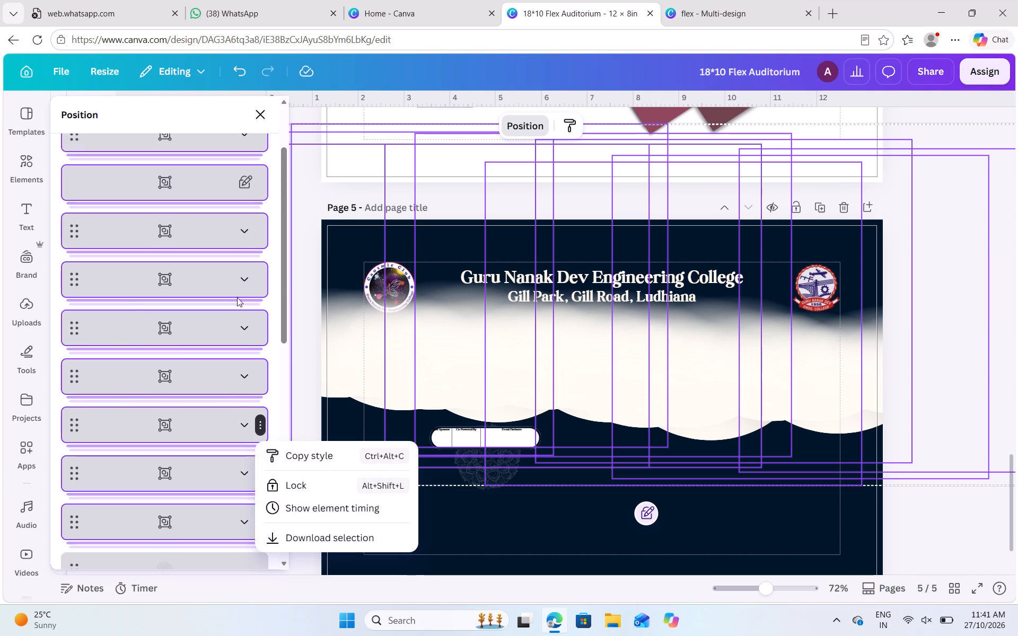
pyautogui.click(224, 508)
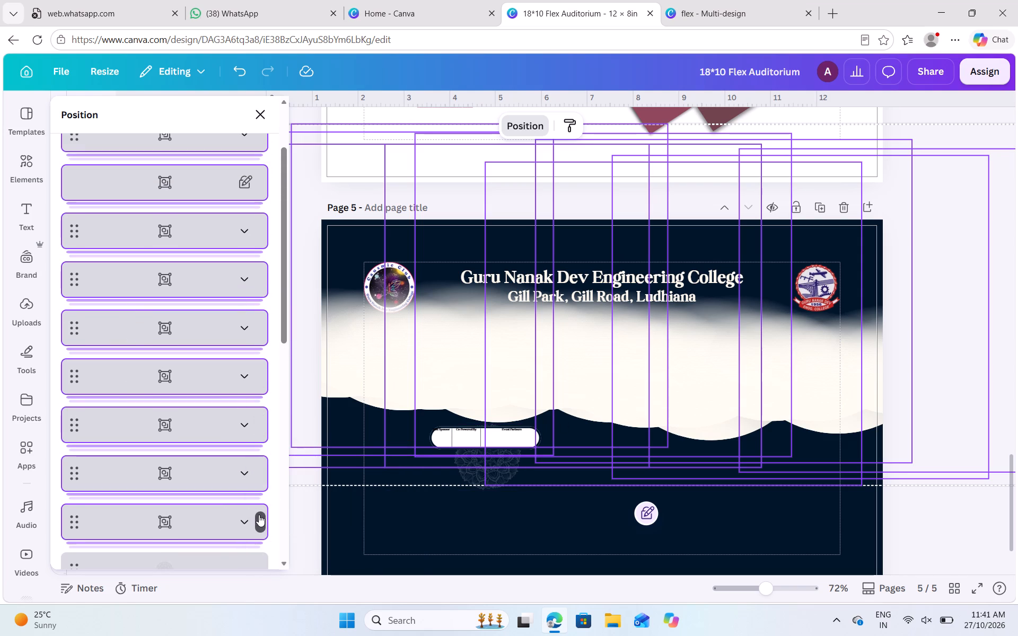
pyautogui.click(259, 515)
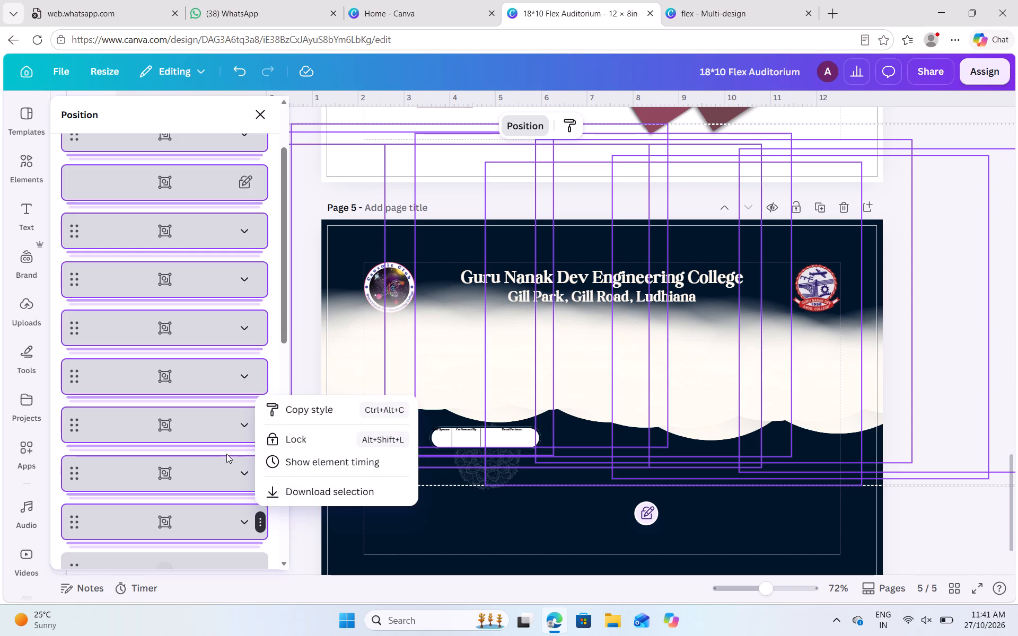
pyautogui.click(245, 191)
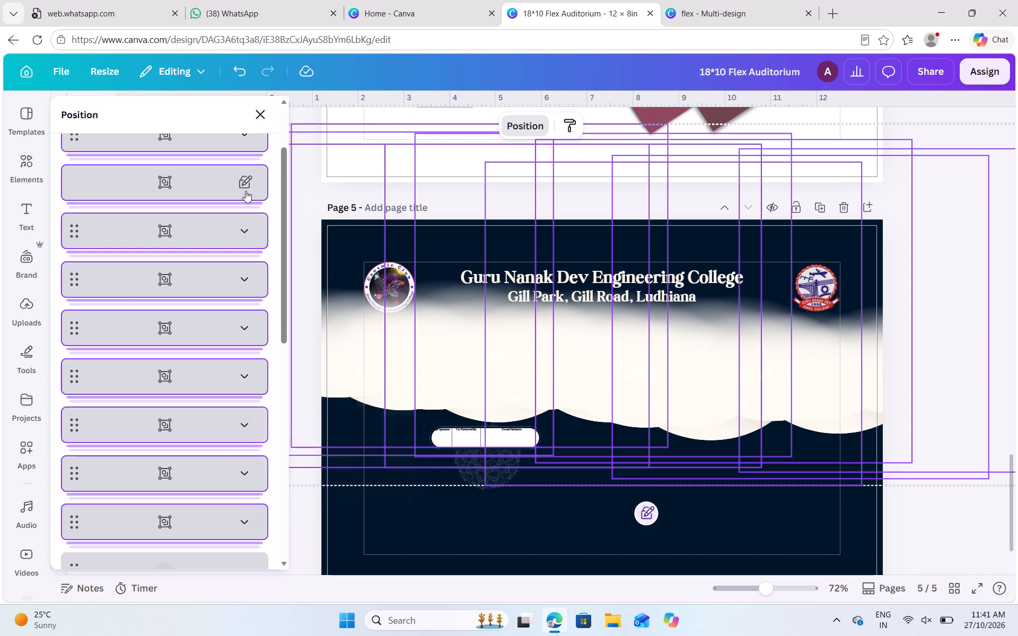
pyautogui.click(242, 182)
pyautogui.click(242, 182)
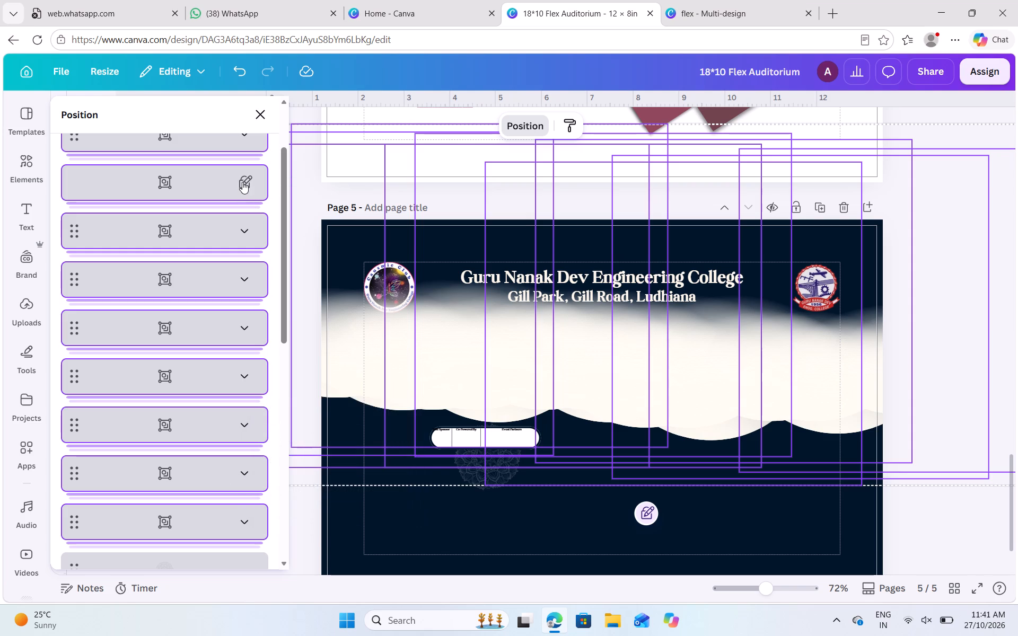
pyautogui.doubleClick(242, 182)
pyautogui.rightClick(242, 182)
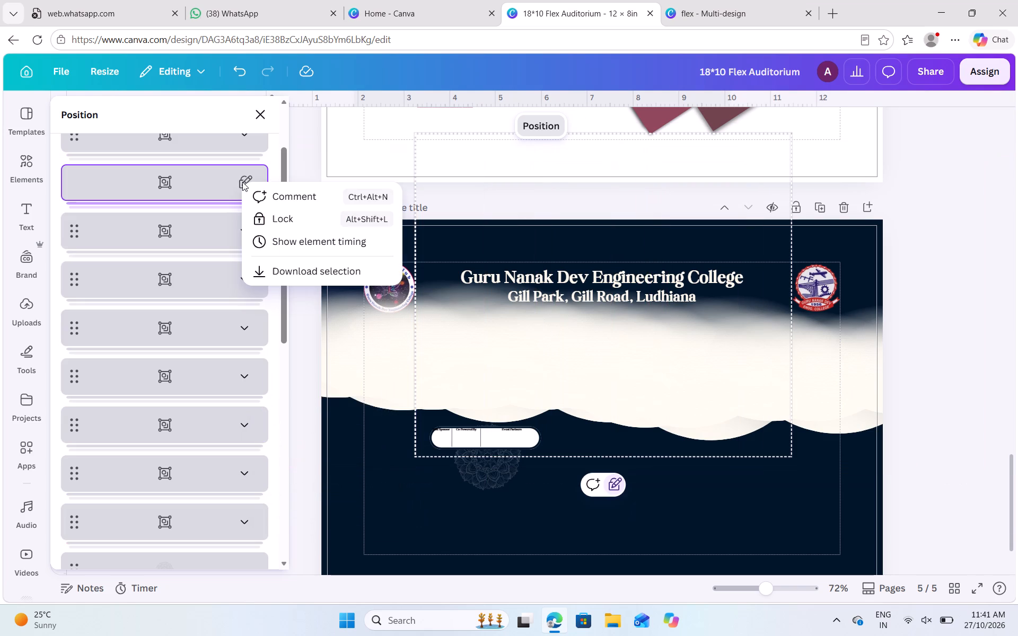
pyautogui.click(303, 221)
pyautogui.click(240, 180)
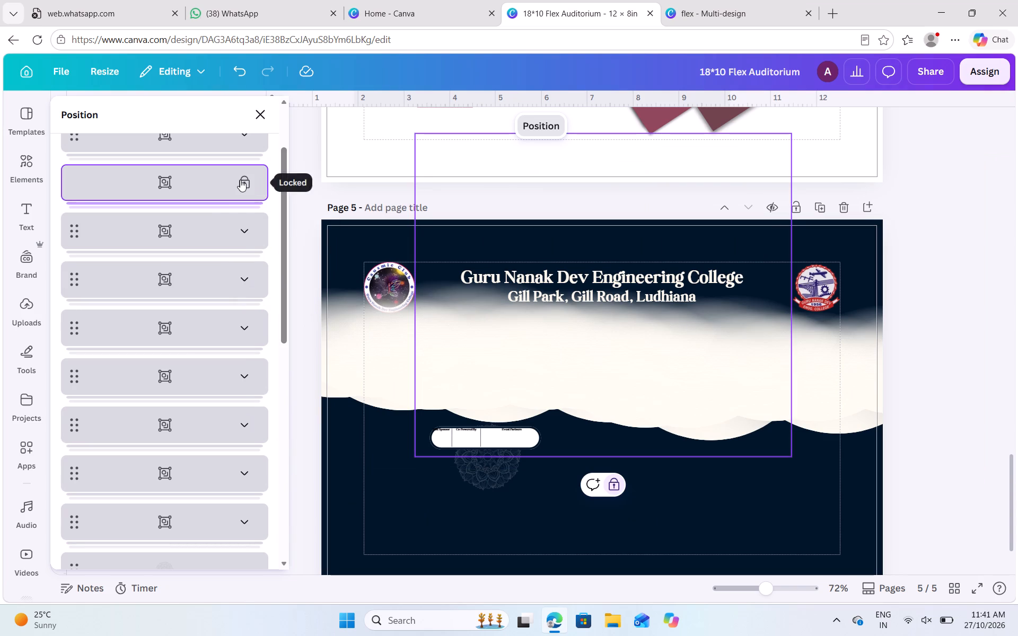
pyautogui.rightClick(240, 180)
pyautogui.click(299, 217)
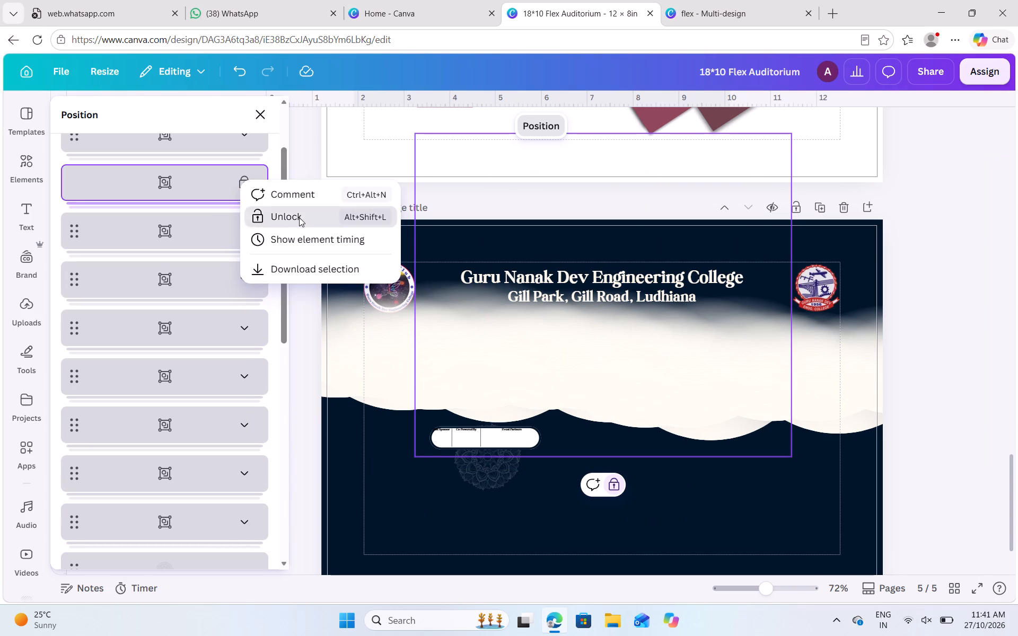
# Select all the glow groups in the layer list, from the lowest to the topmost, and combine them into one group.
pyautogui.scroll(-1, 210, 534)
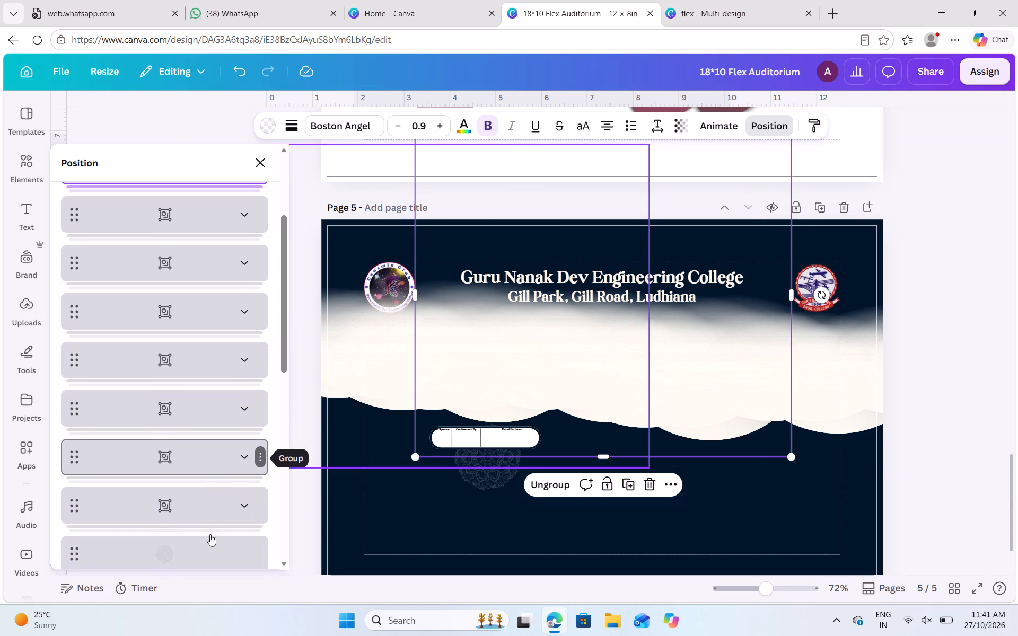
pyautogui.scroll(-1, 210, 534)
pyautogui.click(212, 511)
pyautogui.scroll(5, 260, 278)
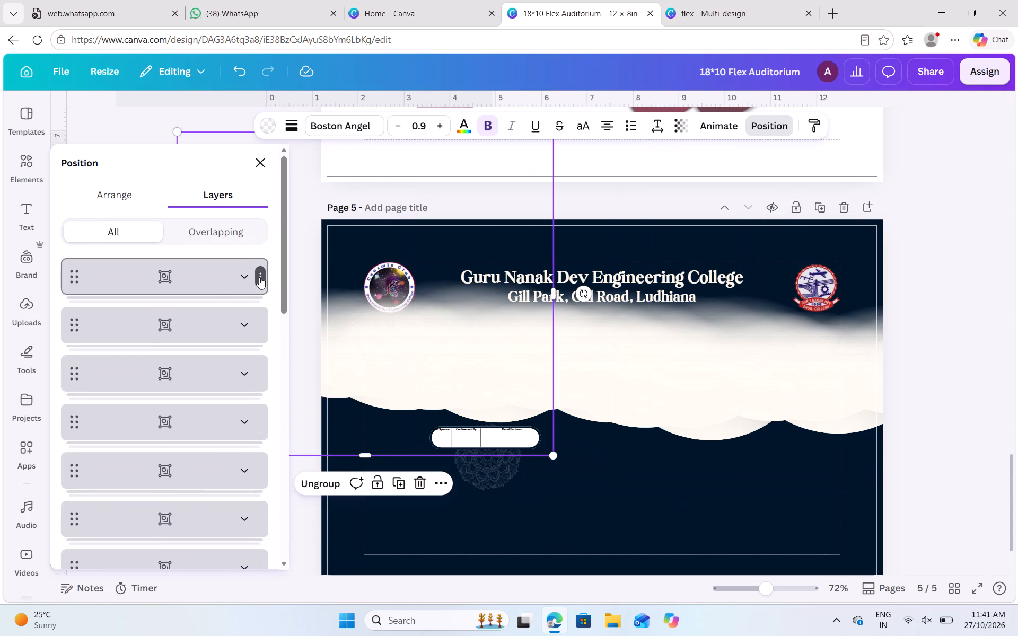
pyautogui.keyDown('shift'); pyautogui.click(229, 277); pyautogui.keyUp('shift')
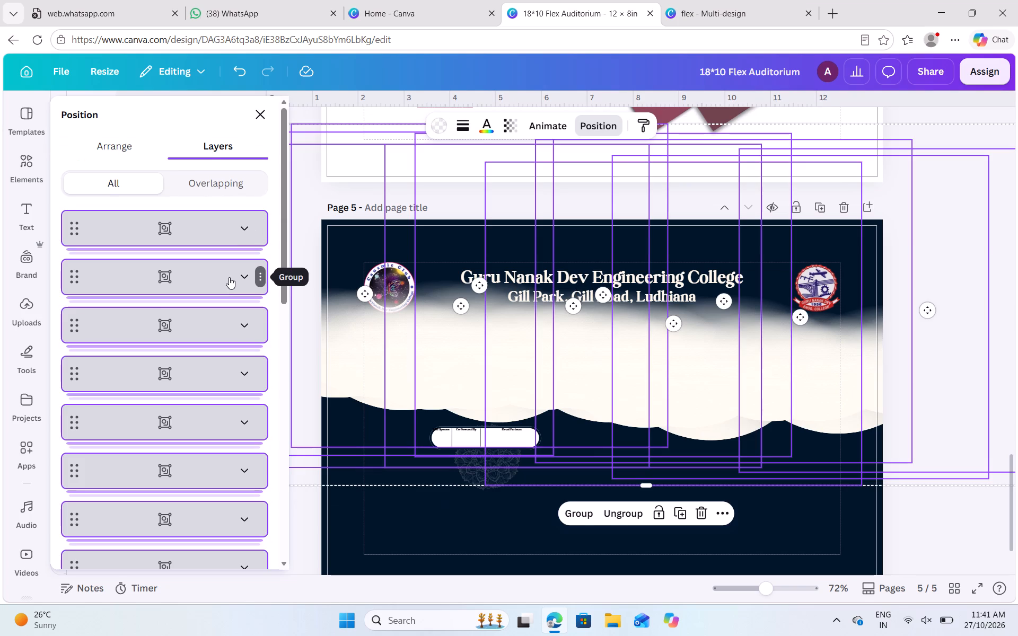
pyautogui.hotkey('ctrl', 'g')
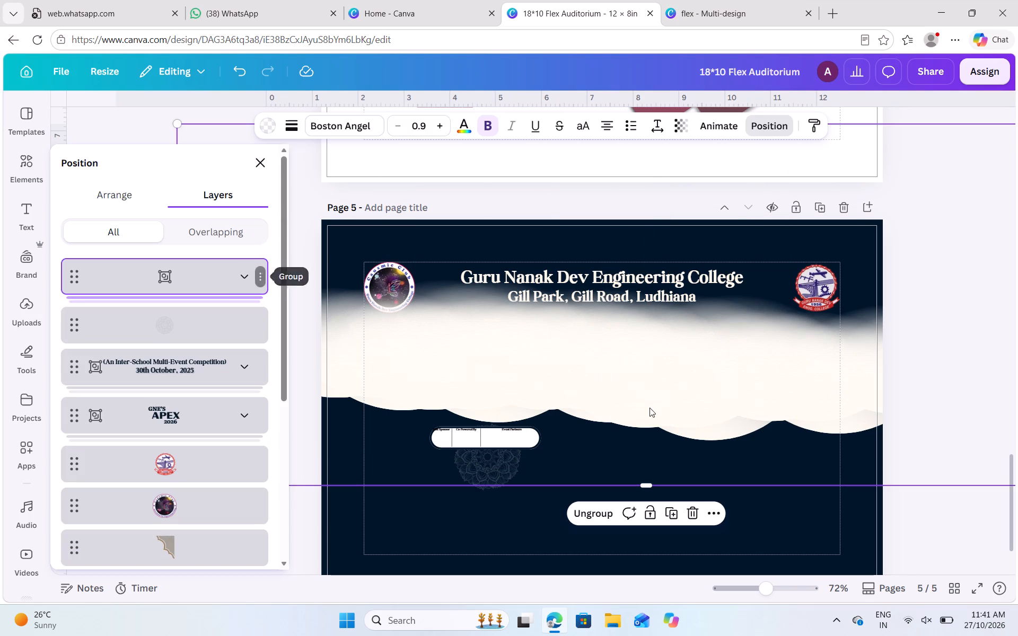
# Duplicate the combined cream band group and rotate the copy 180° so its soft edge faces down.
pyautogui.click(673, 516)
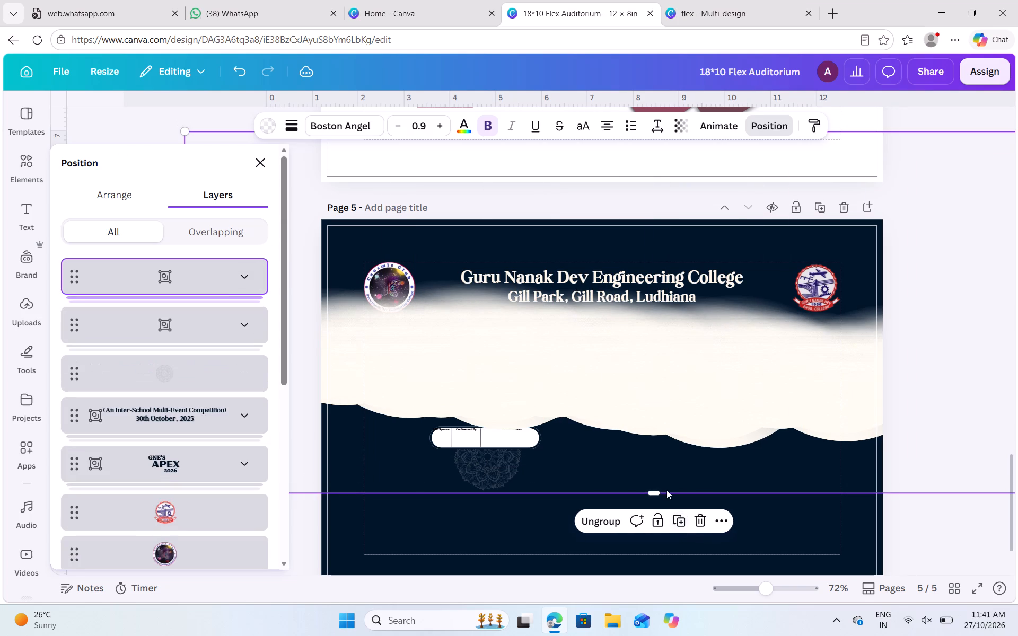
pyautogui.moveTo(689, 404); pyautogui.dragTo(651, 464)
pyautogui.moveTo(651, 464); pyautogui.dragTo(645, 444)
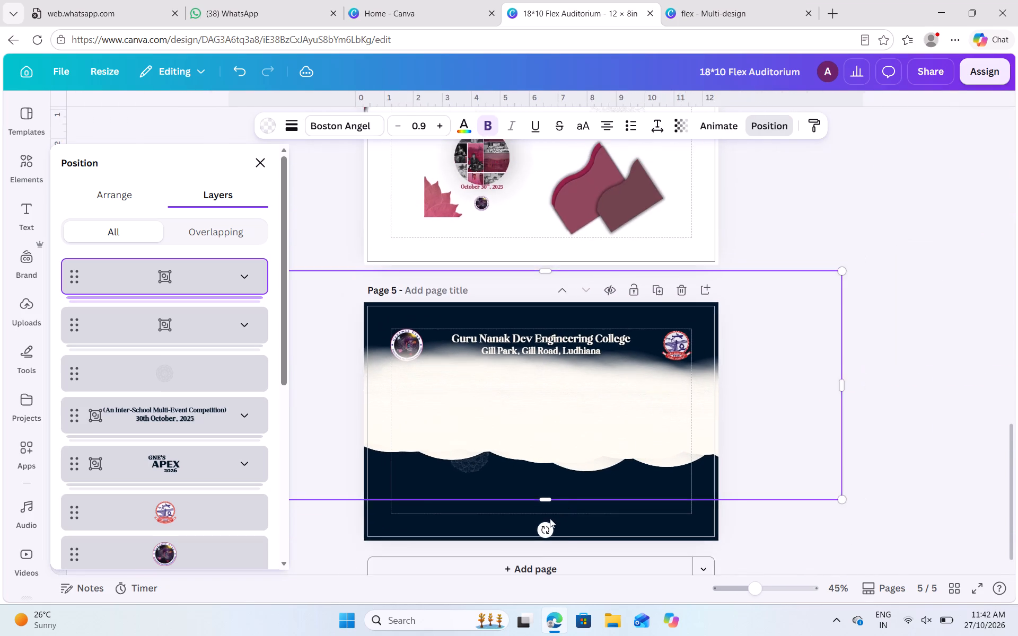
pyautogui.moveTo(545, 528); pyautogui.dragTo(366, 326)
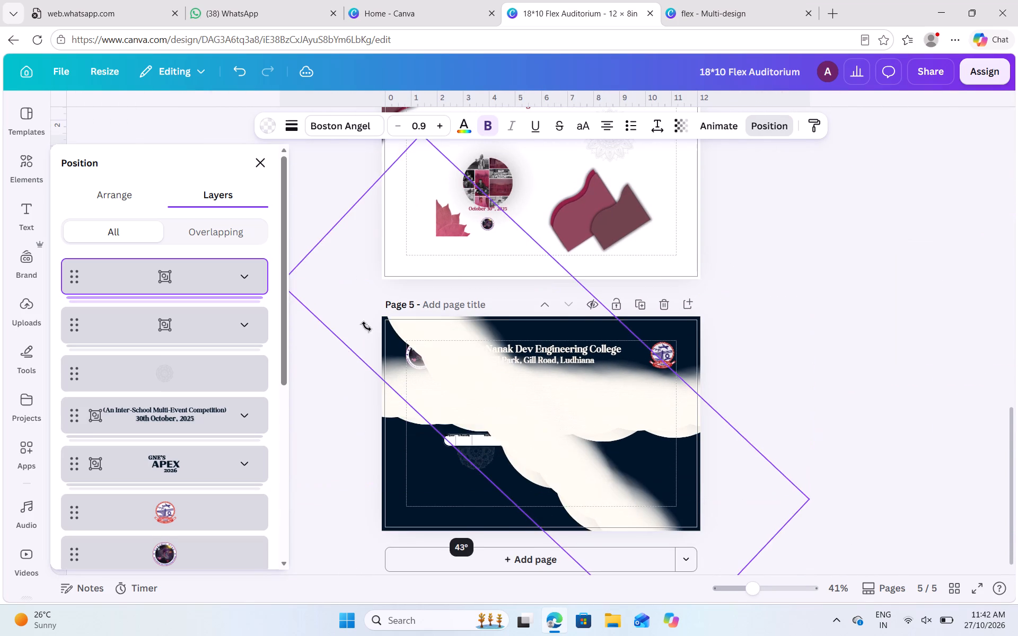
pyautogui.moveTo(366, 326); pyautogui.dragTo(555, 338)
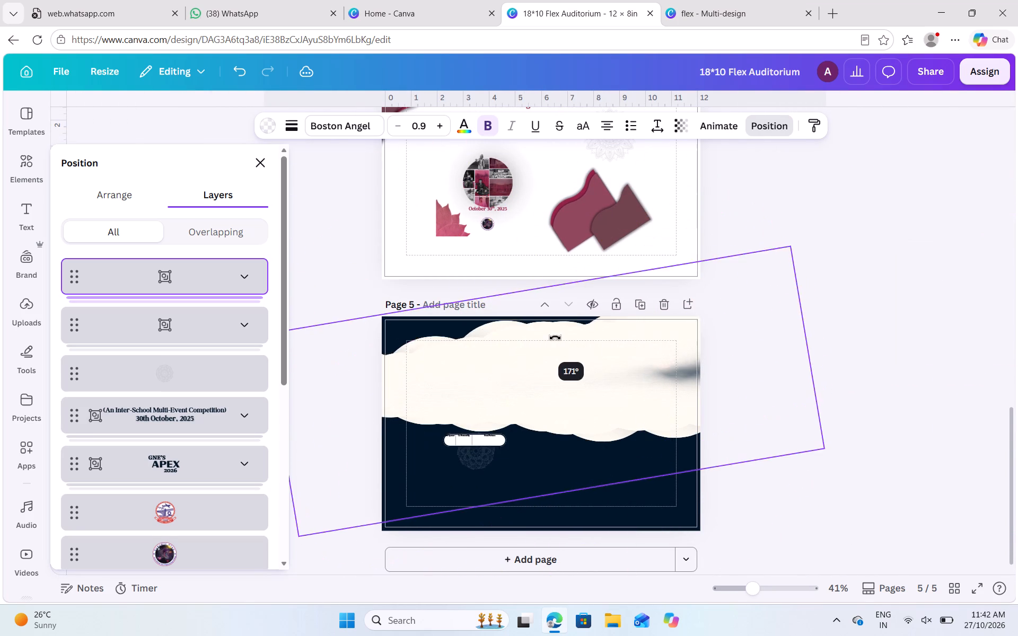
pyautogui.moveTo(555, 338); pyautogui.dragTo(543, 330)
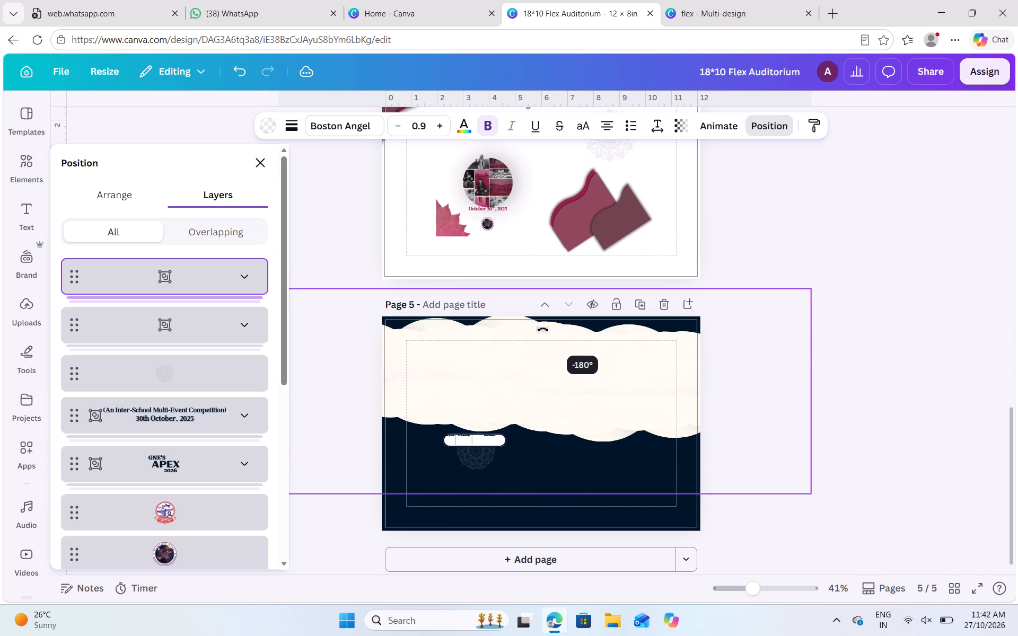
pyautogui.moveTo(543, 330); pyautogui.dragTo(546, 330)
# Move the rotated band down over the scalloped lower edge, centred horizontally on page 5.
pyautogui.moveTo(551, 344); pyautogui.dragTo(546, 448)
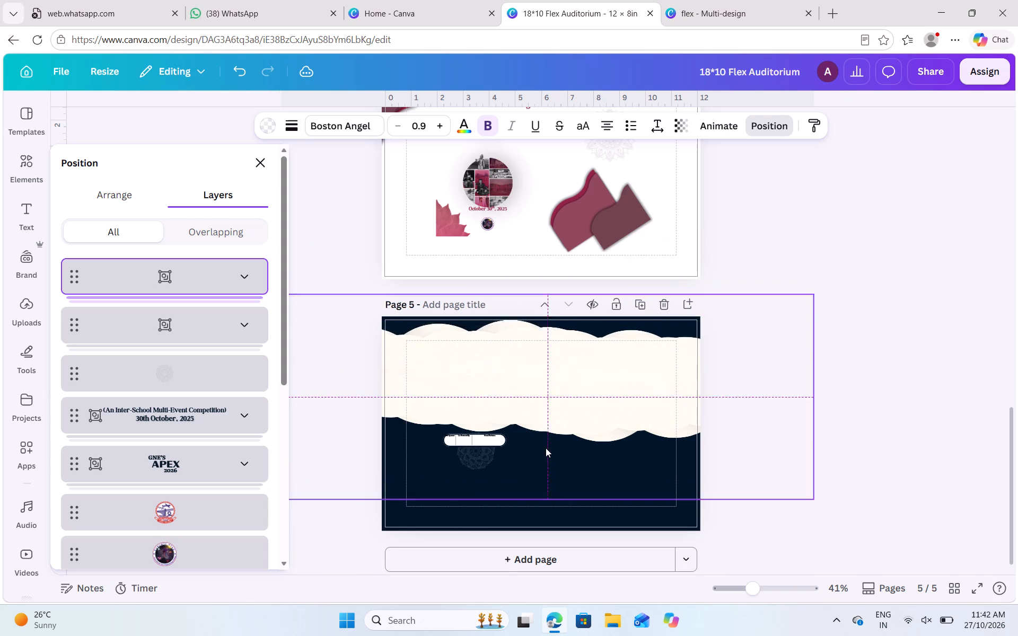
pyautogui.moveTo(546, 448); pyautogui.dragTo(547, 432)
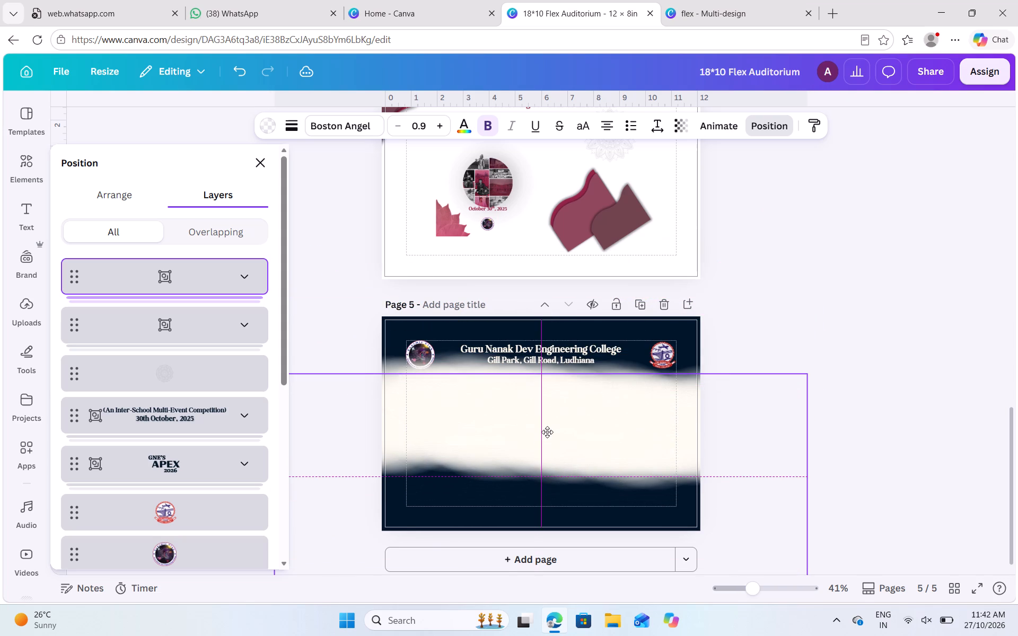
pyautogui.moveTo(547, 432); pyautogui.dragTo(547, 433)
# Duplicate the rotated band and place the copy lower, horizontally centred, extending the cream area to near page 5's bottom margin.
pyautogui.click(568, 352)
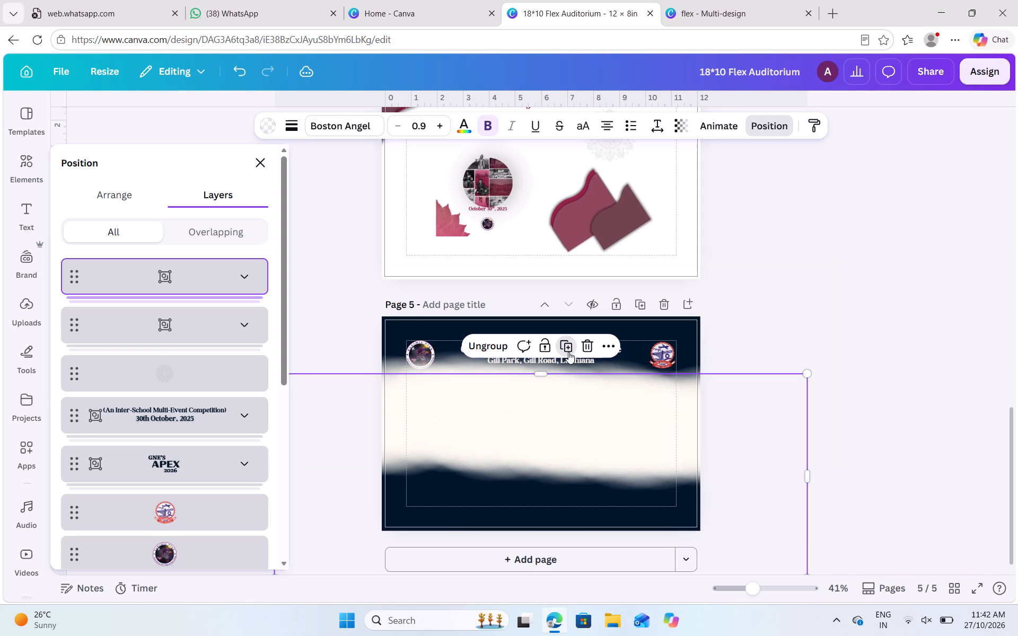
pyautogui.moveTo(511, 519); pyautogui.dragTo(533, 463)
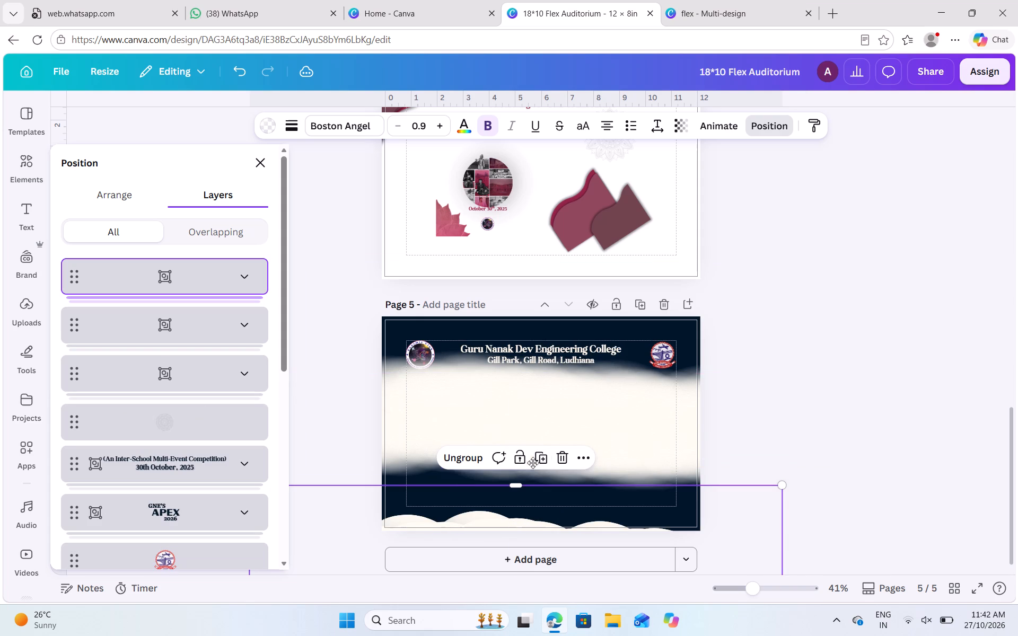
pyautogui.moveTo(533, 463); pyautogui.dragTo(536, 443)
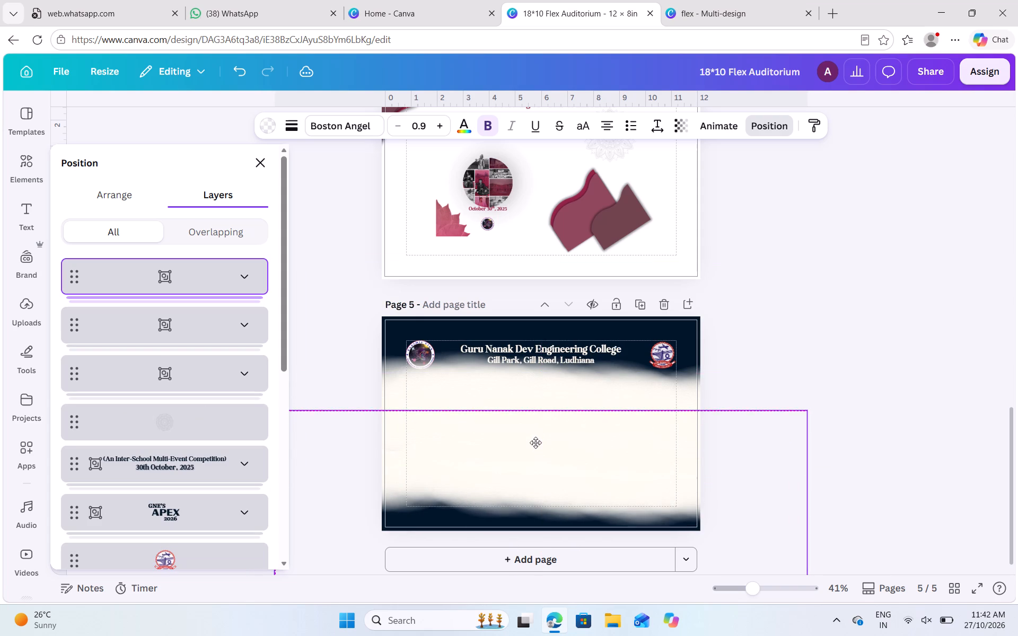
pyautogui.moveTo(536, 443); pyautogui.dragTo(537, 438)
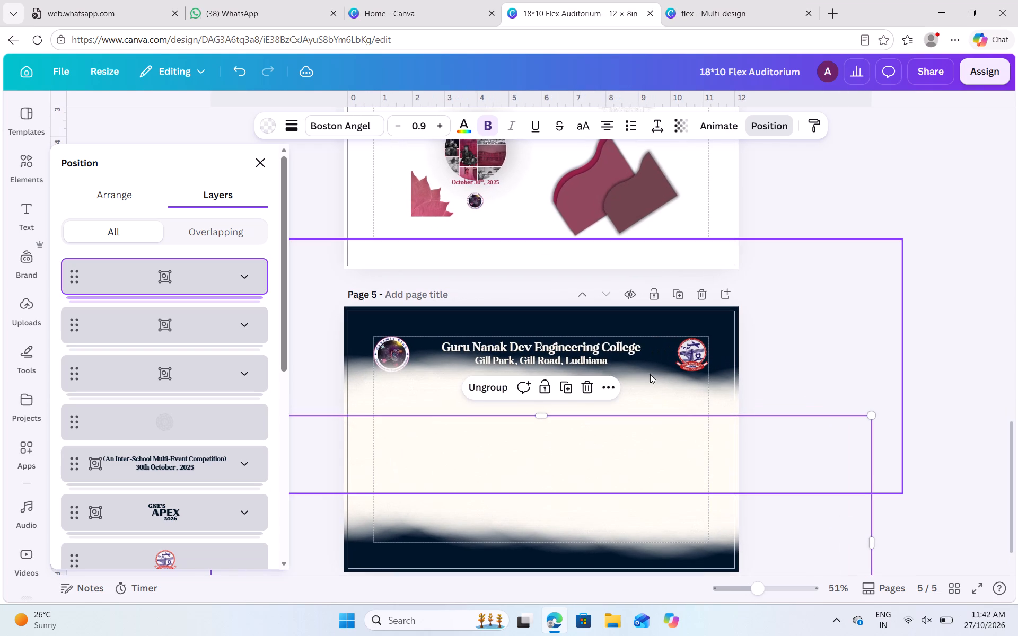
# Move the original upright band group slightly down so its soft upper edge sits below the college heading.
pyautogui.click(650, 378)
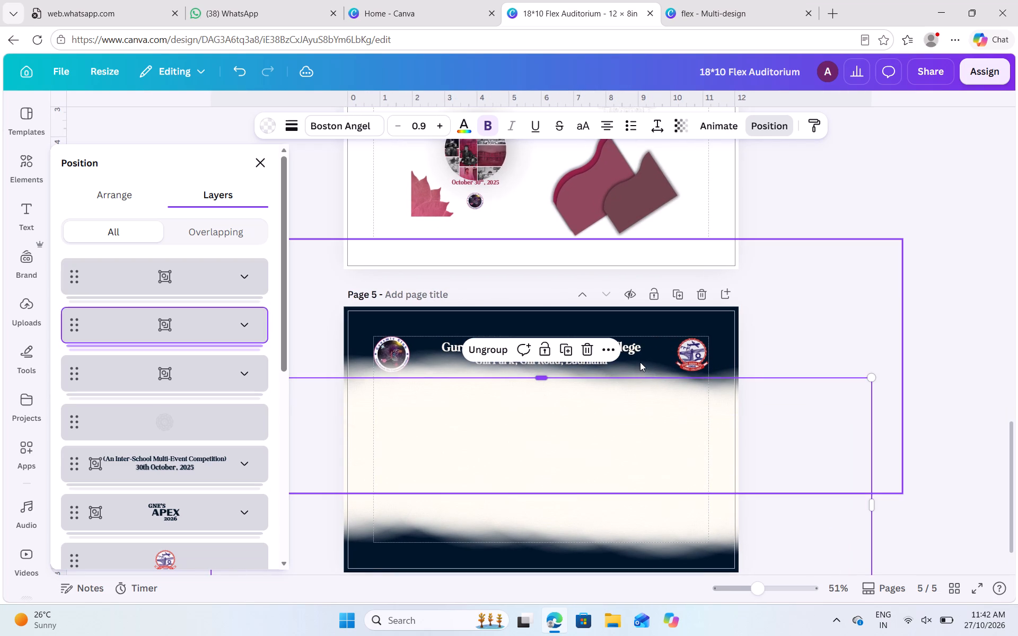
pyautogui.click(640, 362)
pyautogui.moveTo(778, 347); pyautogui.dragTo(777, 359)
pyautogui.click(930, 243)
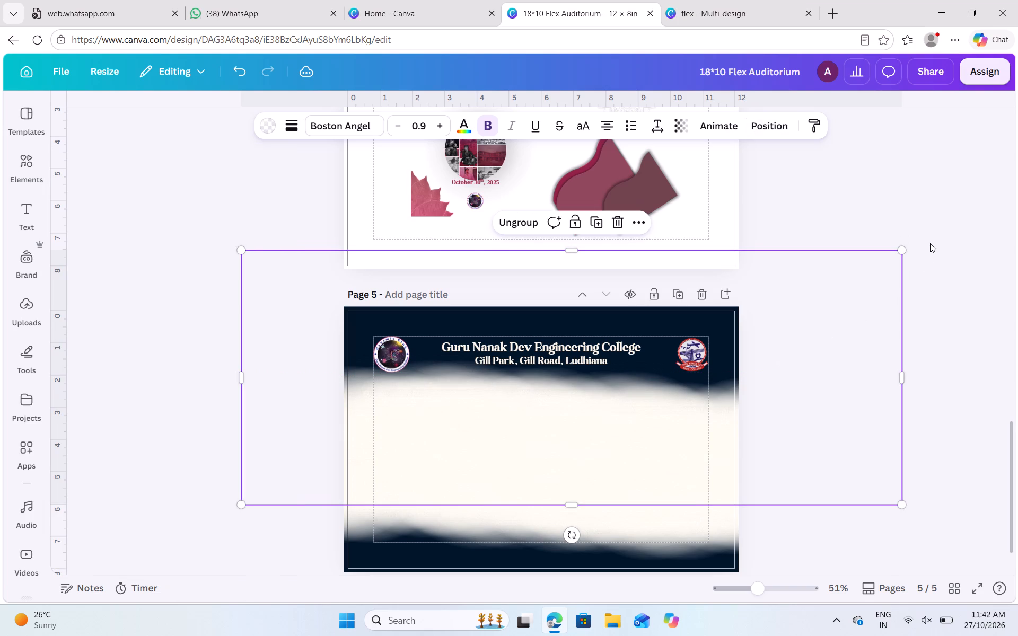
pyautogui.click(930, 243)
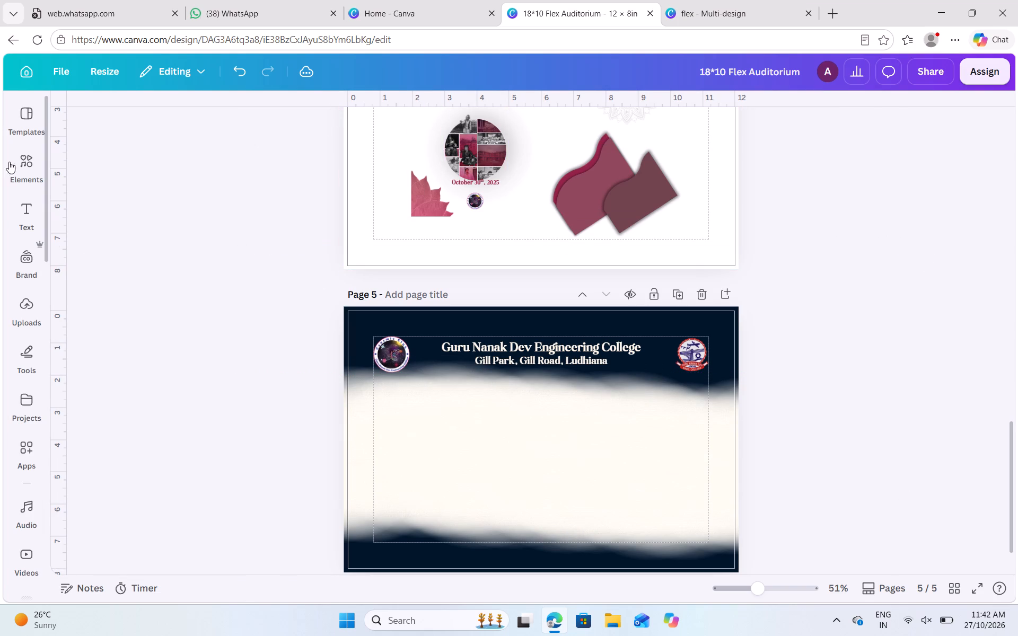
# In the "flex" design, look up the details of page 8's grey patterned corner graphic and copy its title.
pyautogui.click(23, 170)
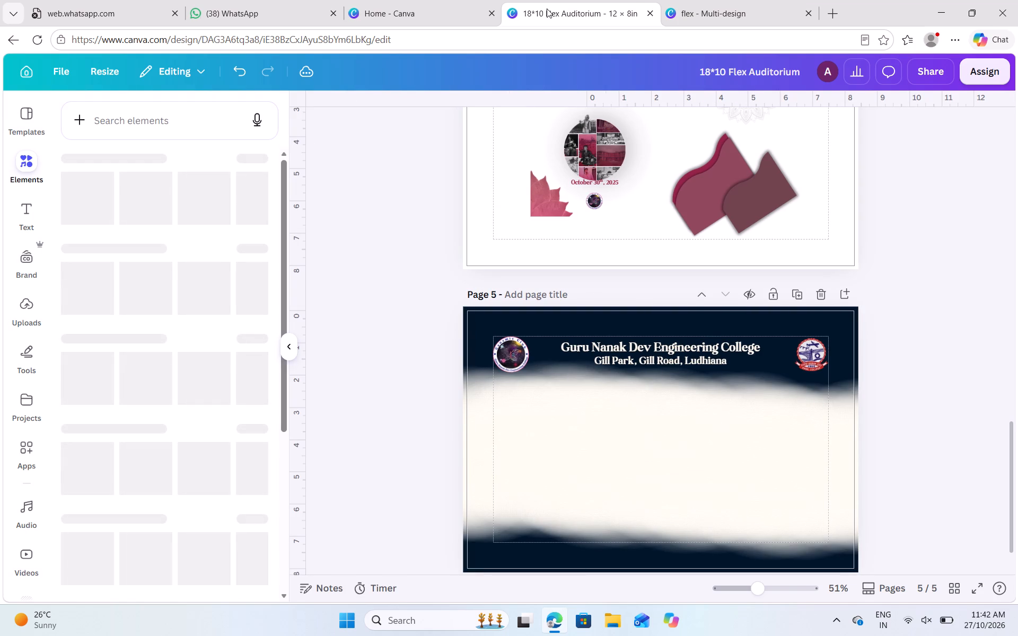
pyautogui.click(716, 12)
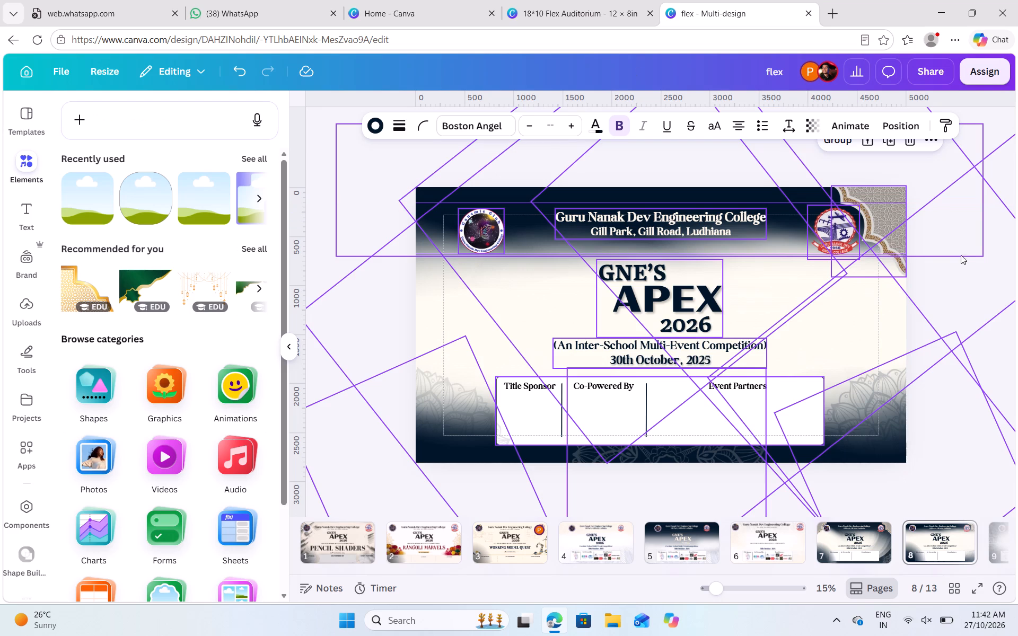
pyautogui.click(964, 257)
pyautogui.click(880, 215)
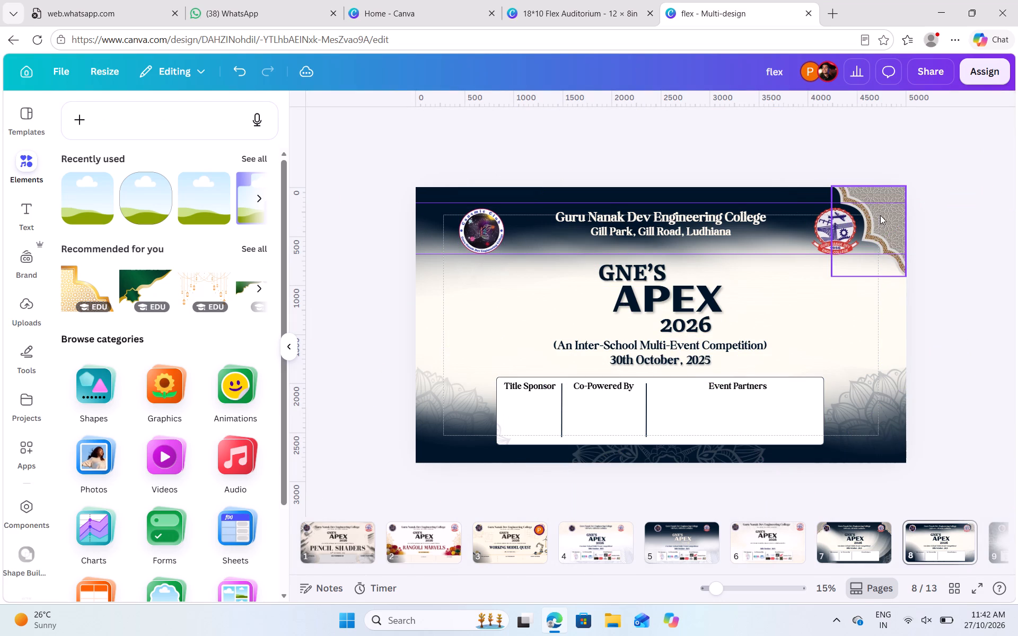
pyautogui.rightClick(880, 215)
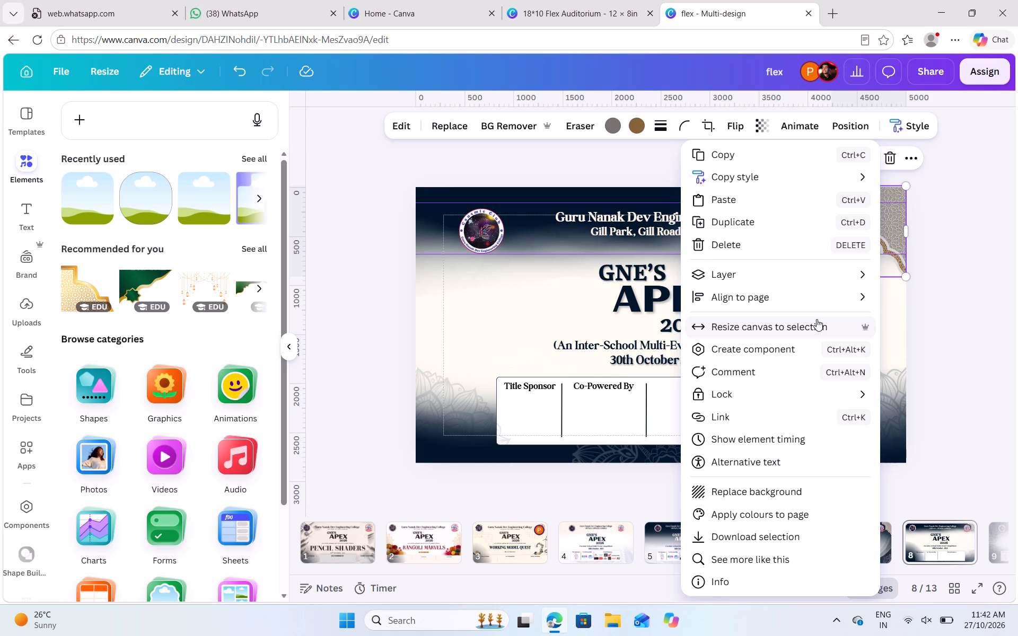
pyautogui.click(797, 584)
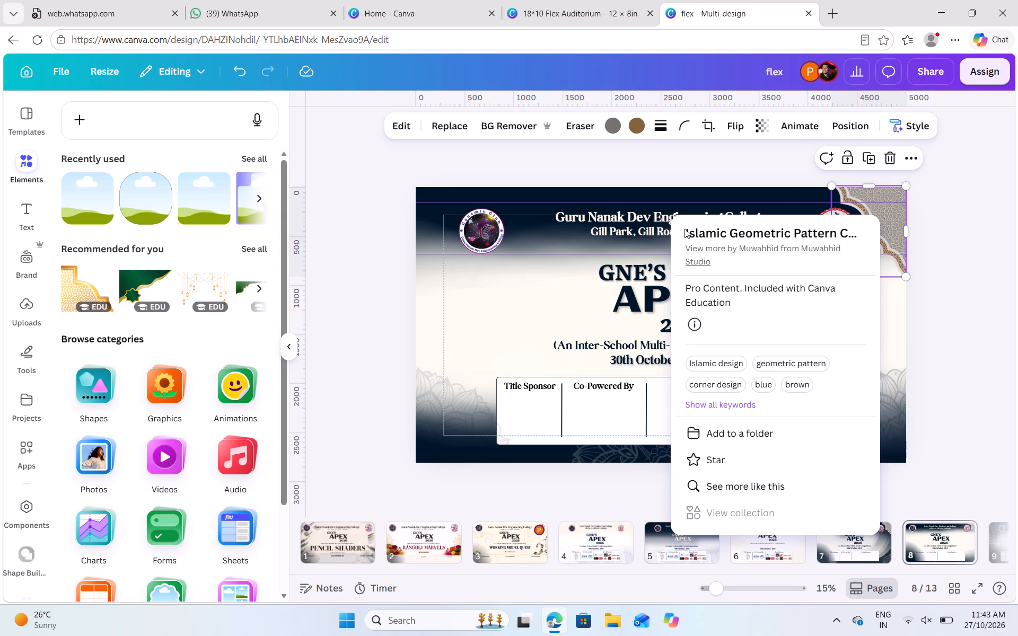
pyautogui.moveTo(684, 229); pyautogui.dragTo(835, 222)
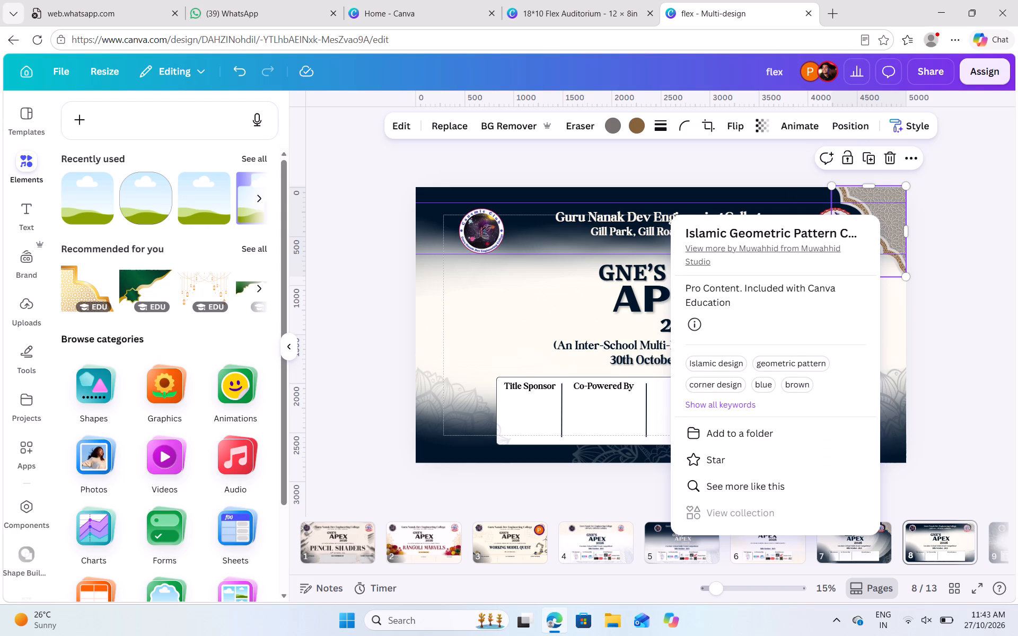
pyautogui.tripleClick(828, 230)
pyautogui.hotkey('ctrl', 'c')
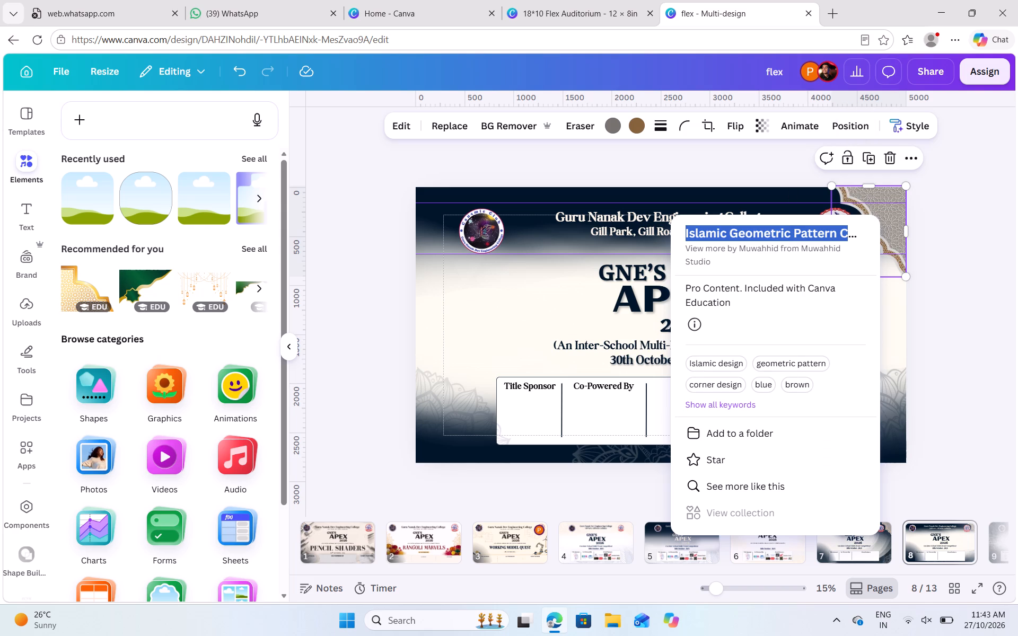
# In "18*10 Flex Auditorium", search the elements for "Islamic Geometric Pattern Corner Design" and show all graphics results.
pyautogui.click(591, 12)
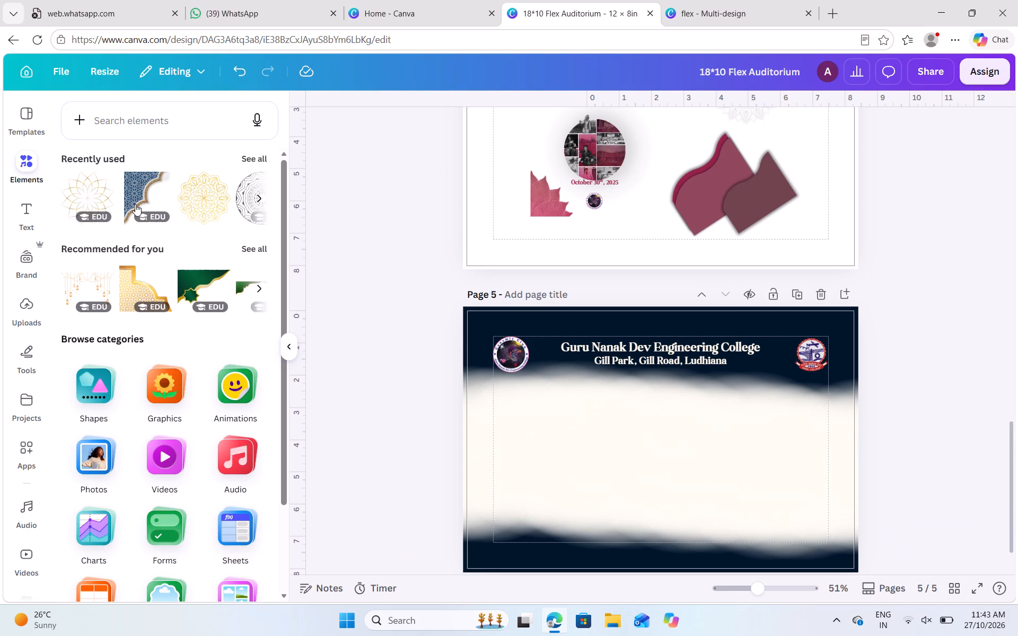
pyautogui.click(147, 113)
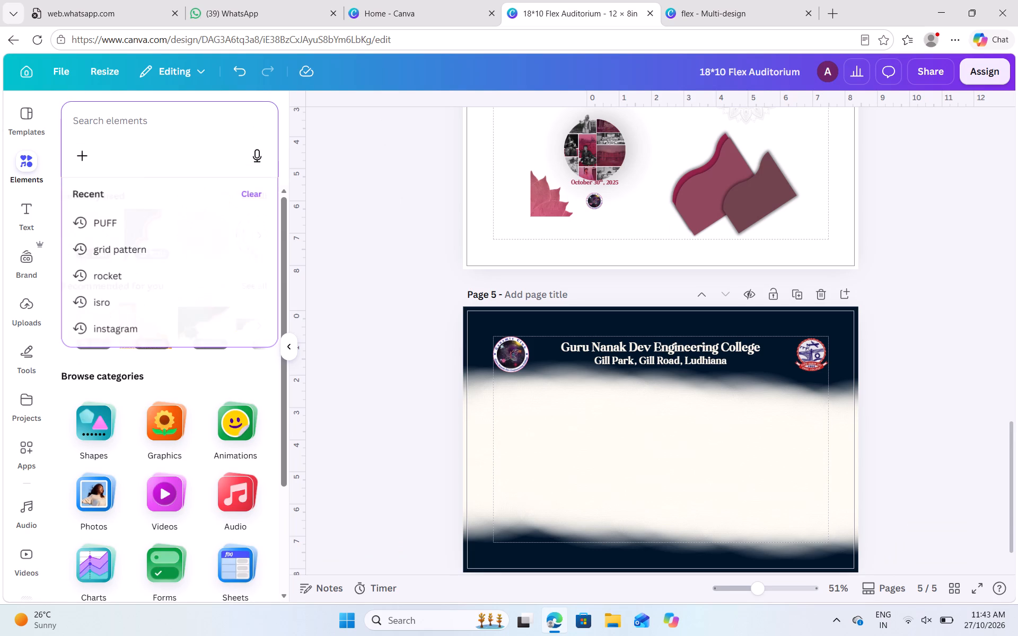
pyautogui.hotkey('ctrl', 'v')
pyautogui.press('Return')
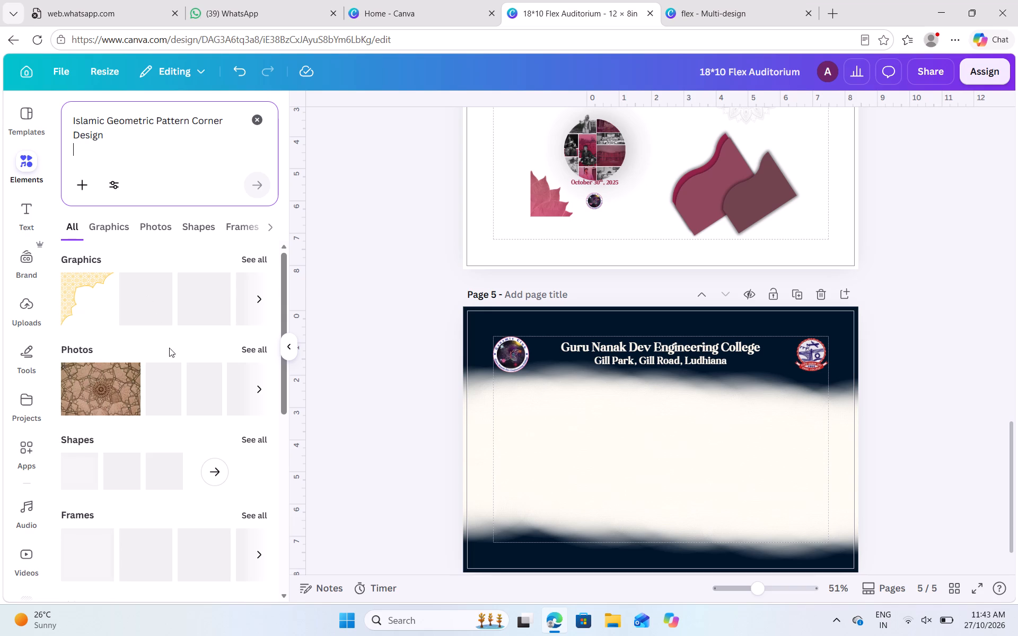
pyautogui.click(257, 248)
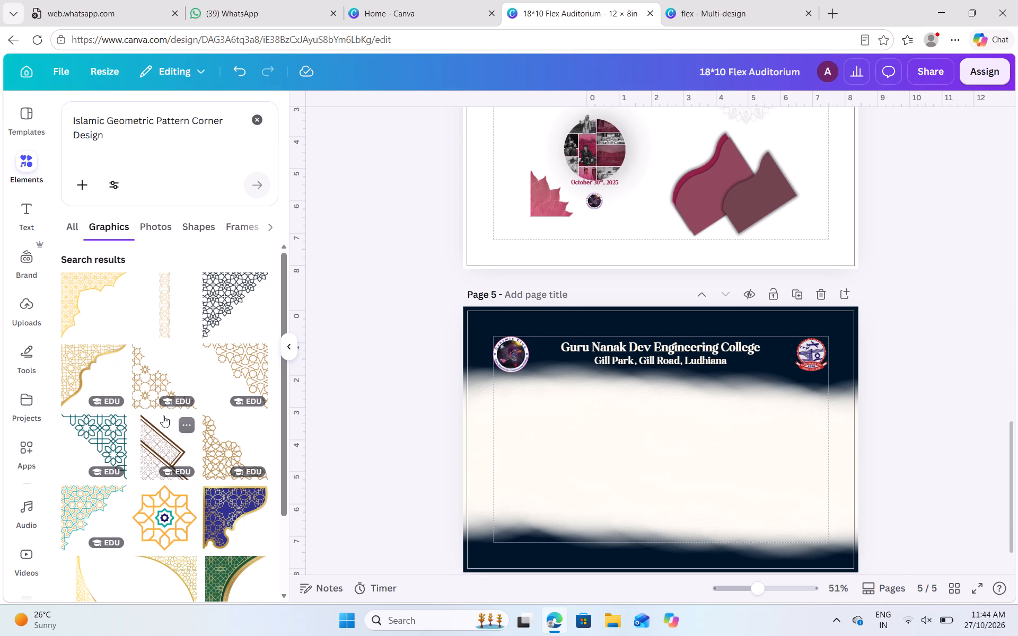
# Examine the graphics results for the scalloped geometric corner used on page 8 of "flex".
pyautogui.scroll(-1, 183, 427)
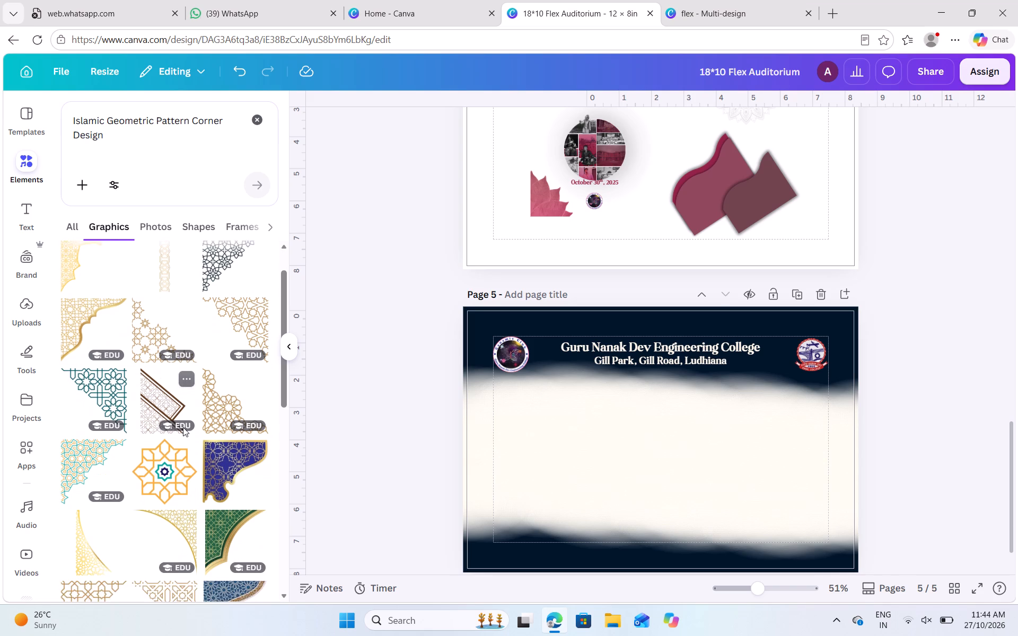
pyautogui.scroll(-4, 183, 427)
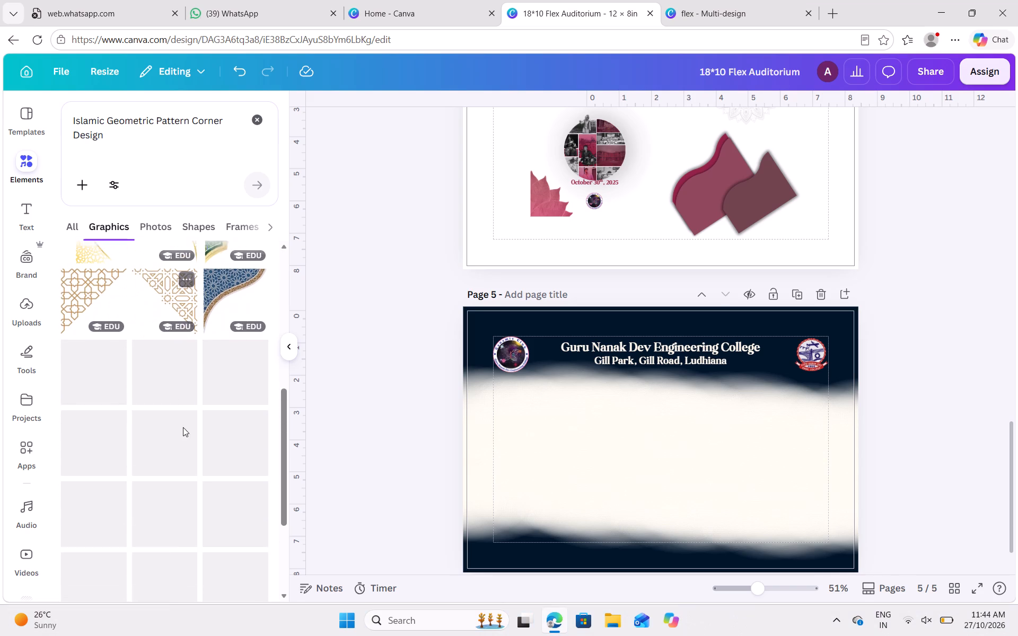
pyautogui.scroll(-3, 183, 427)
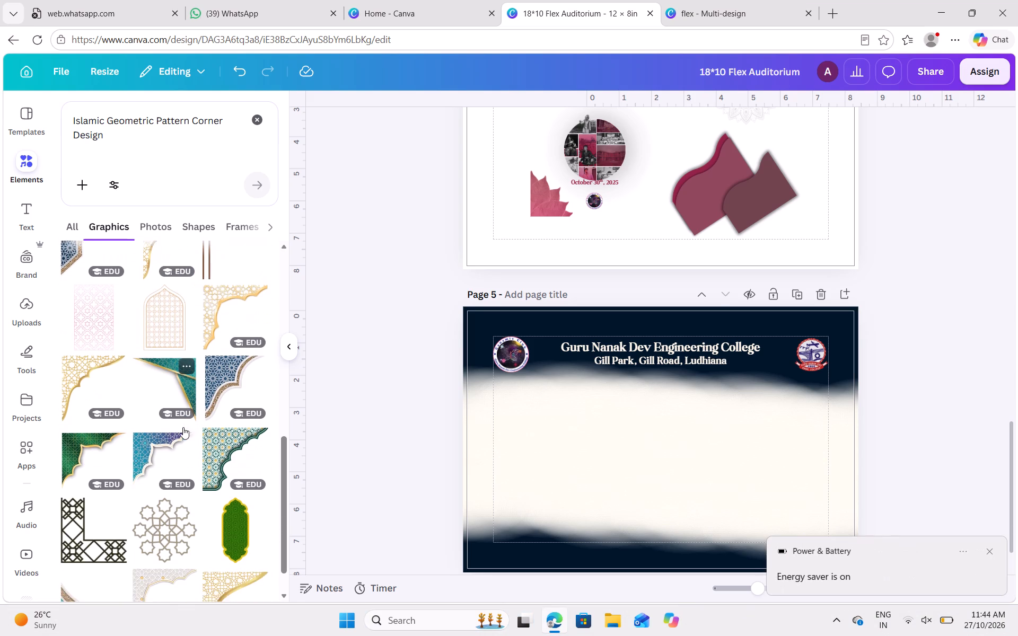
pyautogui.scroll(-3, 183, 427)
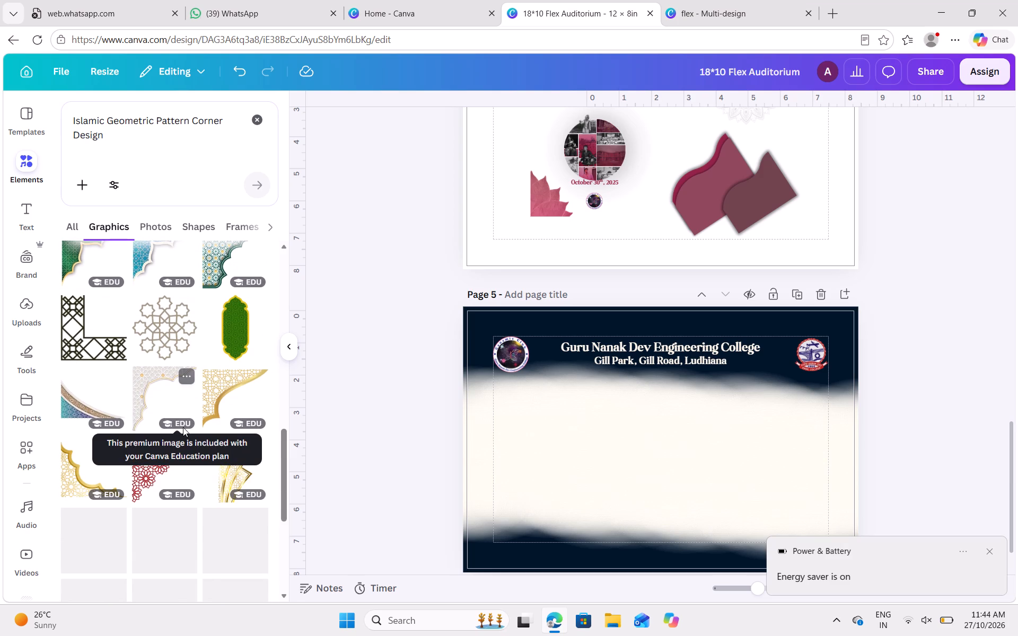
pyautogui.scroll(-2, 183, 427)
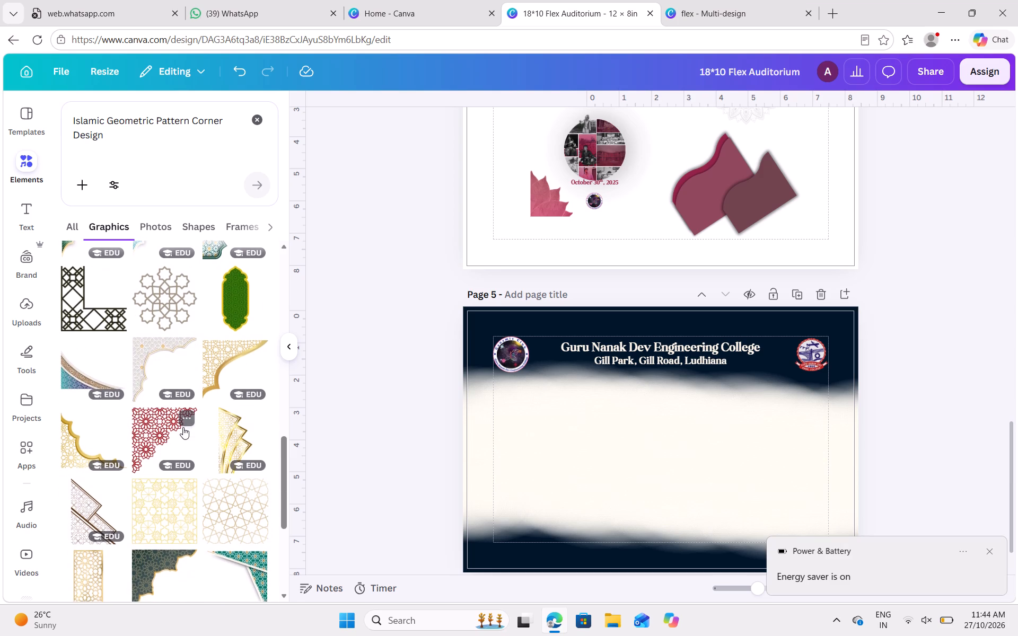
pyautogui.scroll(-2, 183, 427)
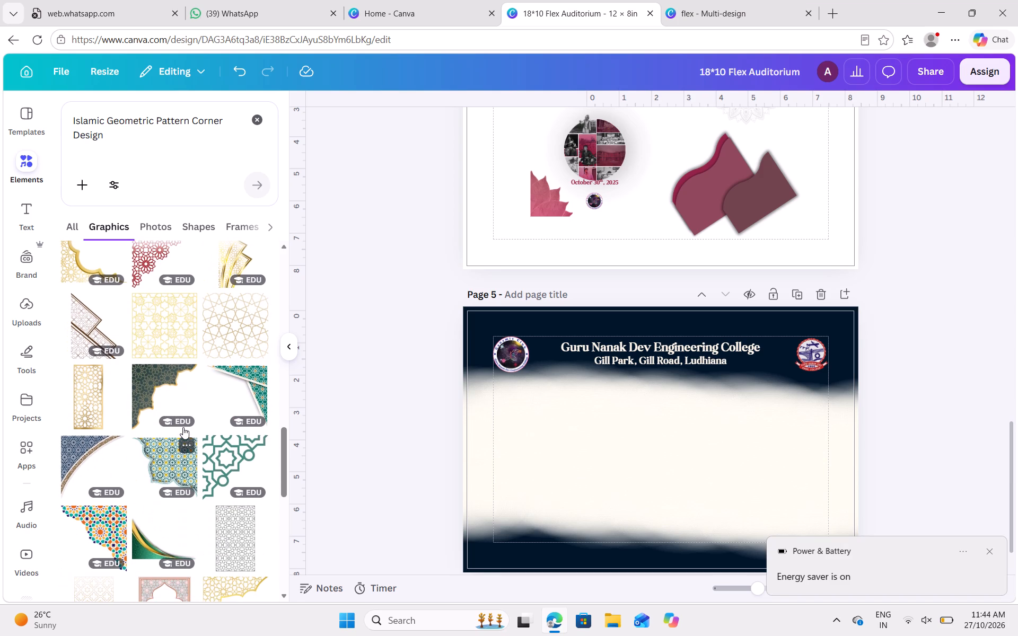
pyautogui.scroll(-2, 183, 427)
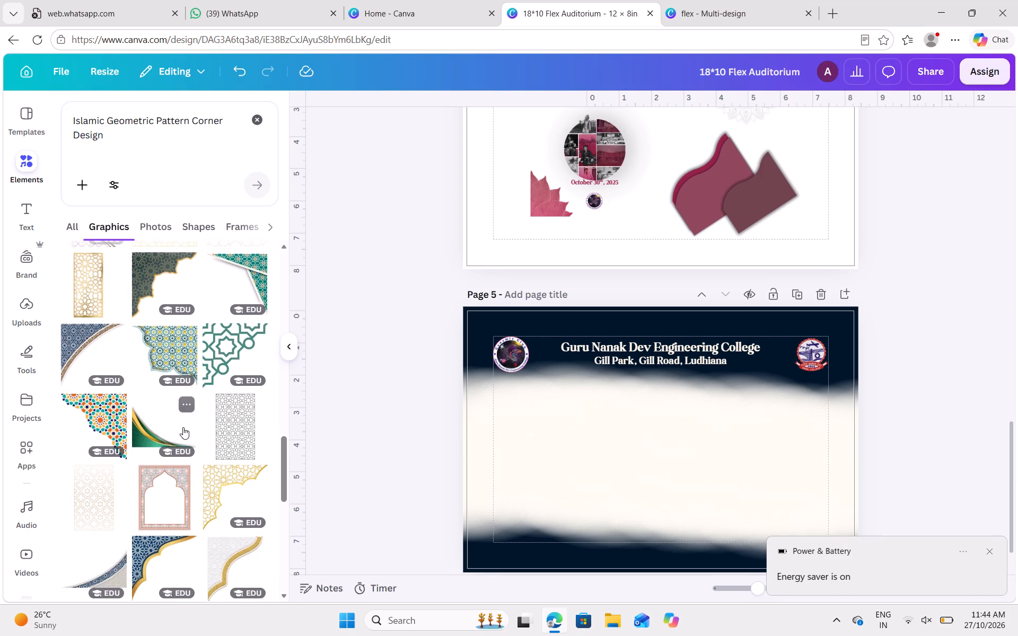
pyautogui.scroll(-3, 183, 427)
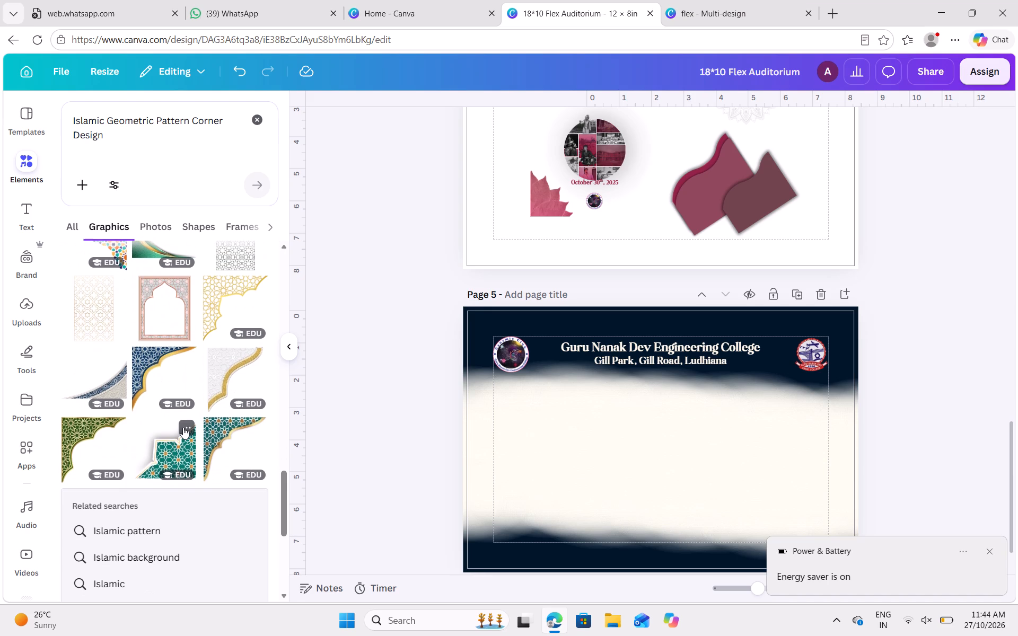
pyautogui.scroll(-2, 183, 427)
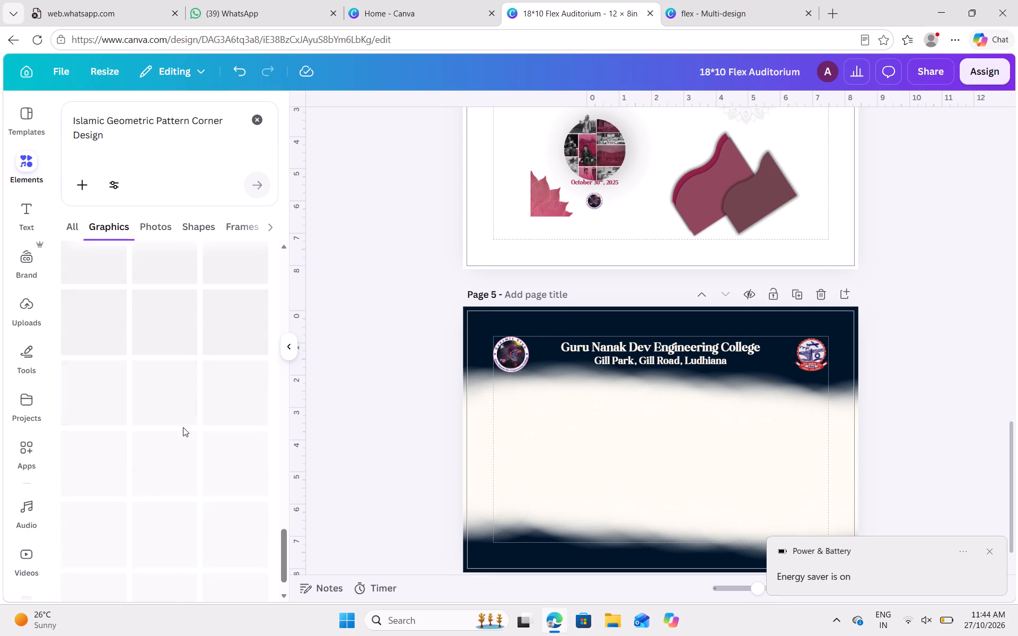
pyautogui.scroll(-1, 183, 427)
pyautogui.scroll(4, 183, 427)
pyautogui.hscroll(1, 183, 427)
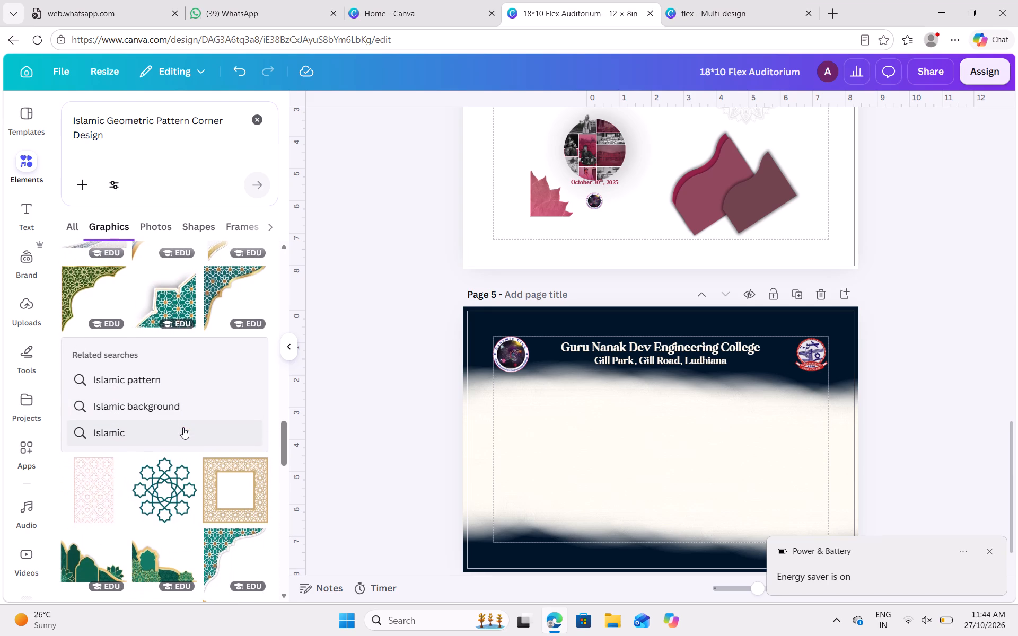
pyautogui.hscroll(1, 183, 427)
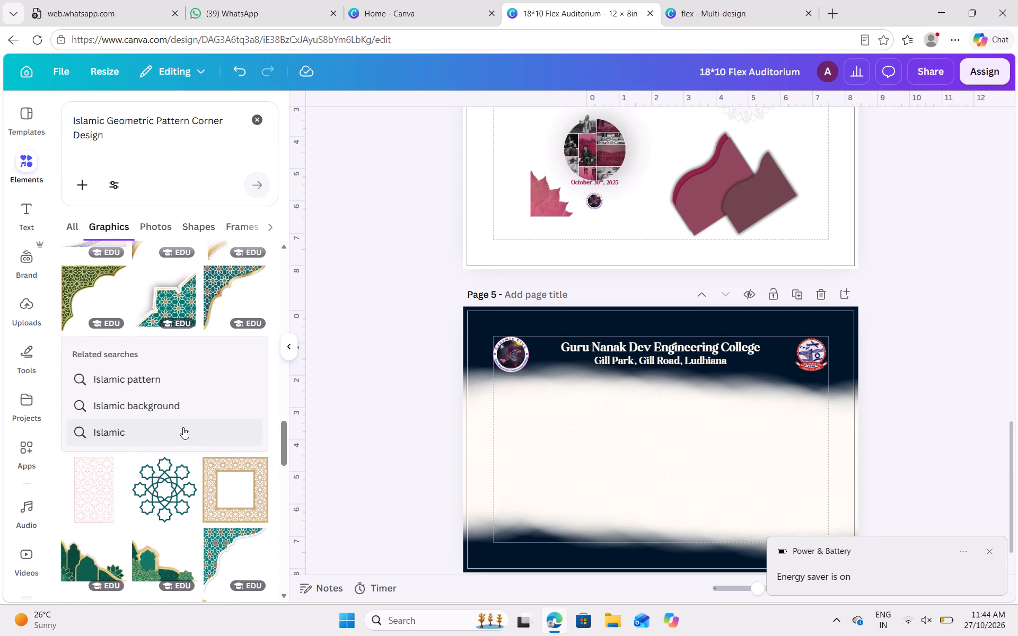
pyautogui.hscroll(1, 183, 427)
pyautogui.scroll(-1, 183, 427)
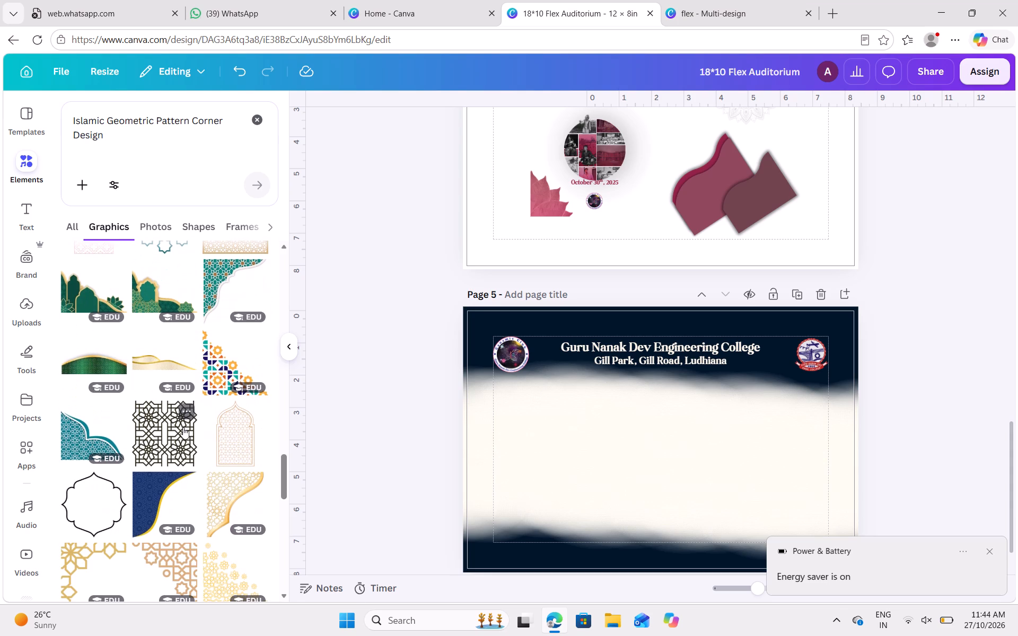
pyautogui.scroll(-2, 183, 427)
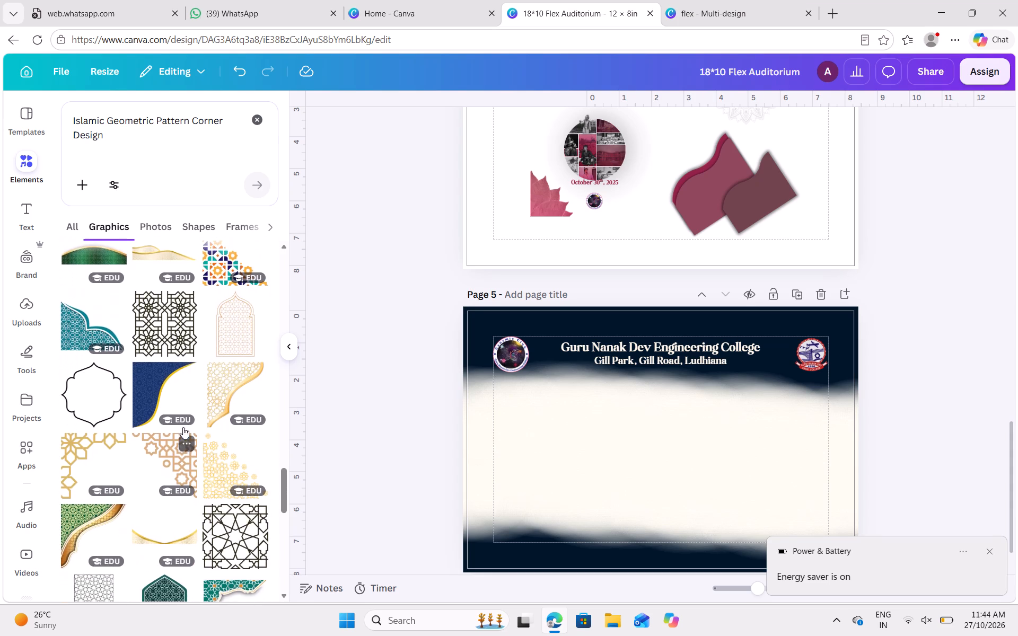
pyautogui.scroll(-2, 183, 427)
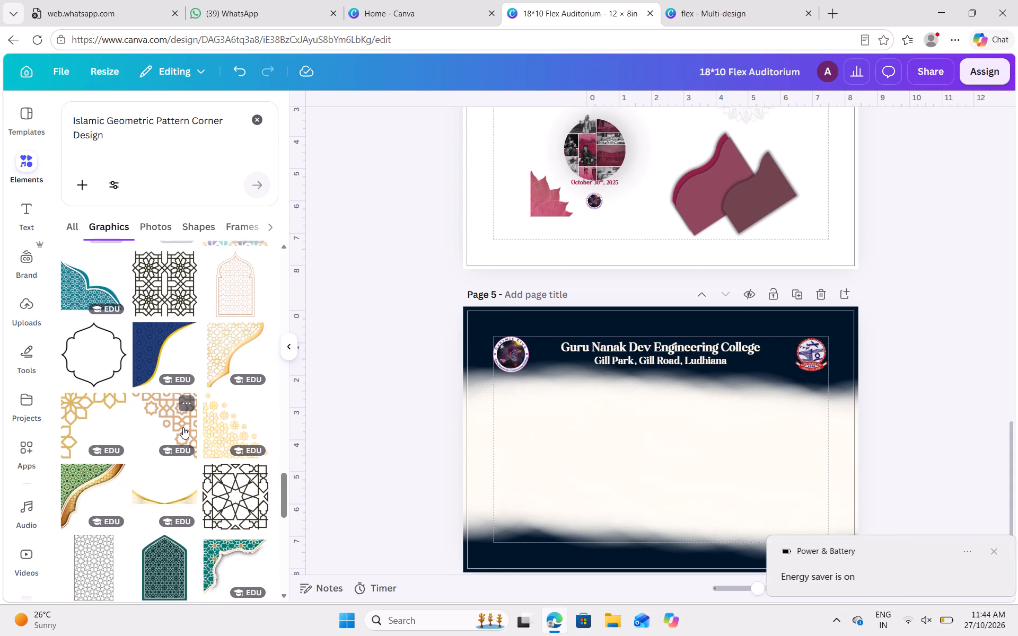
pyautogui.scroll(-2, 183, 427)
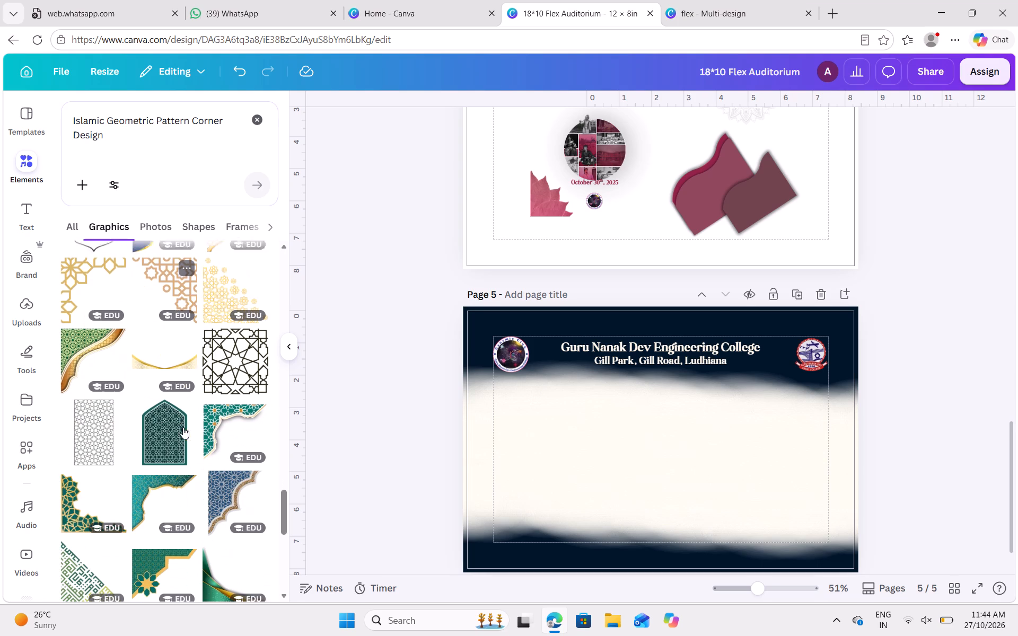
pyautogui.scroll(-2, 183, 427)
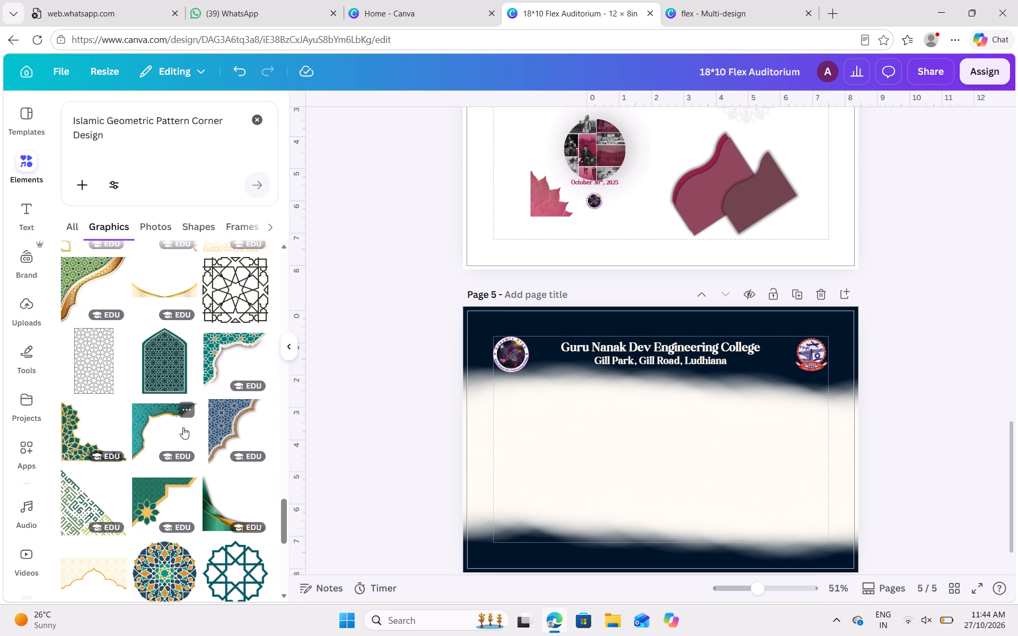
pyautogui.scroll(-1, 183, 427)
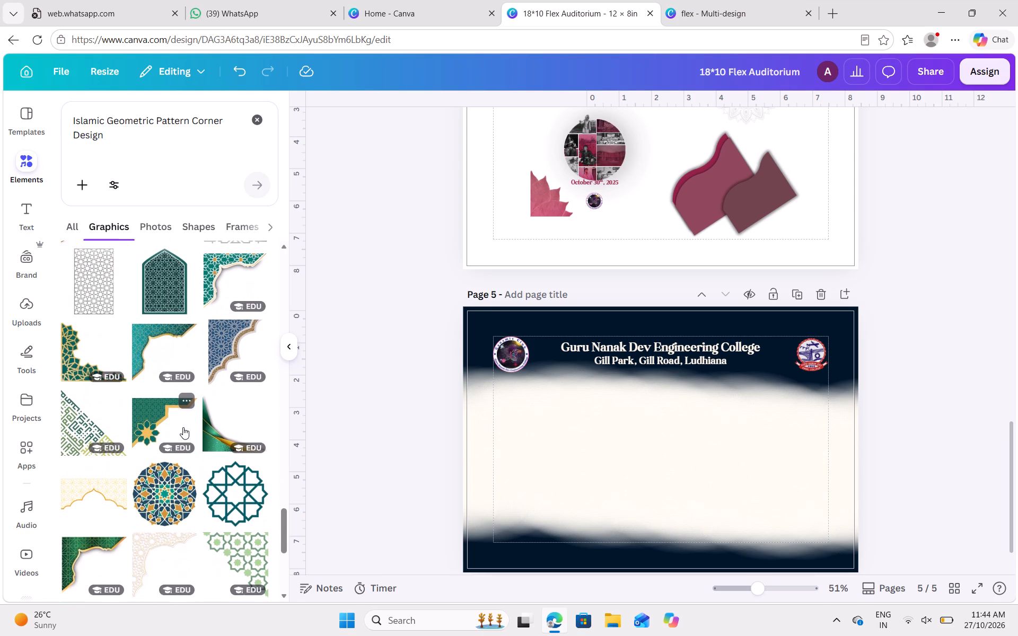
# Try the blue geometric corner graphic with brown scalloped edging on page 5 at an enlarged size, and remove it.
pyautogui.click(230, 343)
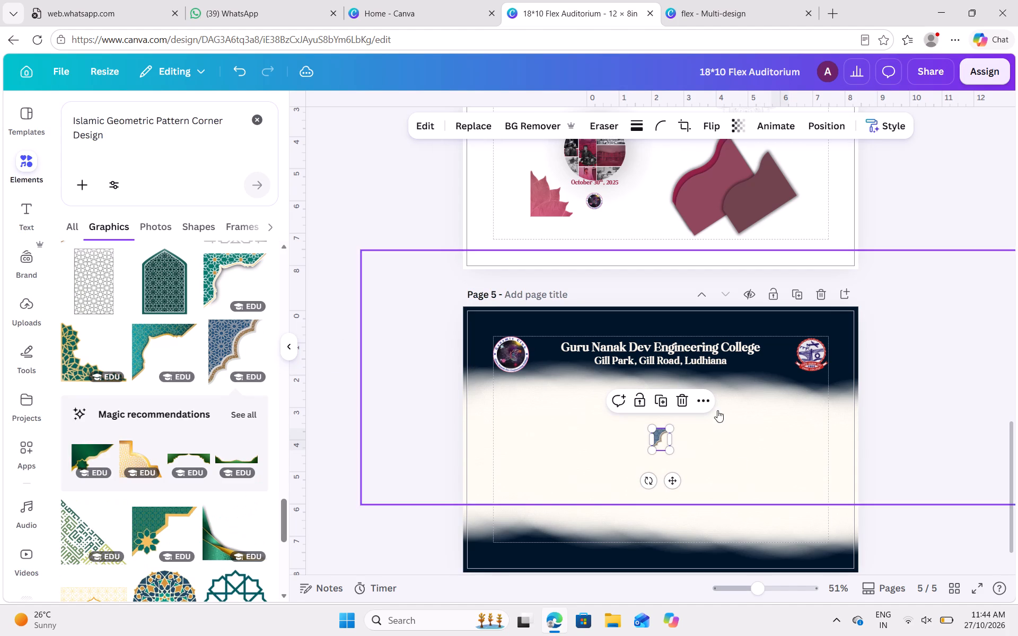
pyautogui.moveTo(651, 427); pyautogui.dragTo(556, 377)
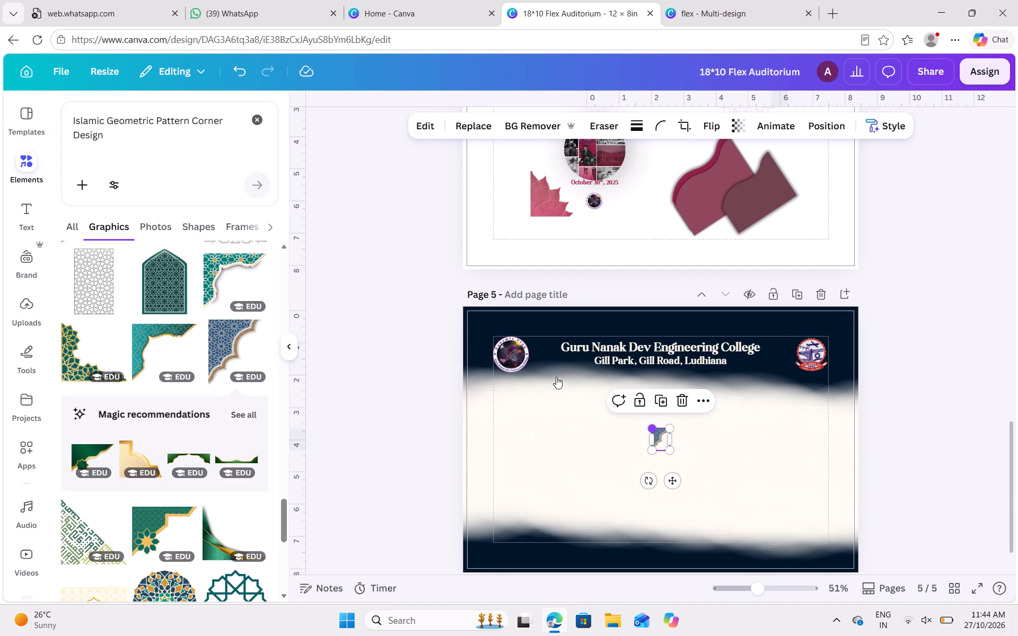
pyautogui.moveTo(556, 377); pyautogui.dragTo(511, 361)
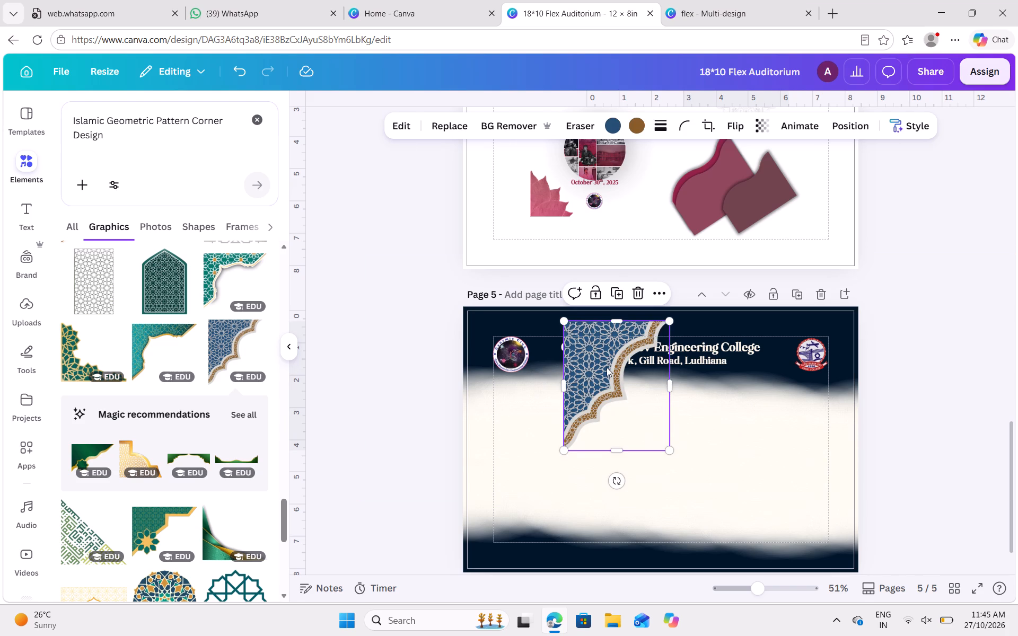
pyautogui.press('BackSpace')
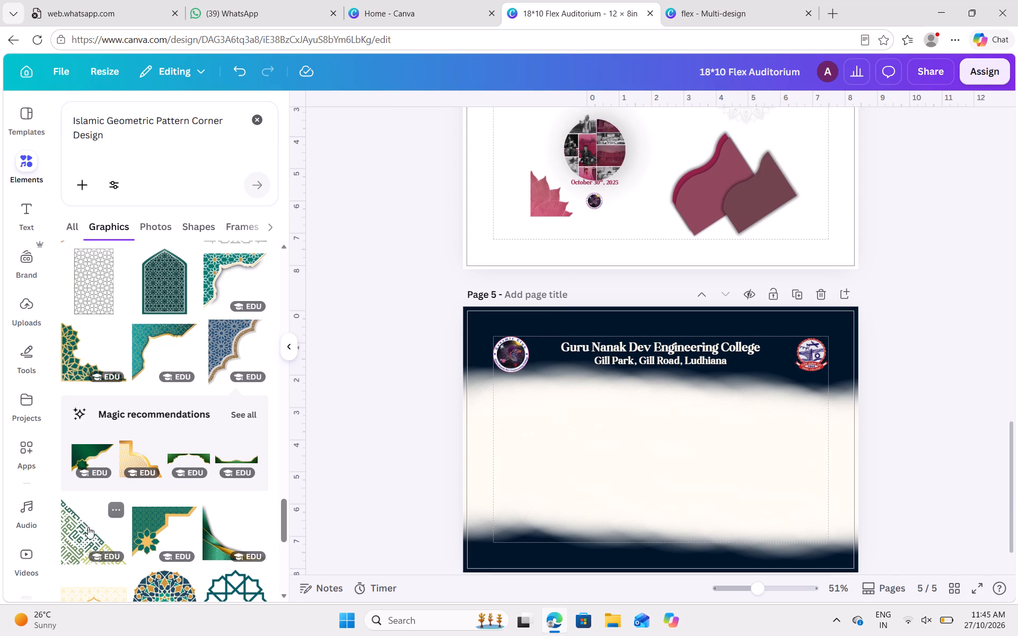
# Examine further graphics results for a scalloped geometric corner resembling the one on page 8 of "flex".
pyautogui.scroll(-2, 88, 527)
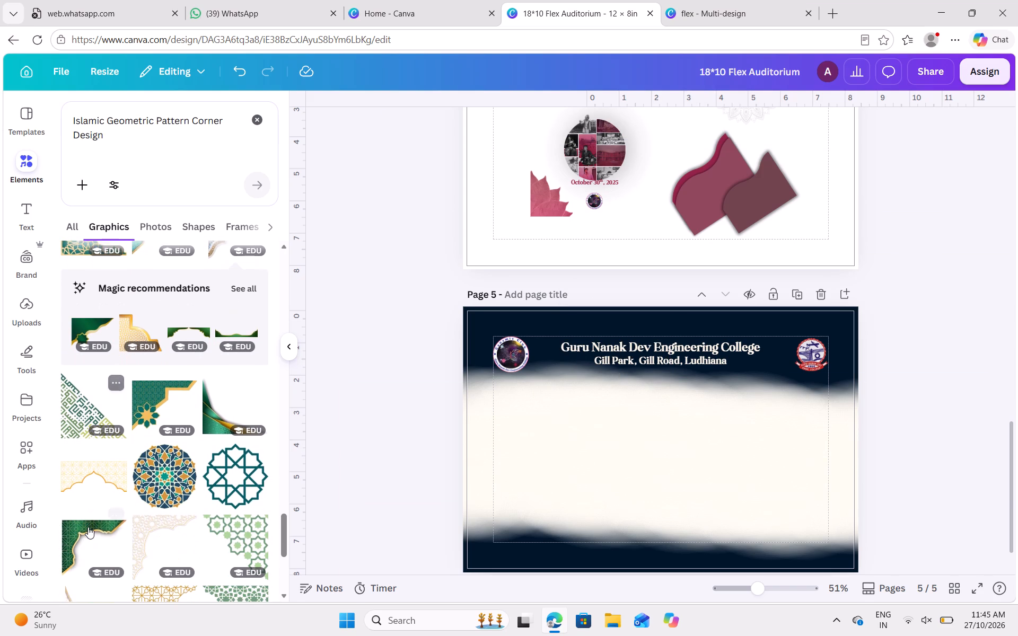
pyautogui.scroll(-3, 88, 527)
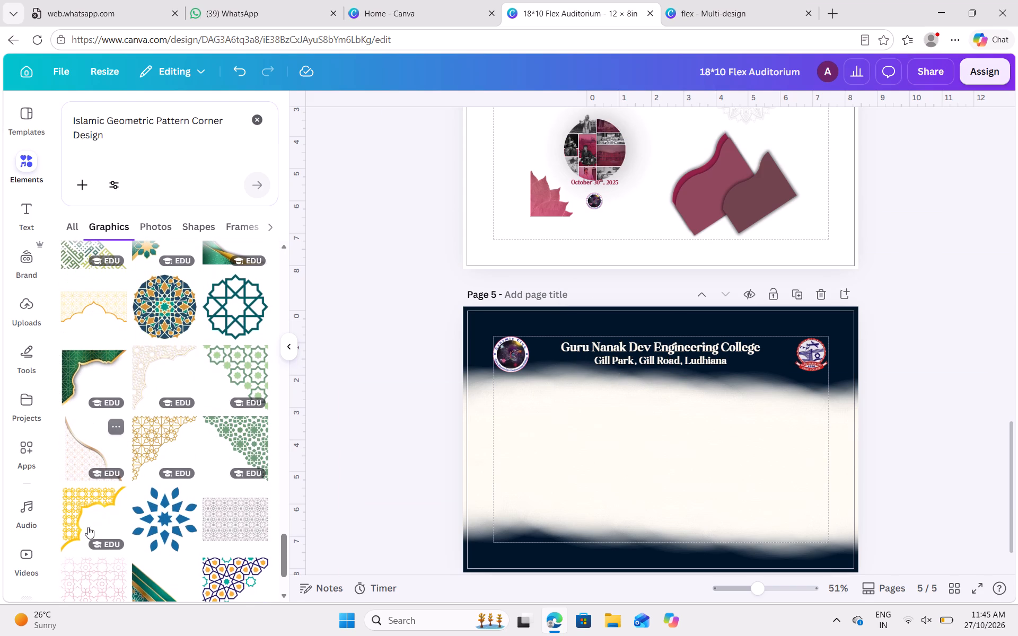
pyautogui.scroll(-1, 88, 527)
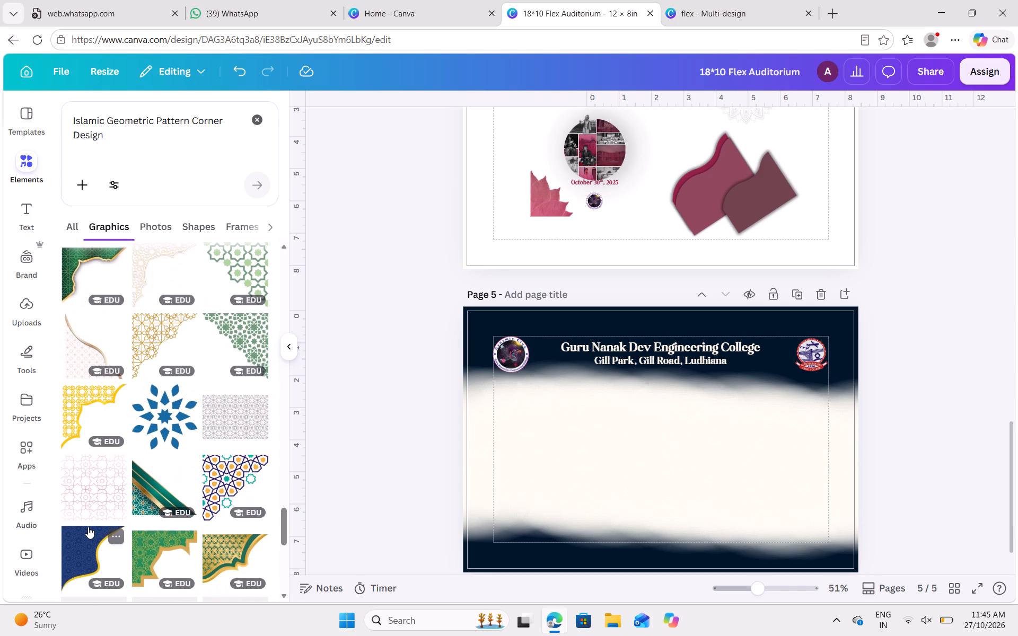
pyautogui.scroll(-3, 88, 527)
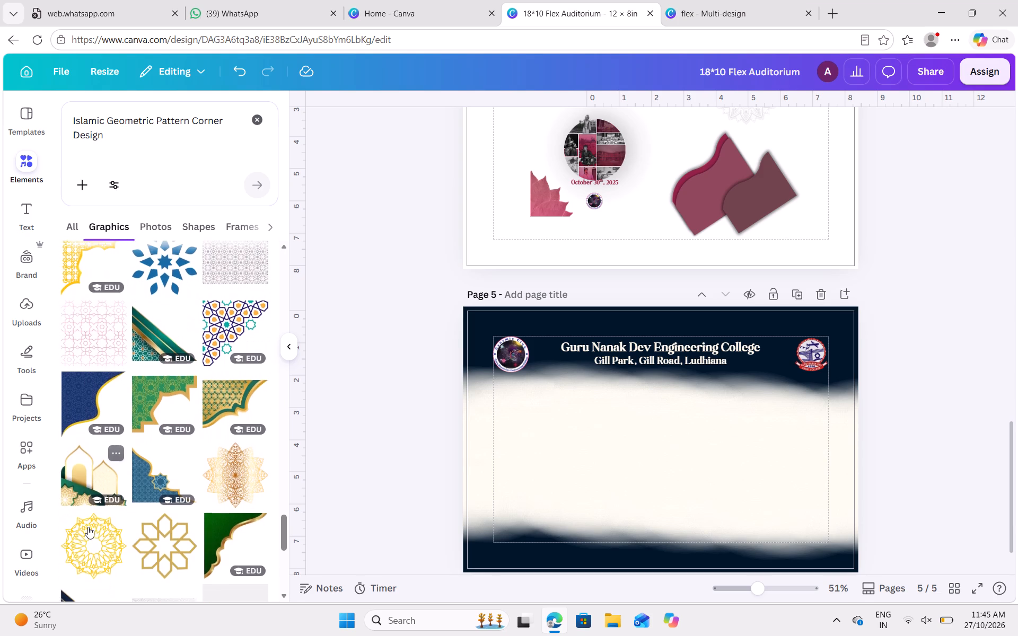
pyautogui.scroll(-2, 88, 527)
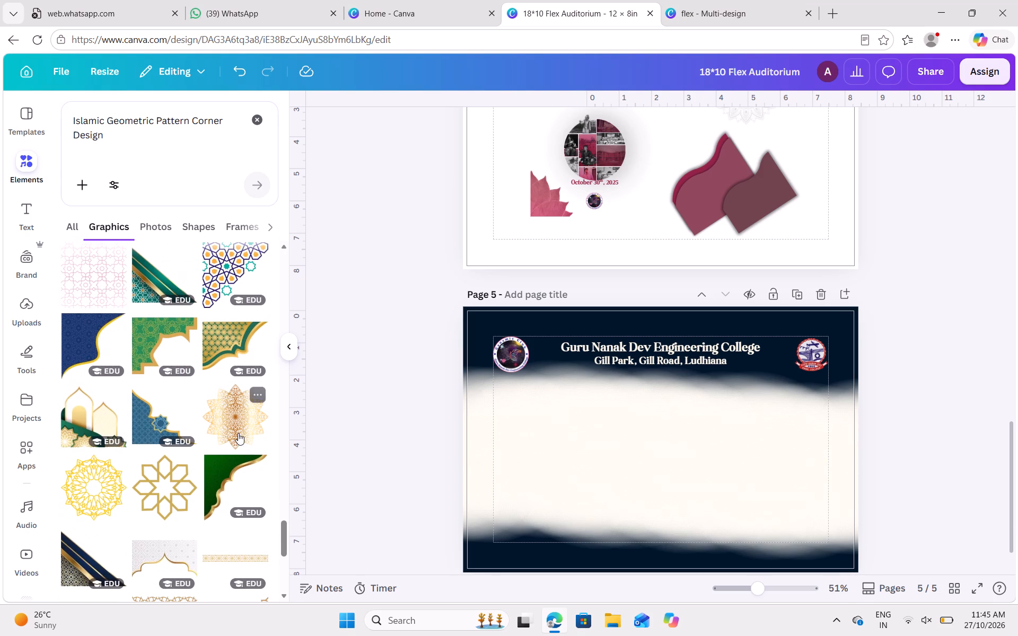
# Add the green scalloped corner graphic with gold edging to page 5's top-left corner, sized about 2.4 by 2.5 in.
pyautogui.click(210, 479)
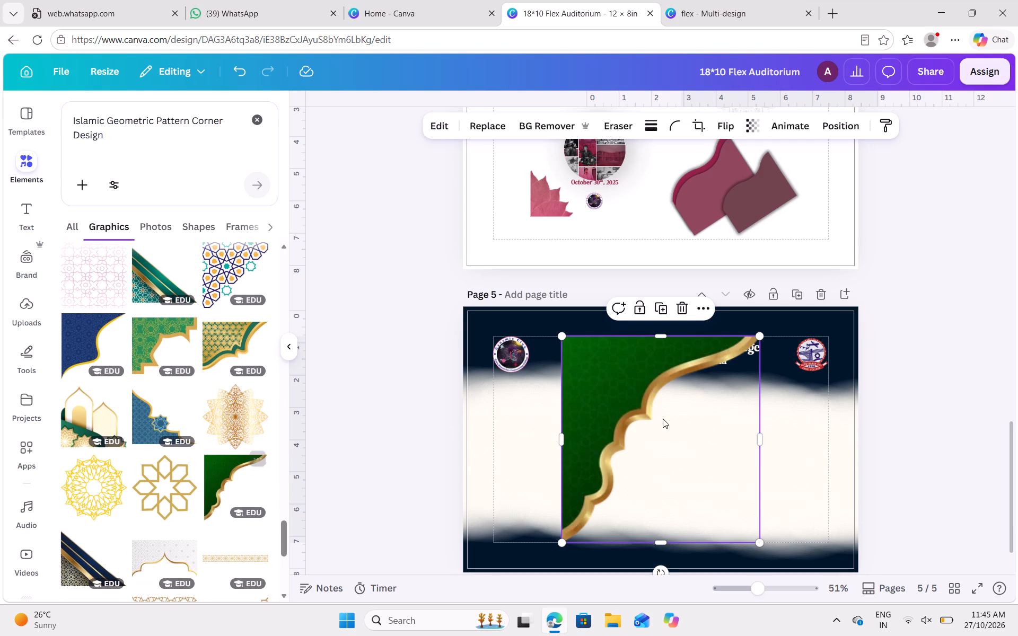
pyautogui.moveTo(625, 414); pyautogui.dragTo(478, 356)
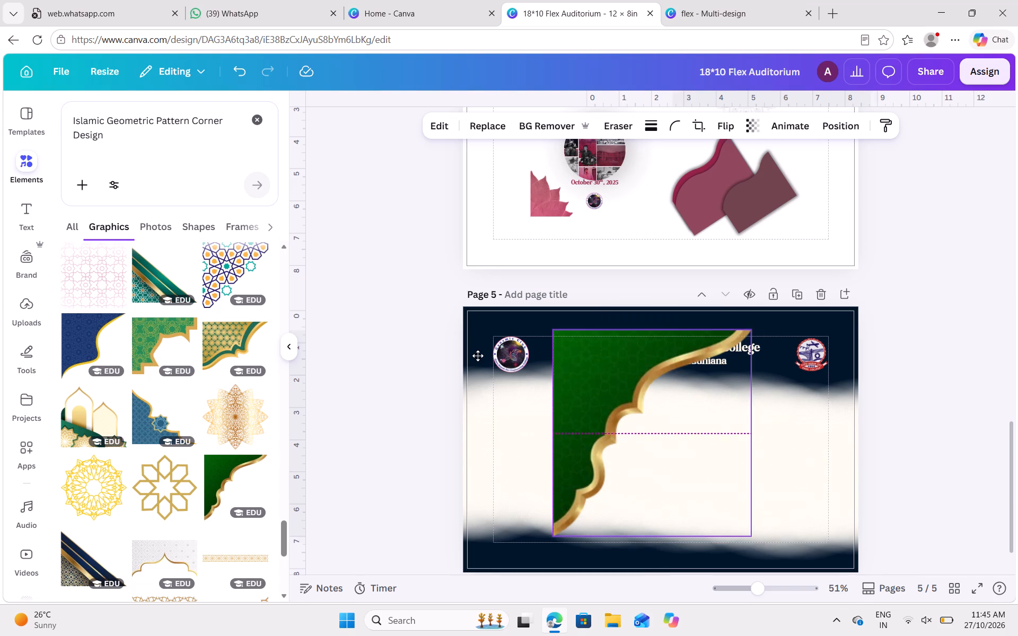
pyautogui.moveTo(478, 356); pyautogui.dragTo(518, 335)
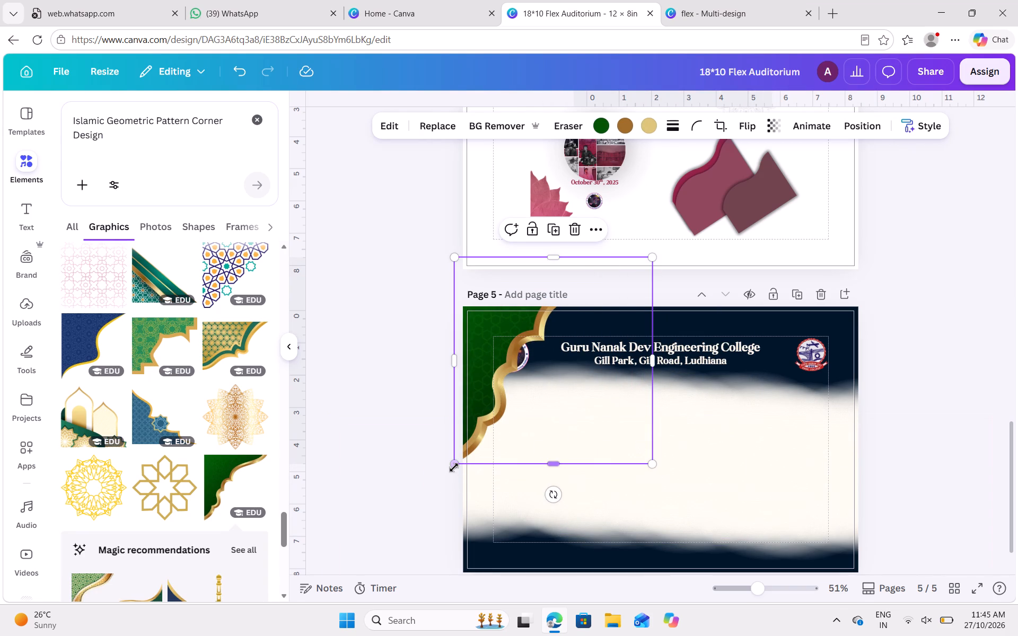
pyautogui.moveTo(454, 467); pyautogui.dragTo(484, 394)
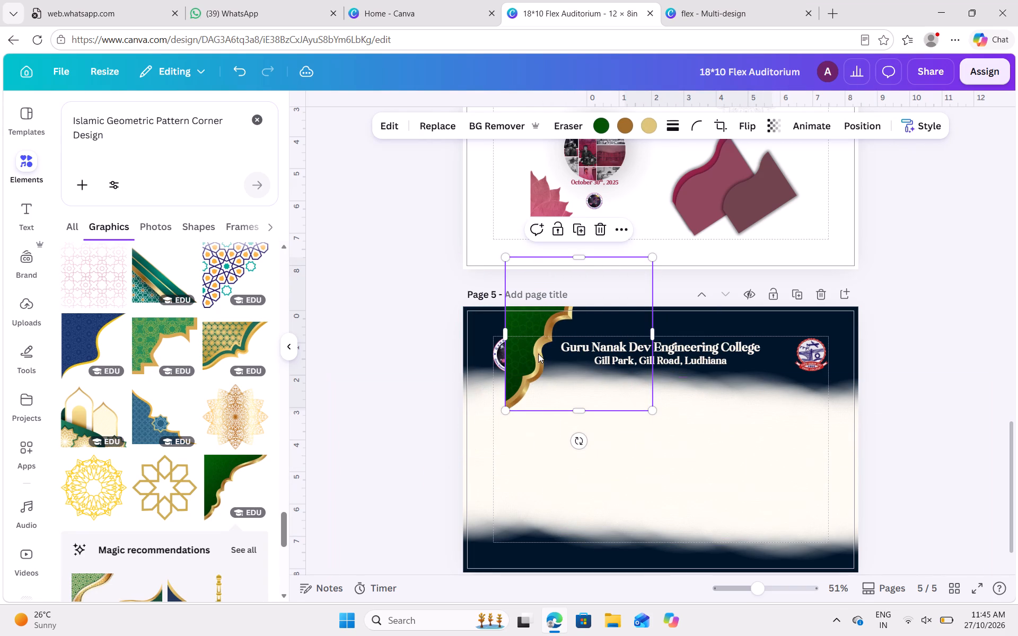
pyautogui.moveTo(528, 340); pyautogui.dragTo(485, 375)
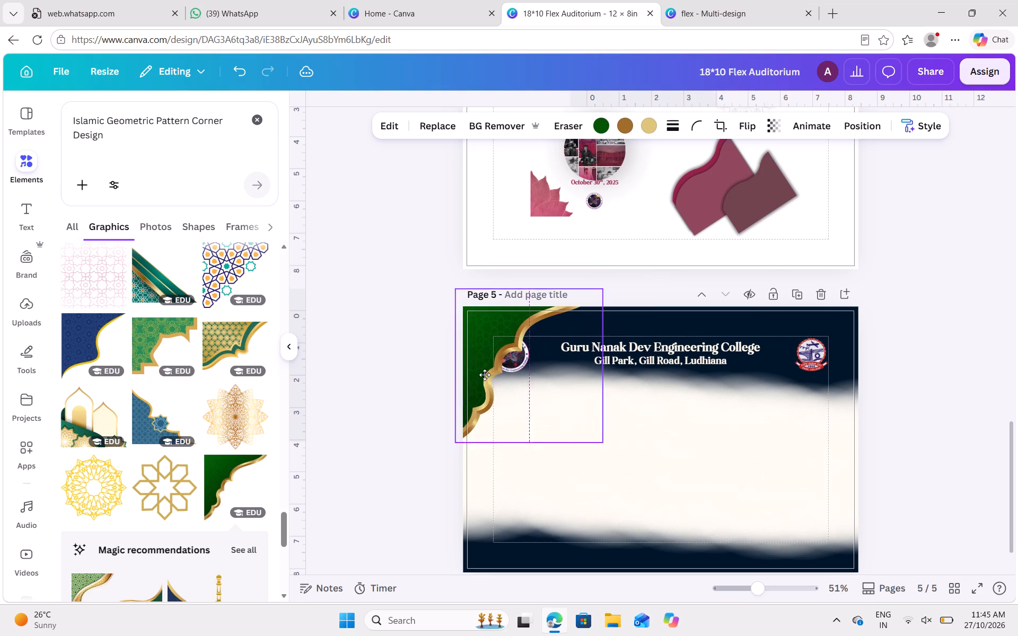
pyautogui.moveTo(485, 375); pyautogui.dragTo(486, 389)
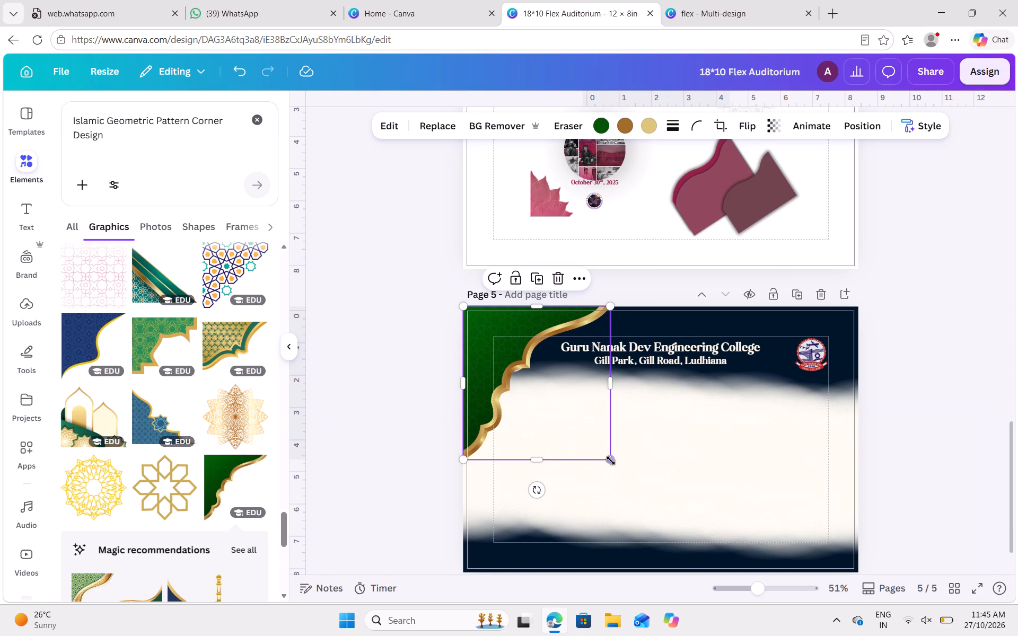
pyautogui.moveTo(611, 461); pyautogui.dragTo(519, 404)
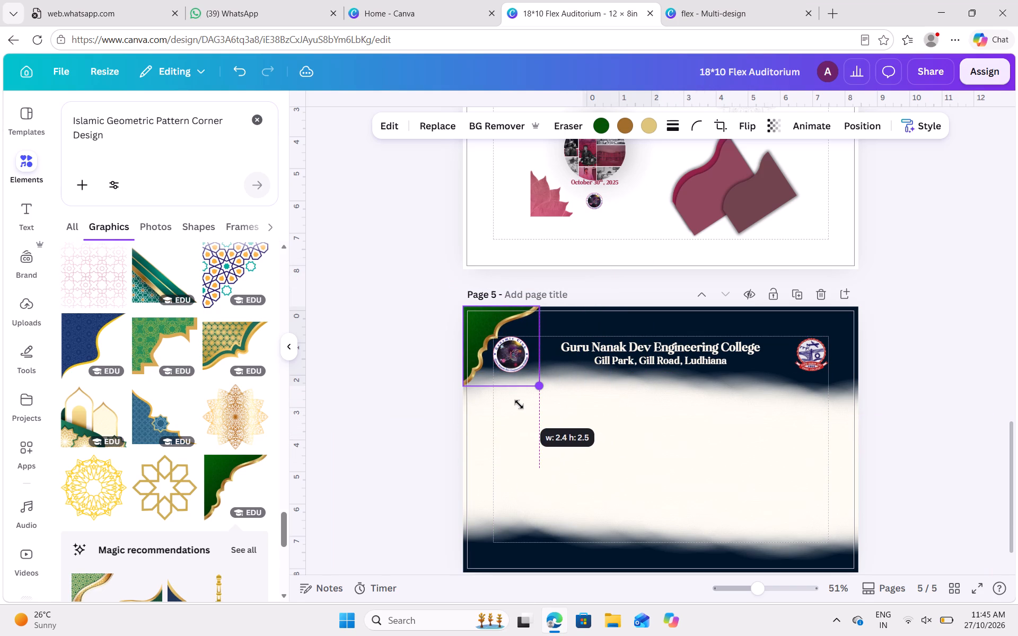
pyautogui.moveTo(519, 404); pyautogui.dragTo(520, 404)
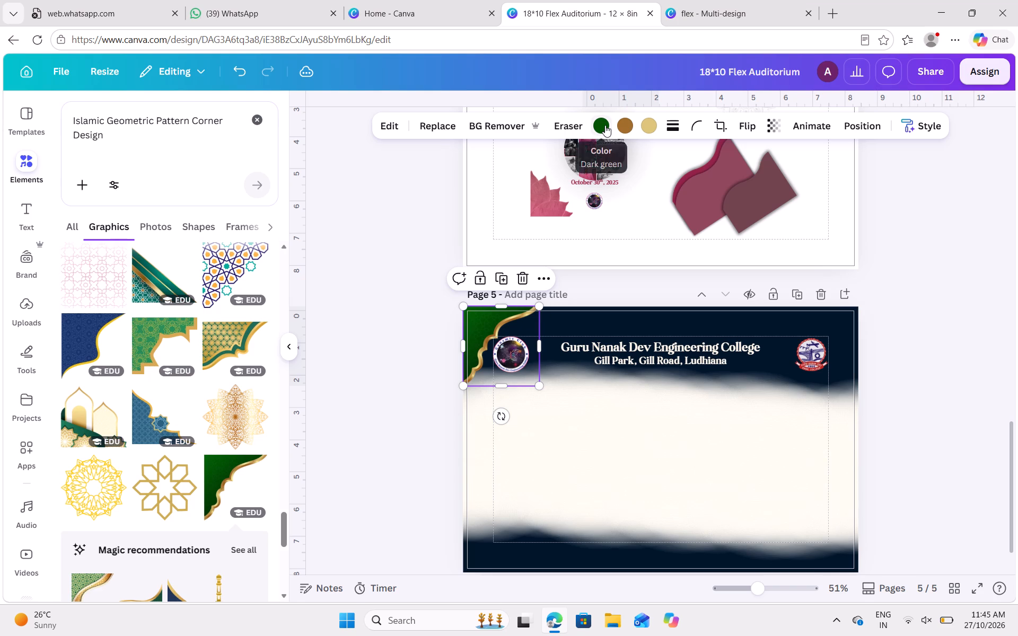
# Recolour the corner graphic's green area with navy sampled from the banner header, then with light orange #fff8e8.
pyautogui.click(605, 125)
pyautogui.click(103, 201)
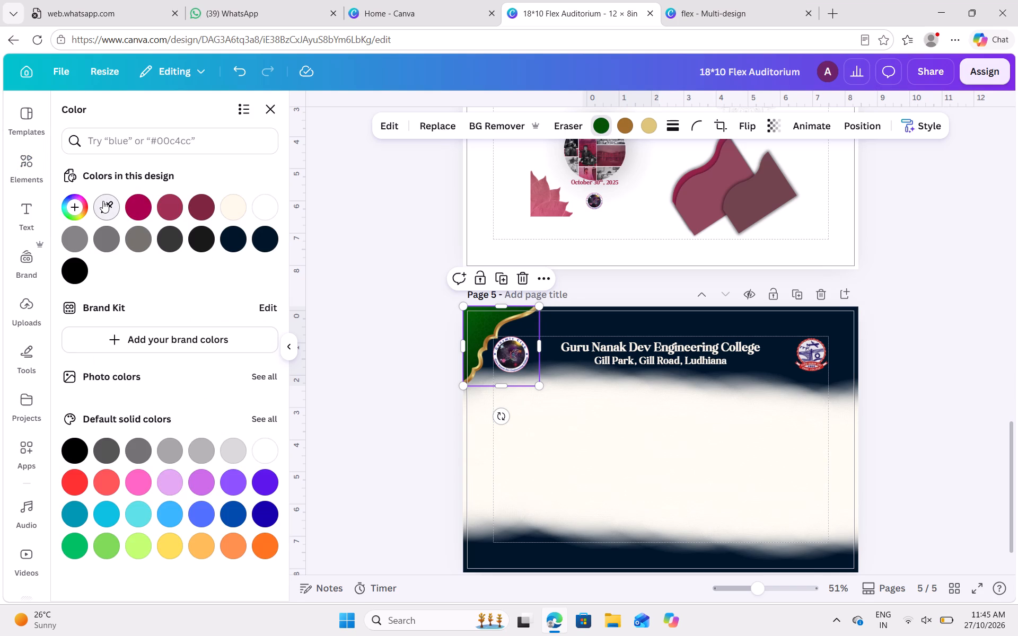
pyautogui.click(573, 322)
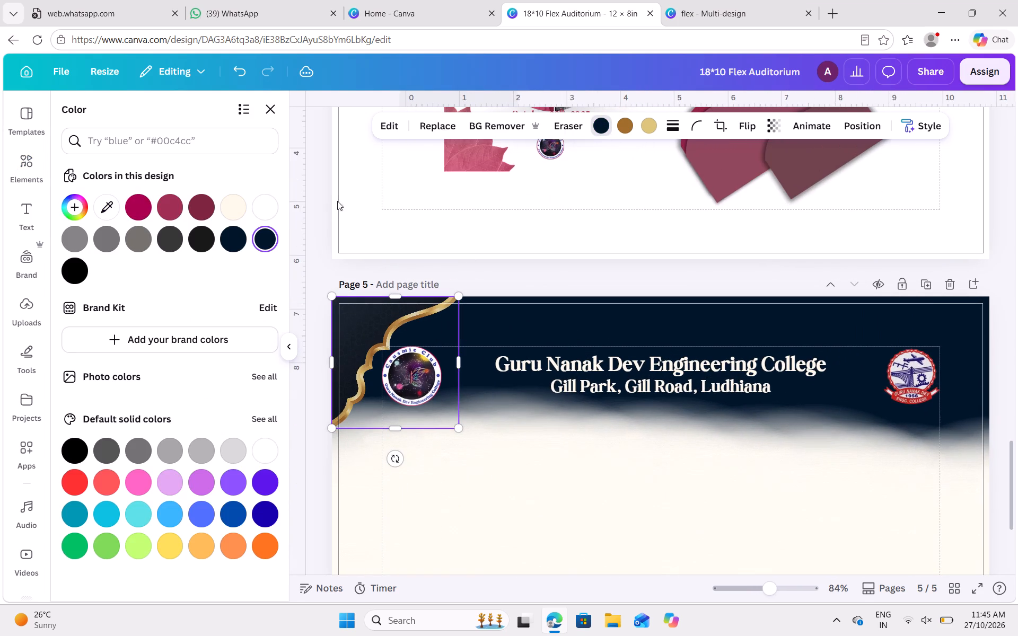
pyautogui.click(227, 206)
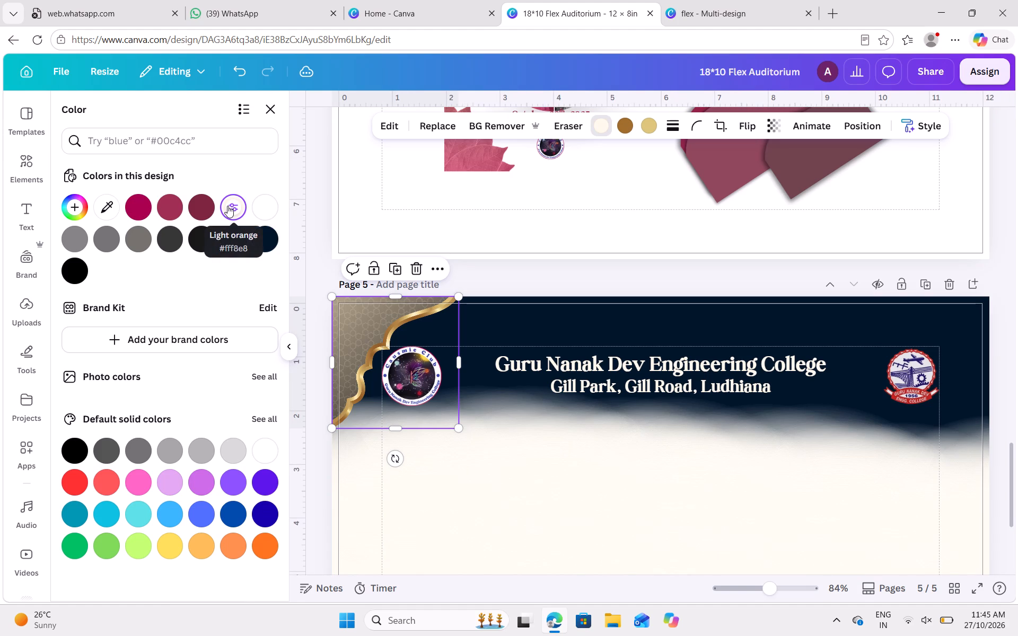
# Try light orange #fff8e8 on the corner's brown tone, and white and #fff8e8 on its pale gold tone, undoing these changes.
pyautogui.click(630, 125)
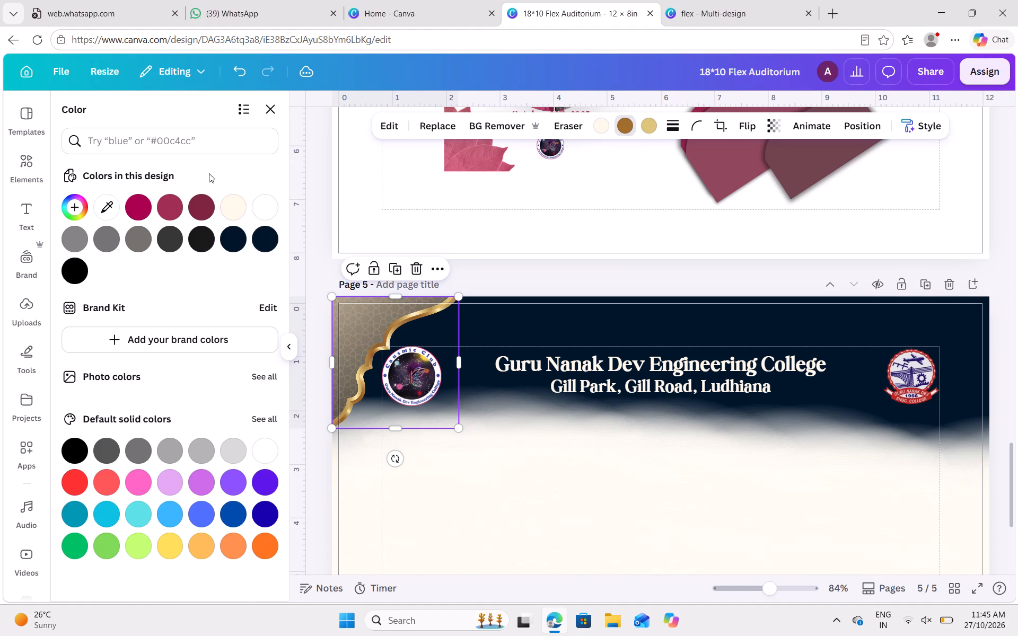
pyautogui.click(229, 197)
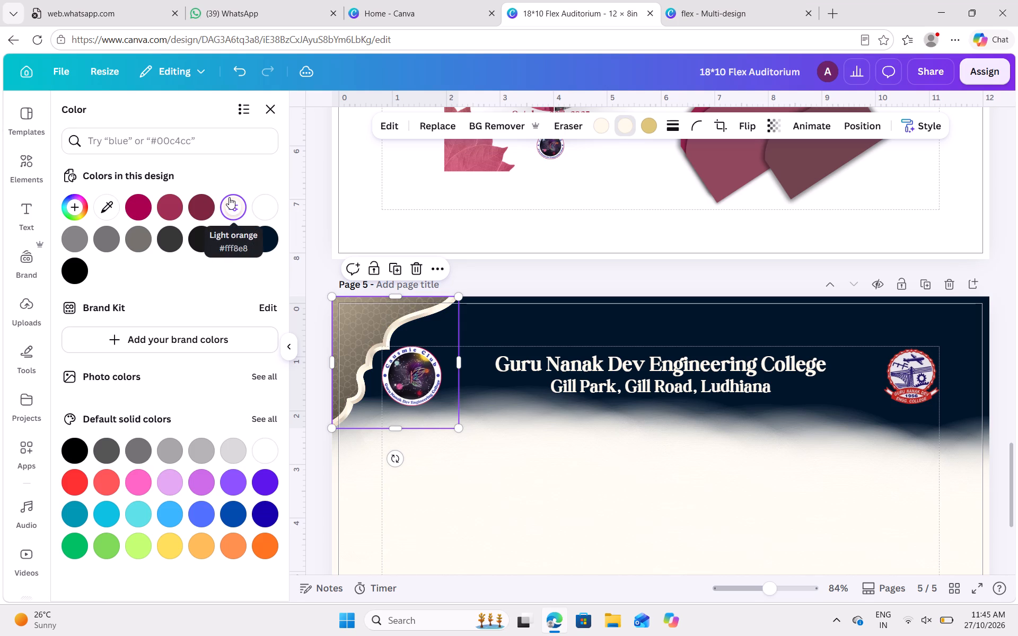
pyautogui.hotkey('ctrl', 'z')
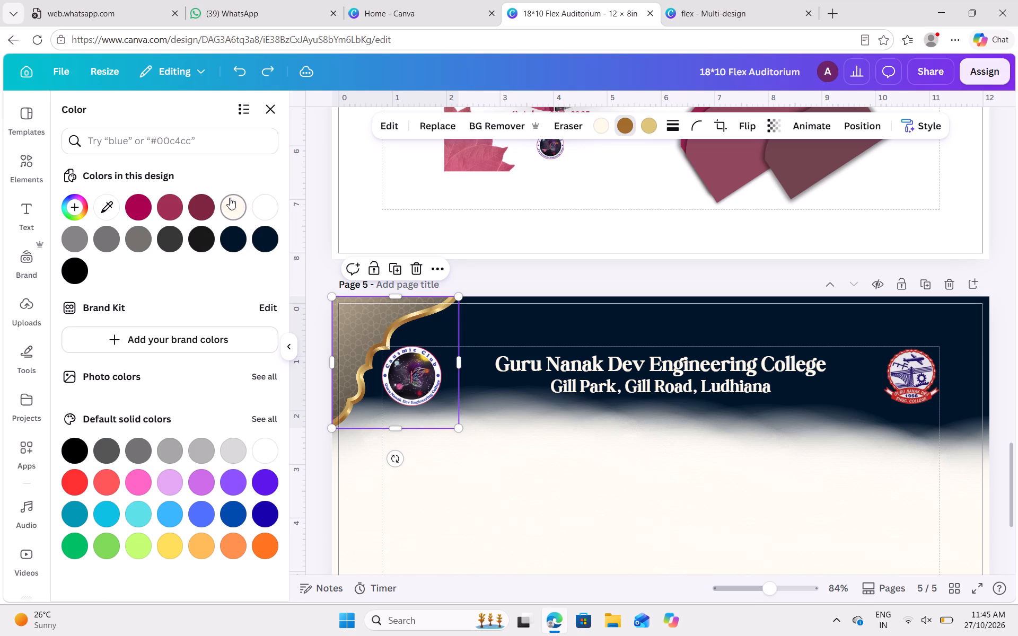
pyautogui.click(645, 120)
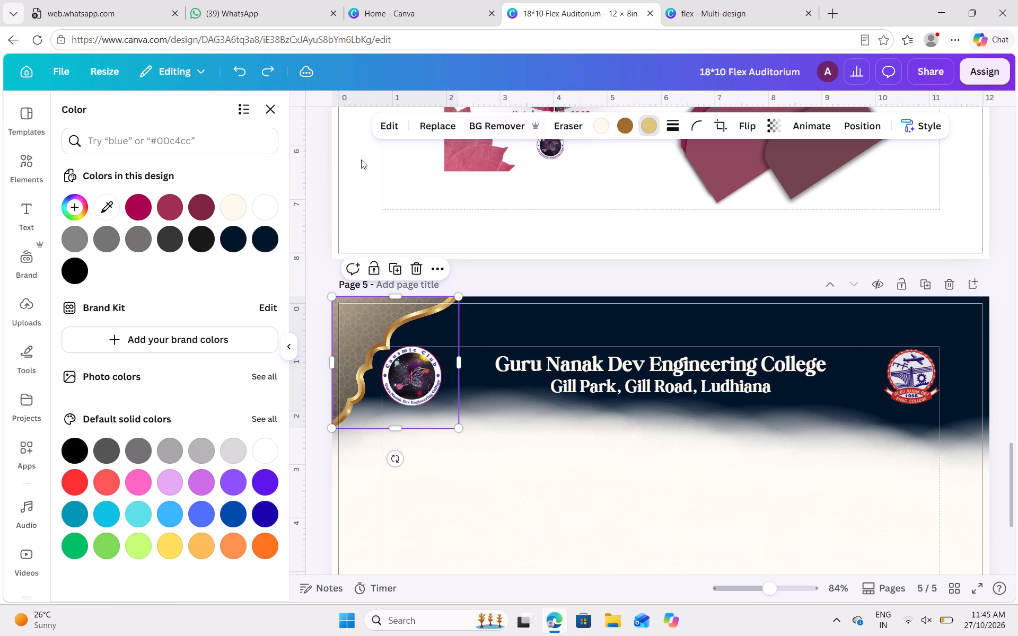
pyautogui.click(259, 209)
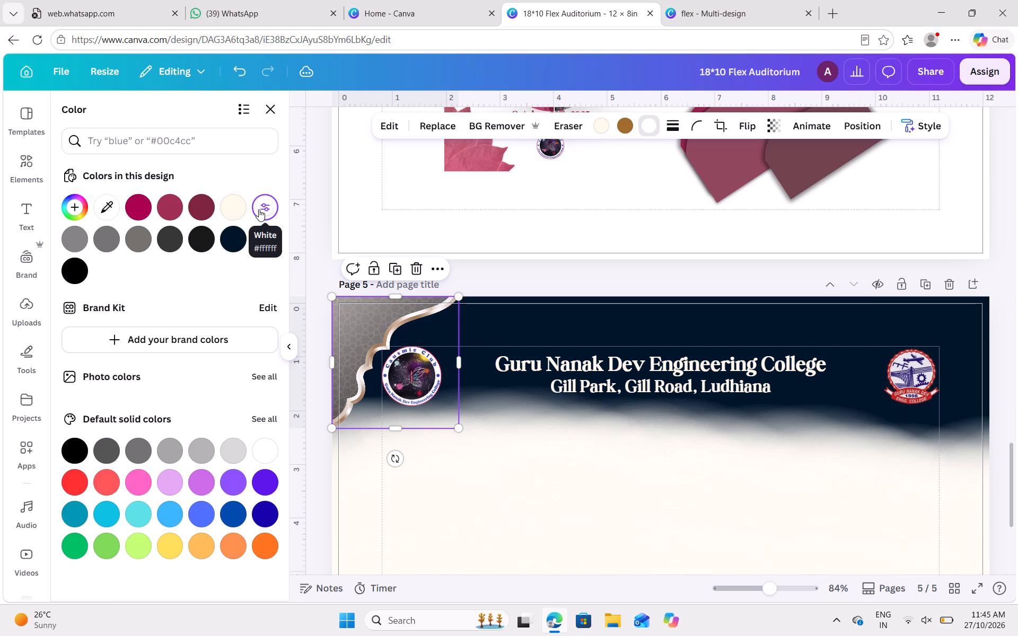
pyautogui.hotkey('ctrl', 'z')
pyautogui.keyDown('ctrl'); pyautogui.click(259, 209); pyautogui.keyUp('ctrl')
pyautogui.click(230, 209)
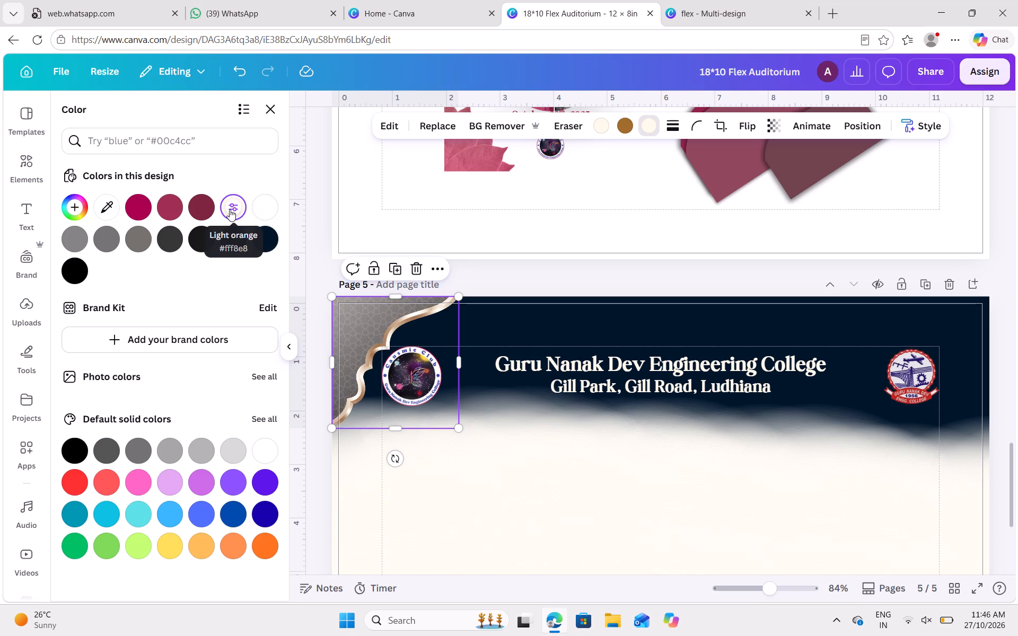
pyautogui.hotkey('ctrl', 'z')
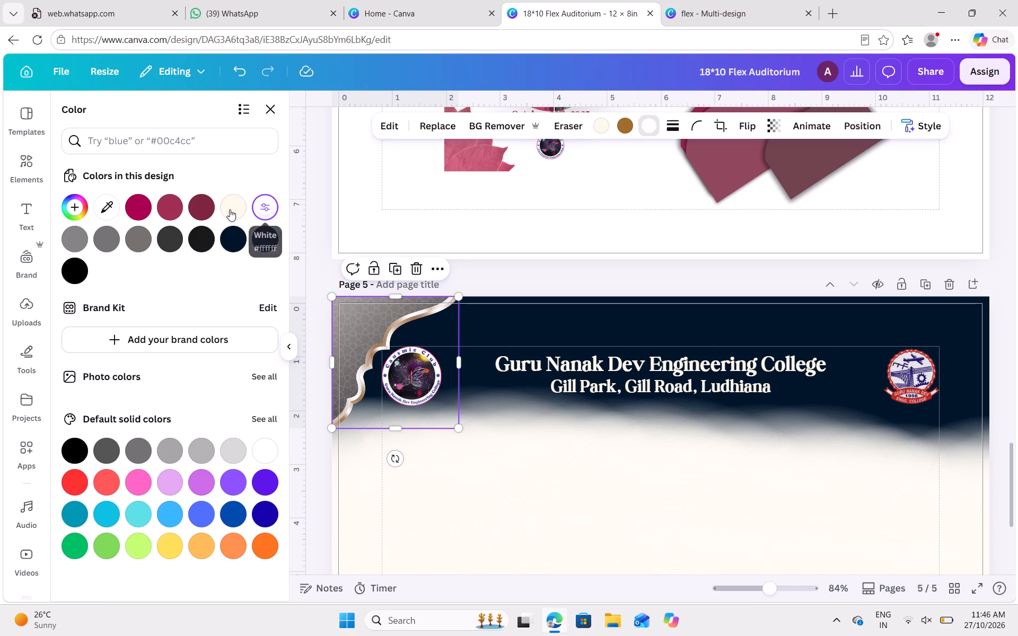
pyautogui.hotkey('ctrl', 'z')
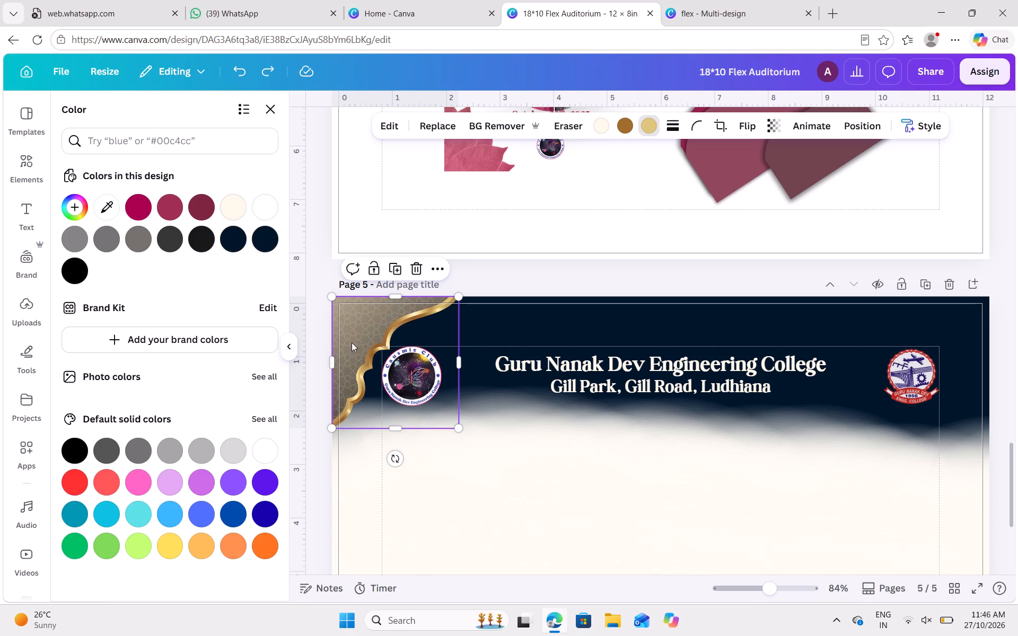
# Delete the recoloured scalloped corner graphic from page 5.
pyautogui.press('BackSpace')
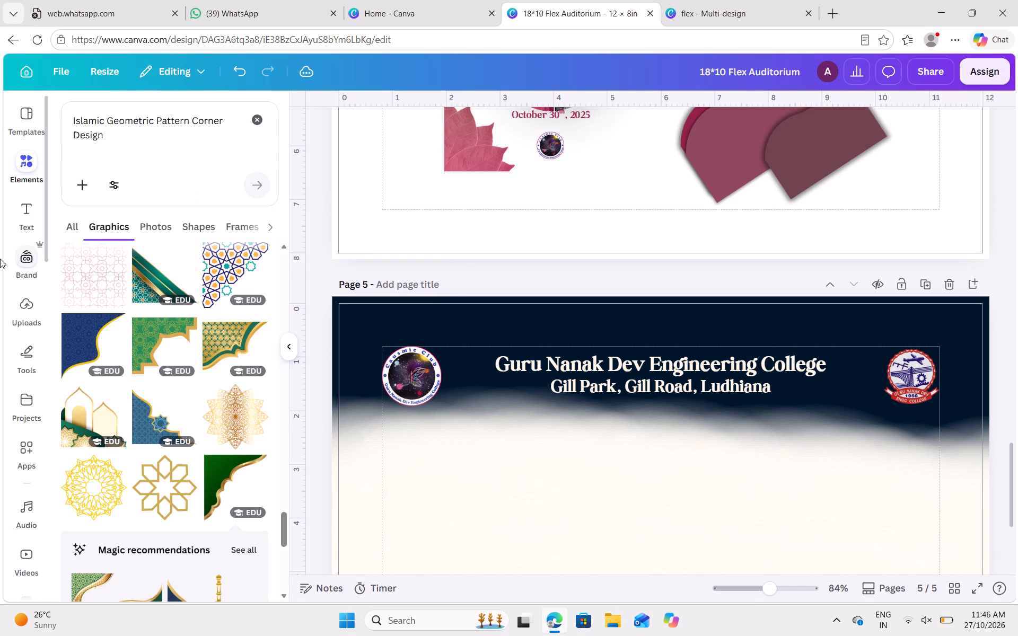
# Examine more of the "Islamic Geometric Pattern Corner Design" graphics results for another suitable corner ornament.
pyautogui.scroll(-1, 173, 388)
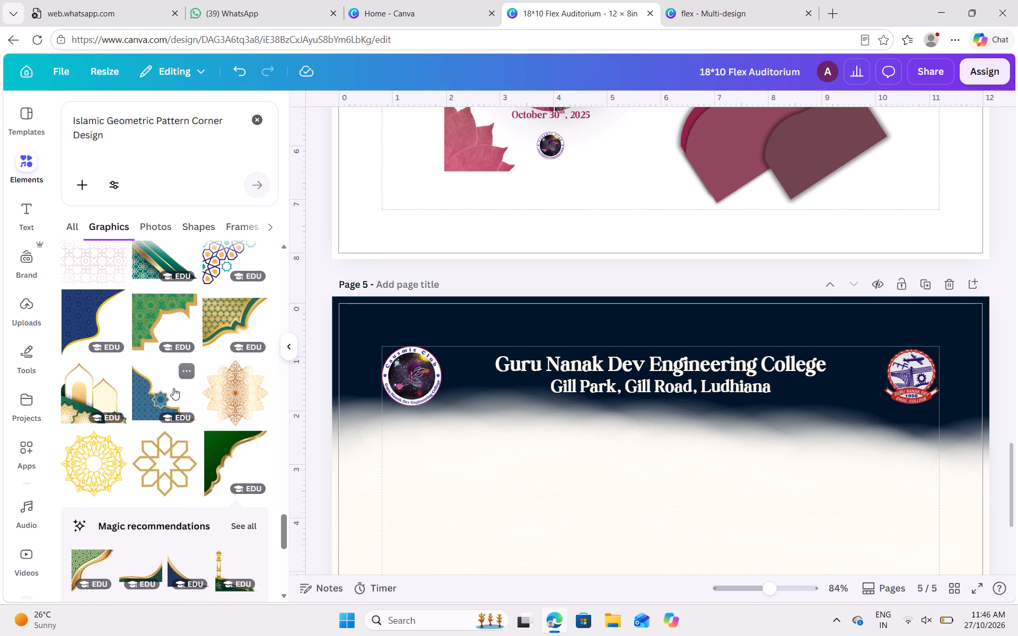
pyautogui.scroll(-3, 173, 388)
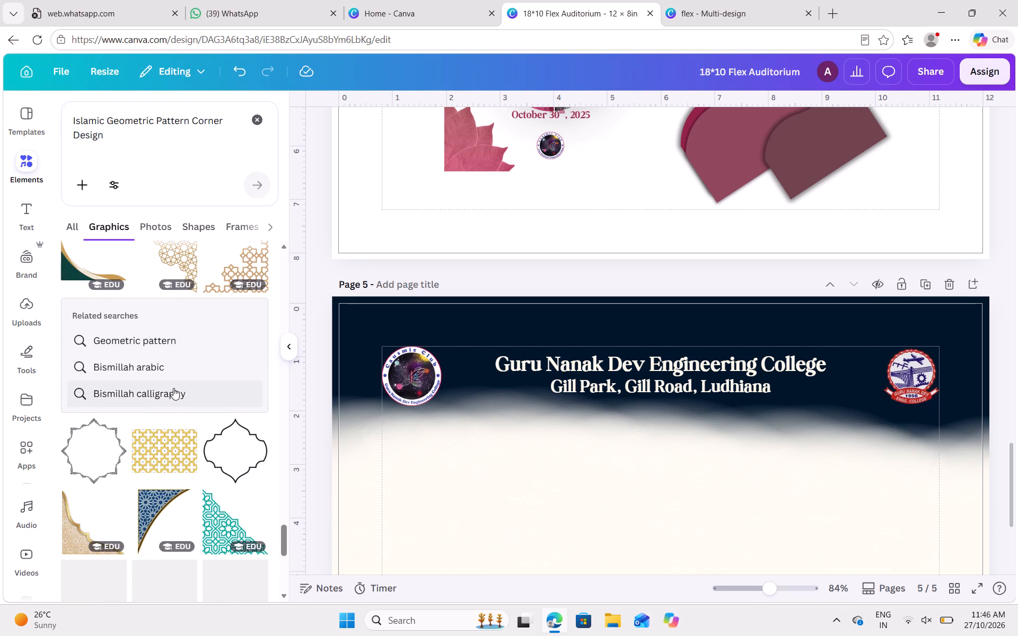
pyautogui.scroll(-5, 173, 388)
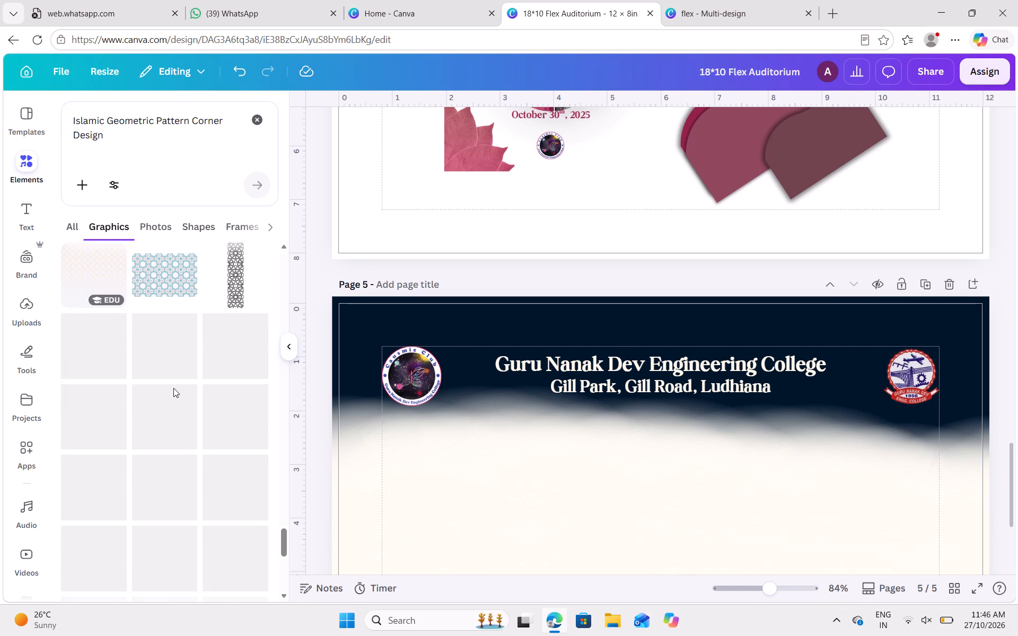
pyautogui.scroll(-1, 173, 388)
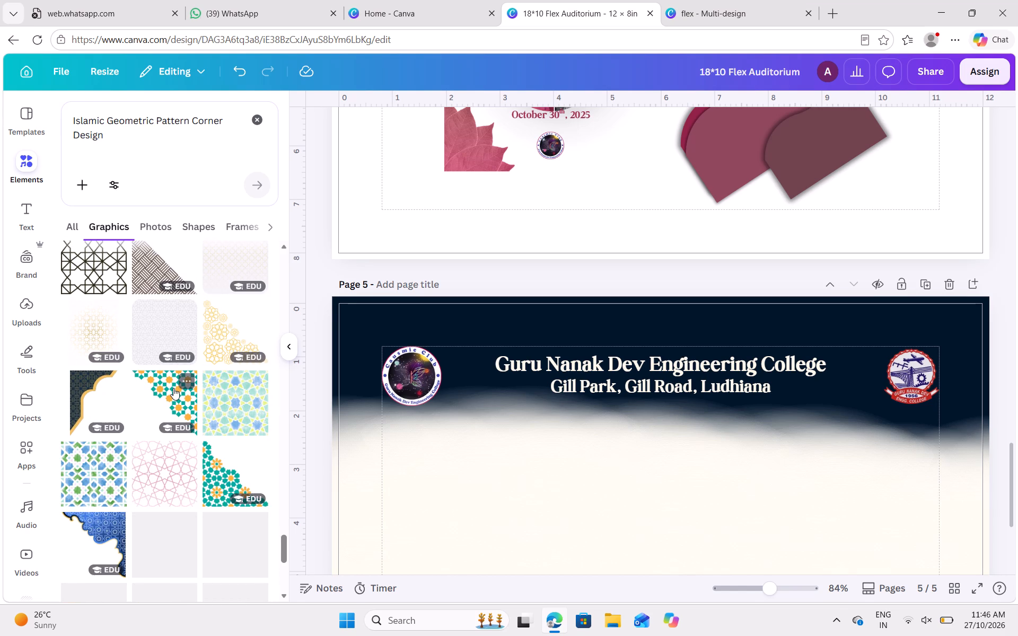
pyautogui.scroll(-4, 173, 388)
pyautogui.scroll(1, 173, 388)
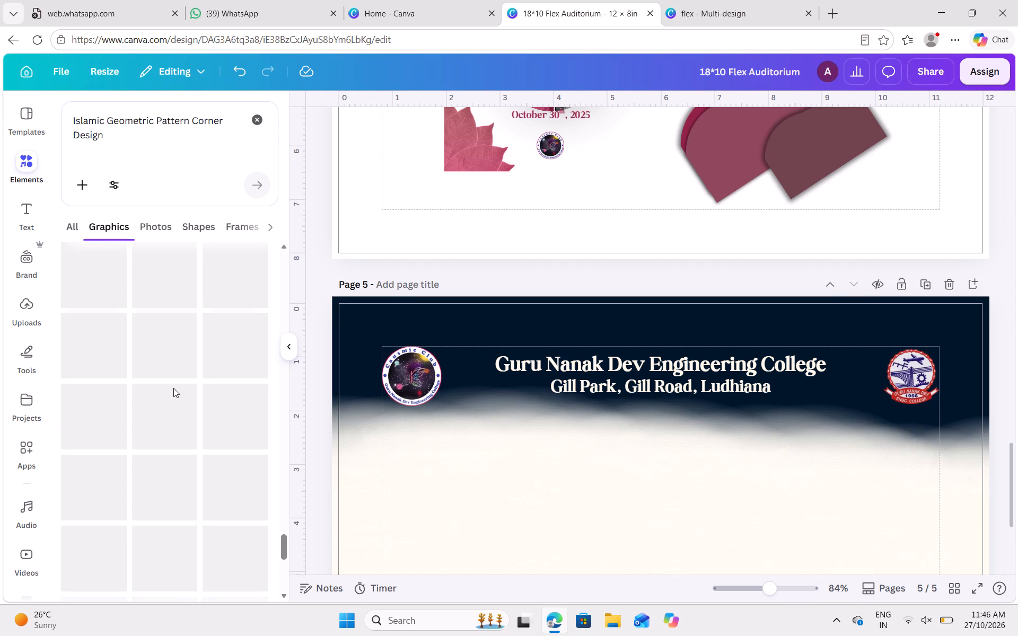
pyautogui.scroll(1, 173, 388)
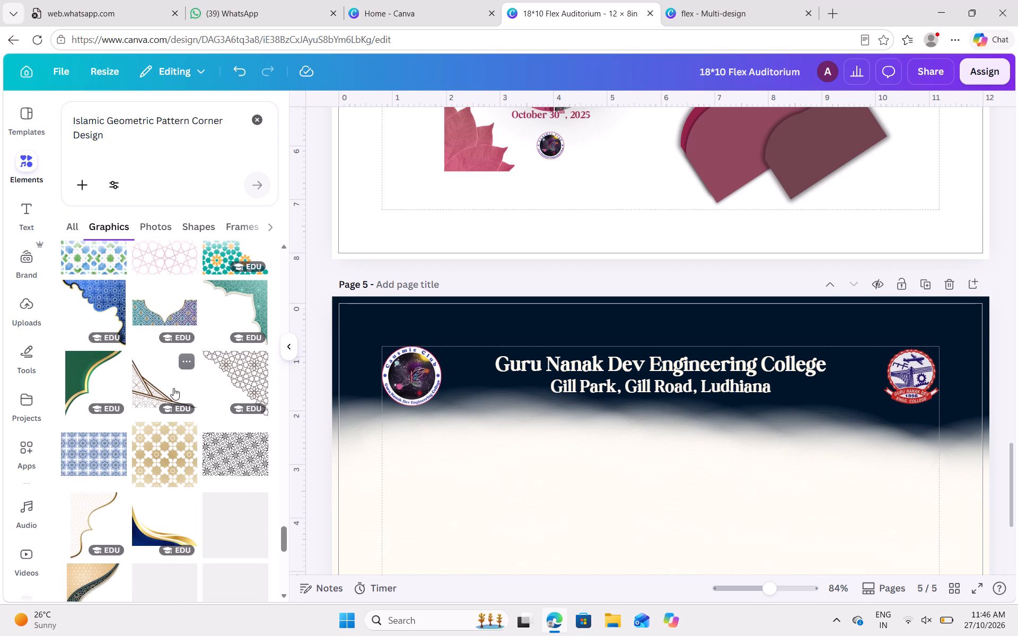
pyautogui.scroll(-2, 173, 388)
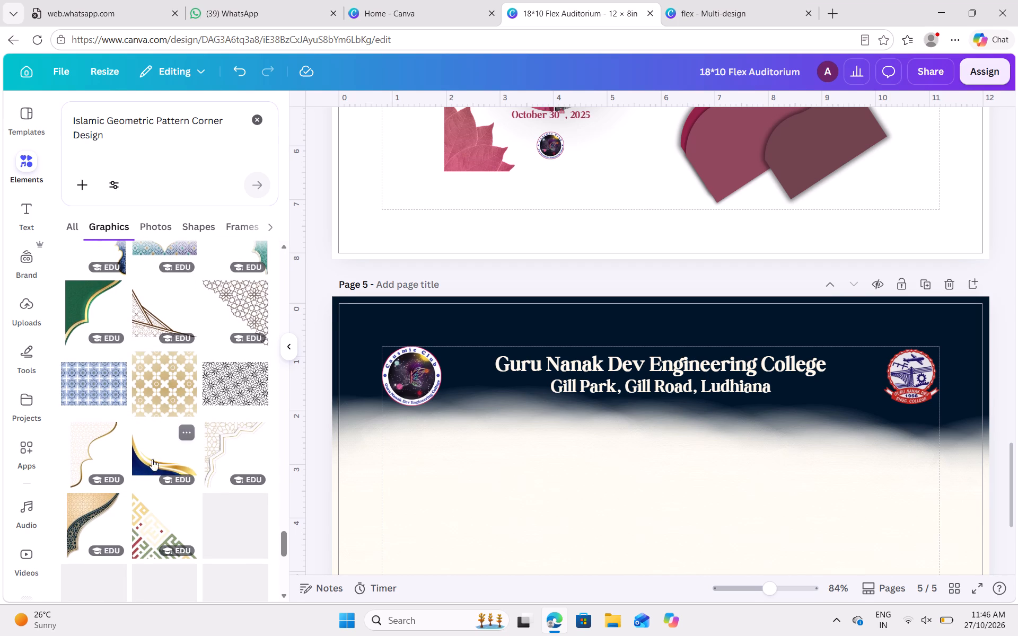
# Add the navy-and-gold wave corner graphic to page 5 and move it over the page's upper-left area.
pyautogui.click(141, 451)
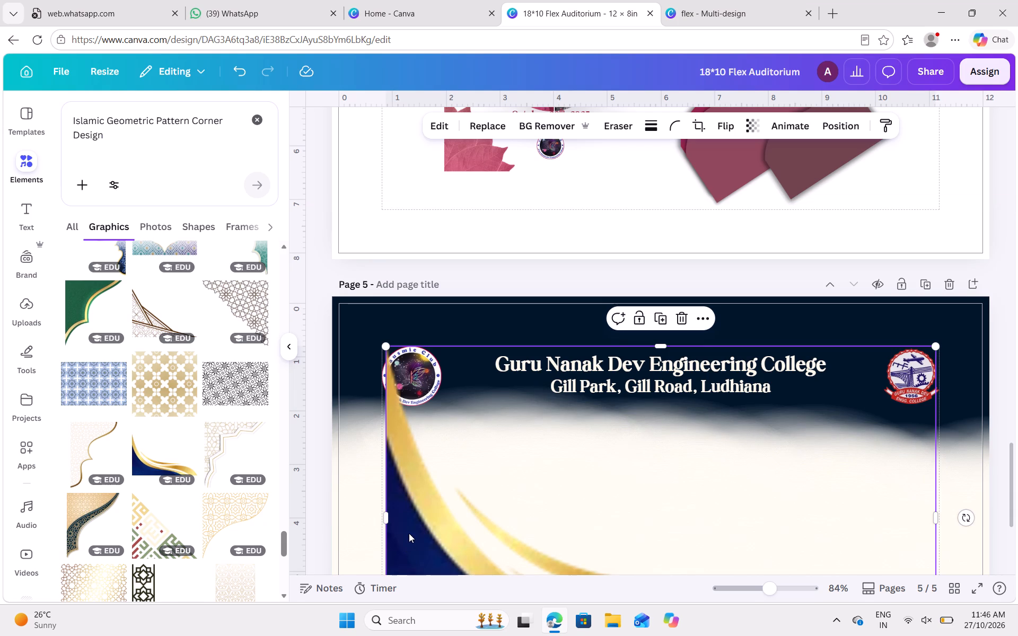
pyautogui.moveTo(409, 533); pyautogui.dragTo(332, 354)
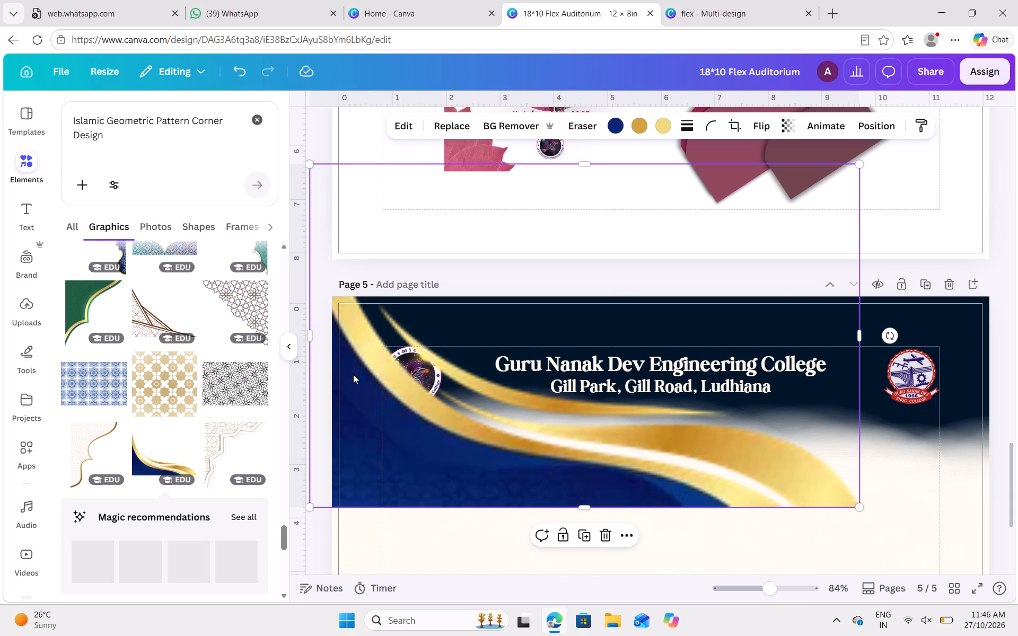
pyautogui.scroll(-2, 536, 356)
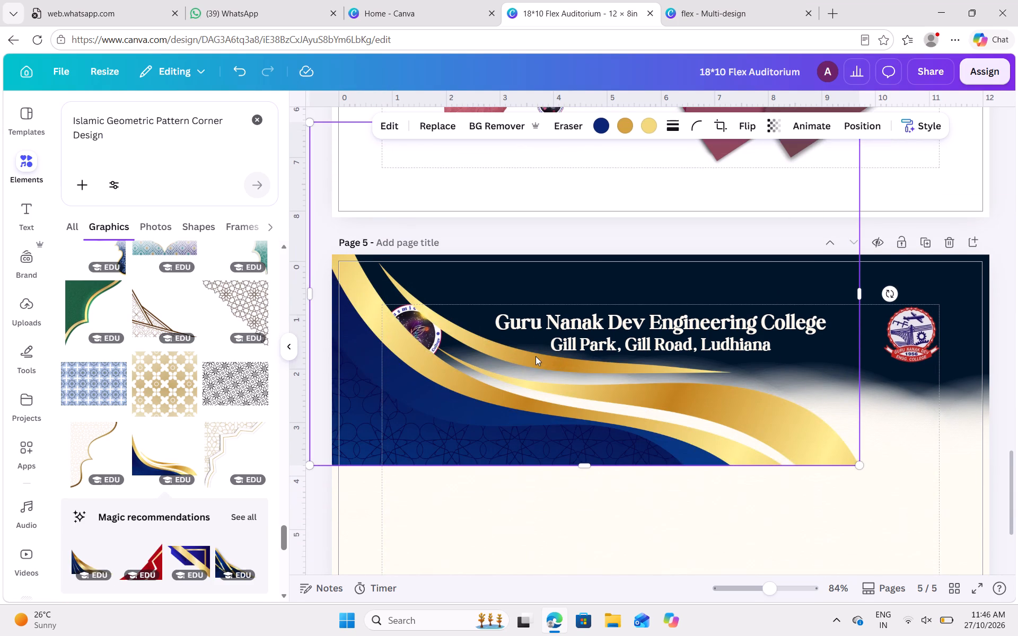
pyautogui.scroll(-2, 536, 356)
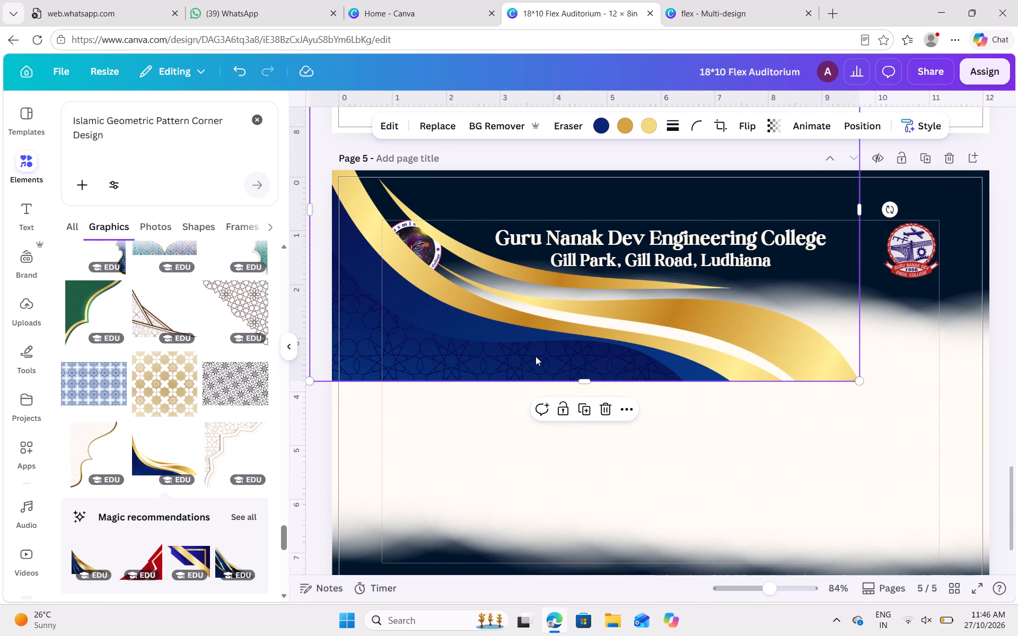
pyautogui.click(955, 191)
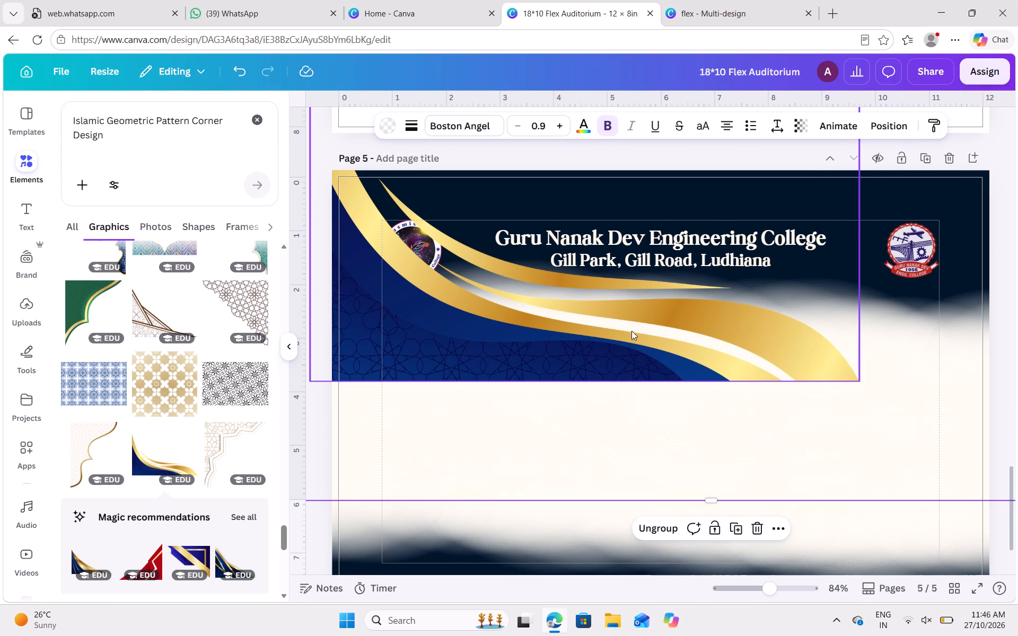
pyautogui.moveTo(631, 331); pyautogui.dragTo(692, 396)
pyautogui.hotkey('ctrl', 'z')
# Scale the navy-and-gold wave graphic down to a little over half its size and move it fully onto page 5.
pyautogui.click(490, 325)
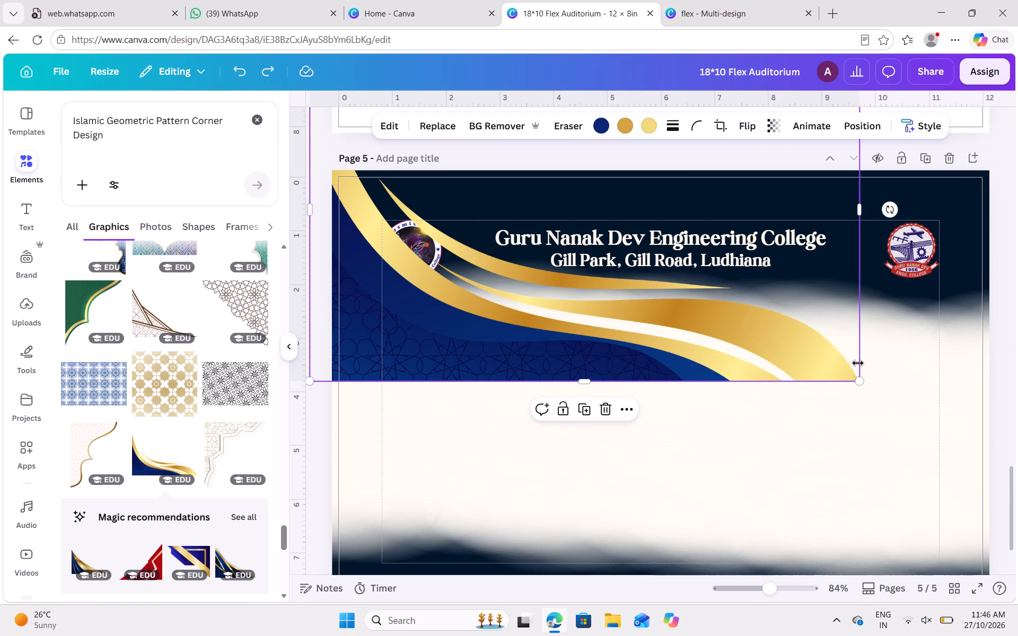
pyautogui.moveTo(859, 379); pyautogui.dragTo(605, 305)
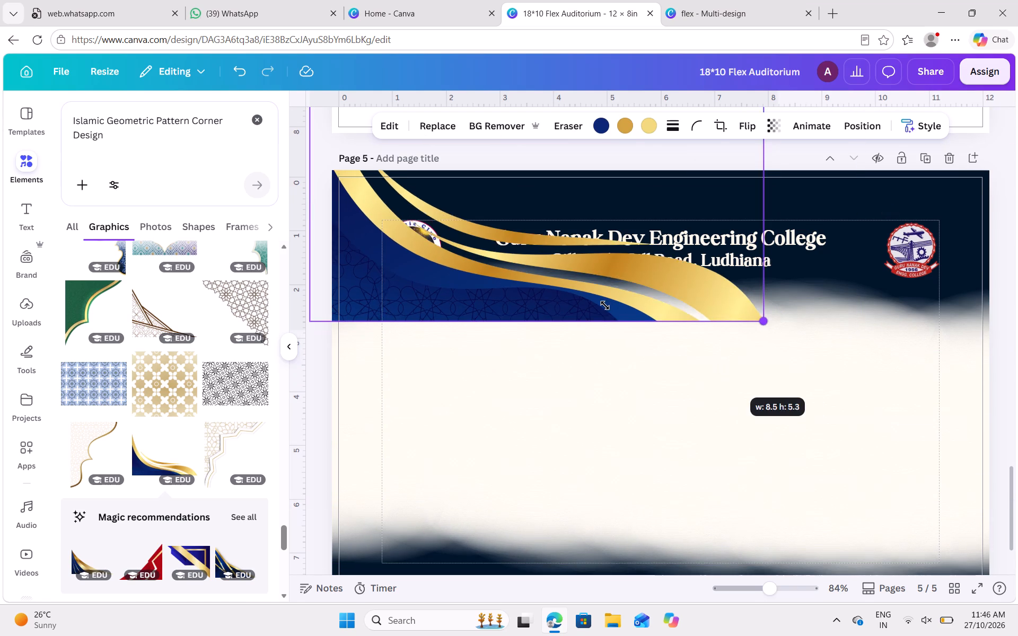
pyautogui.moveTo(605, 305); pyautogui.dragTo(581, 294)
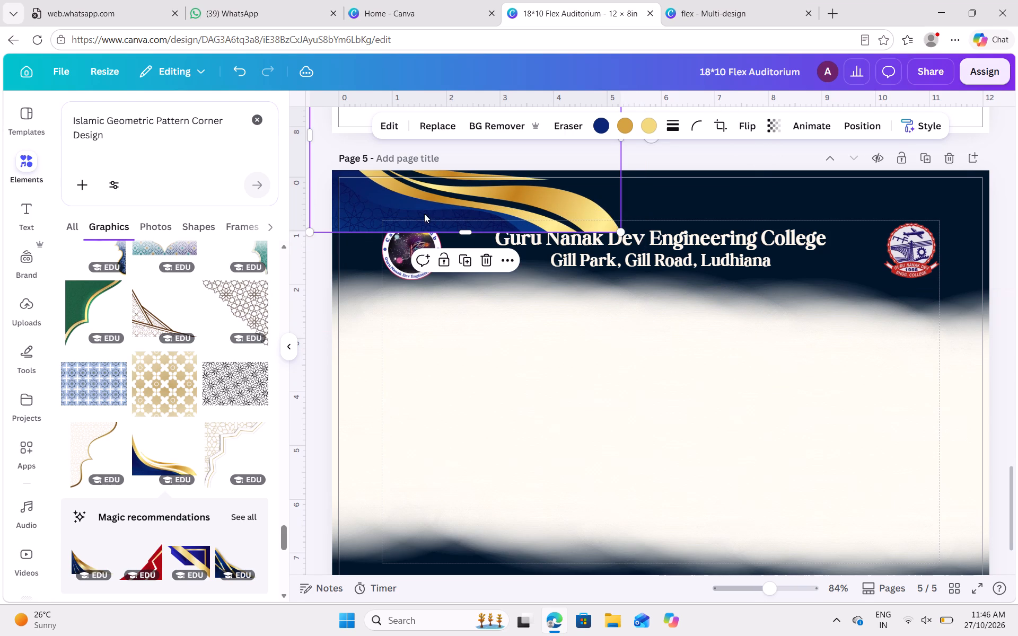
pyautogui.moveTo(421, 205); pyautogui.dragTo(471, 319)
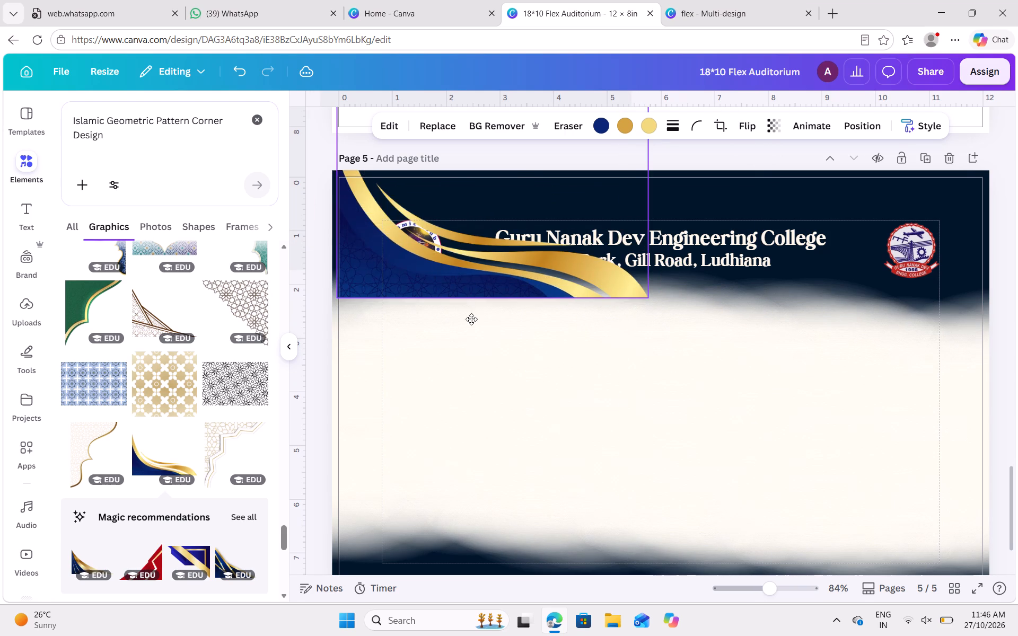
pyautogui.moveTo(471, 319); pyautogui.dragTo(491, 377)
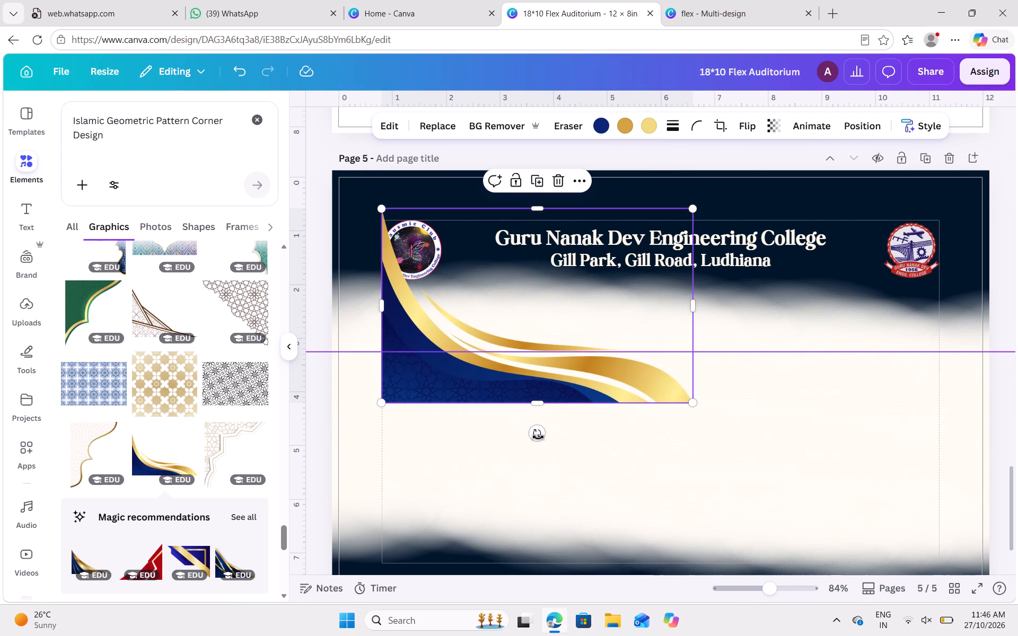
# Rotate the navy-and-gold wave graphic a quarter turn clockwise so its navy corner points to the page's upper left.
pyautogui.moveTo(538, 437); pyautogui.dragTo(415, 359)
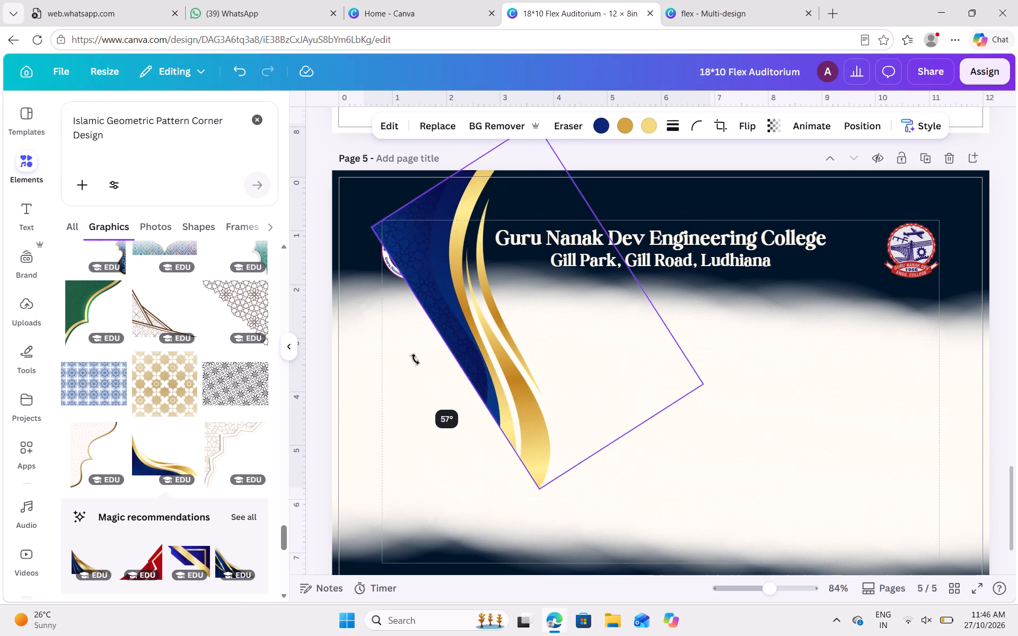
pyautogui.moveTo(415, 359); pyautogui.dragTo(454, 322)
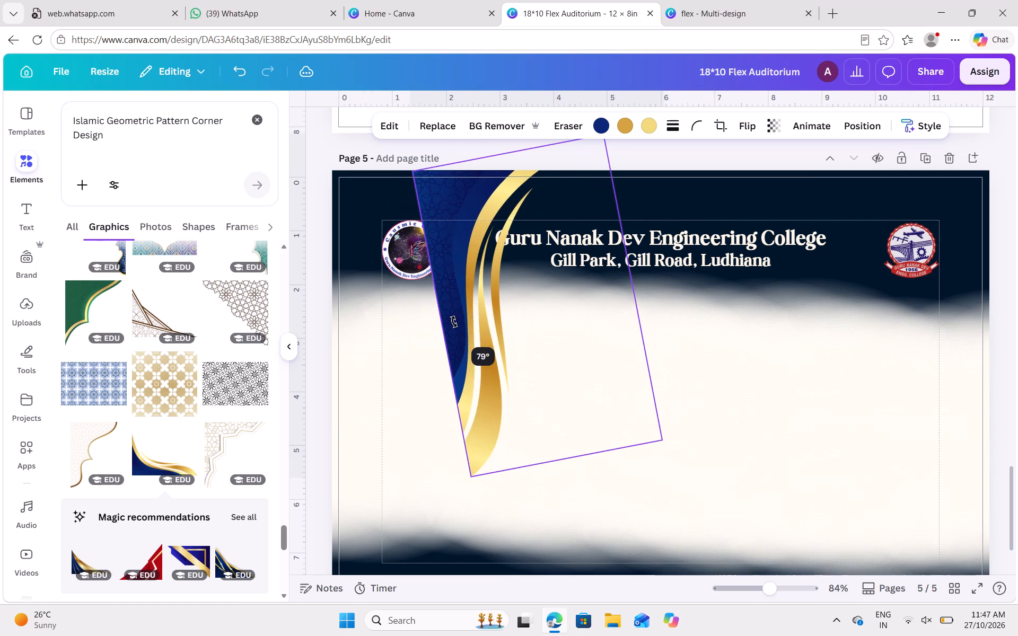
pyautogui.moveTo(454, 322); pyautogui.dragTo(467, 312)
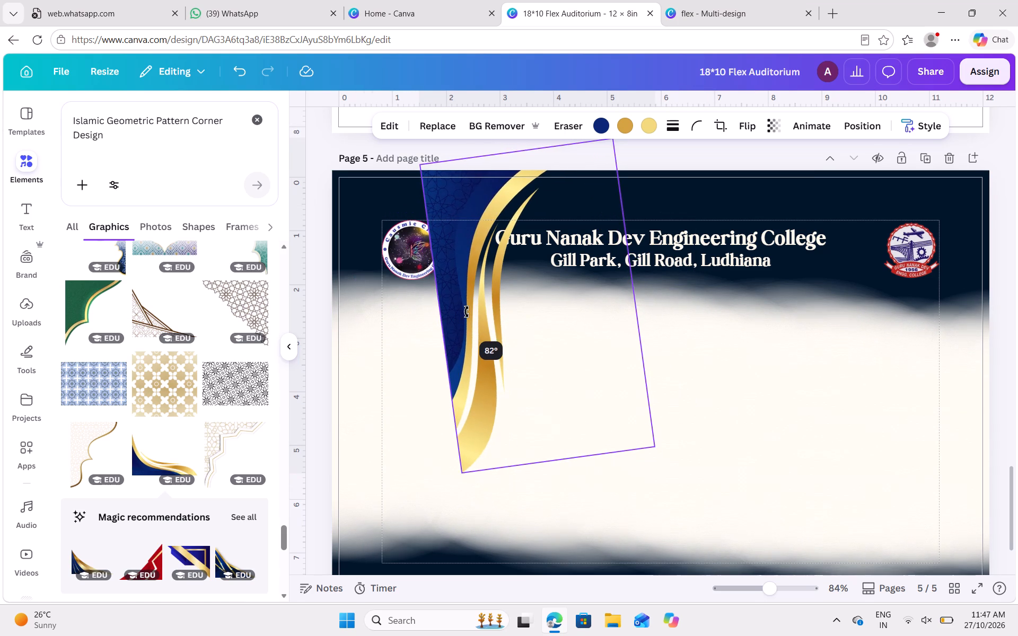
pyautogui.moveTo(467, 312); pyautogui.dragTo(473, 307)
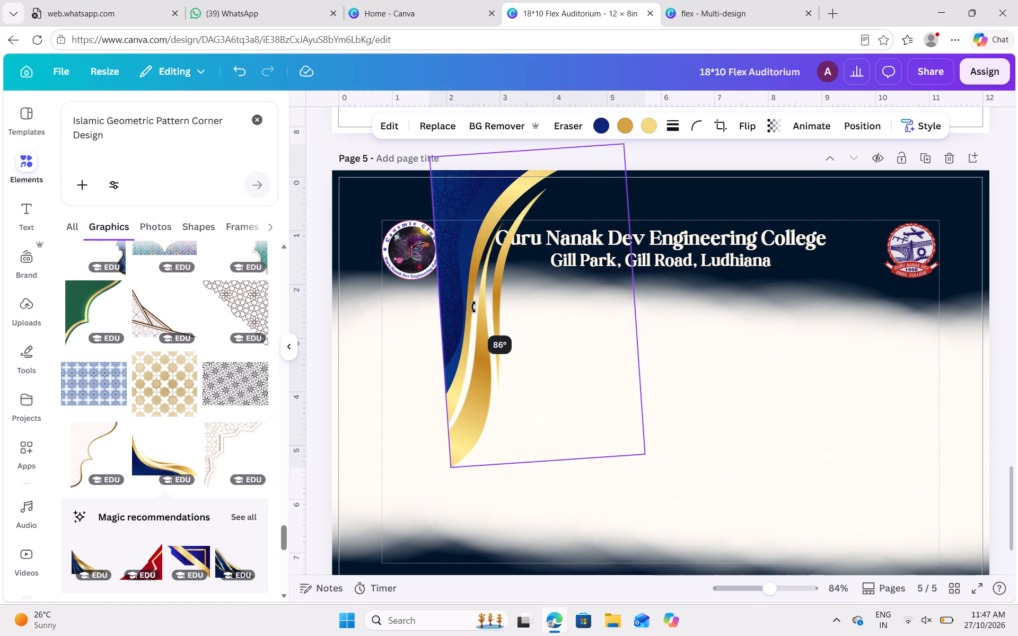
pyautogui.moveTo(473, 307); pyautogui.dragTo(475, 297)
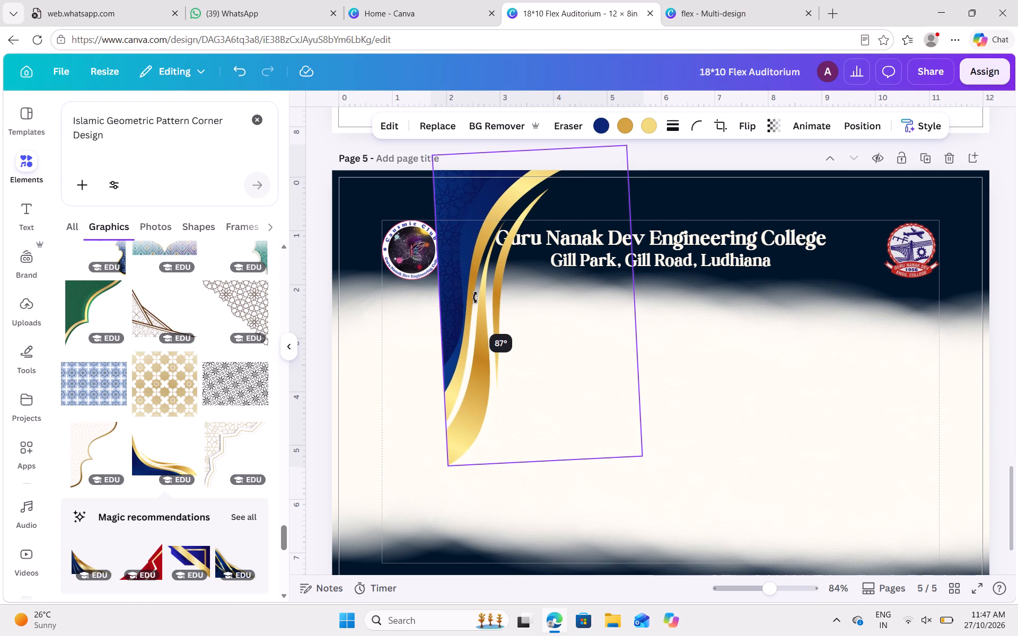
pyautogui.moveTo(475, 297); pyautogui.dragTo(476, 297)
pyautogui.moveTo(476, 297); pyautogui.dragTo(462, 306)
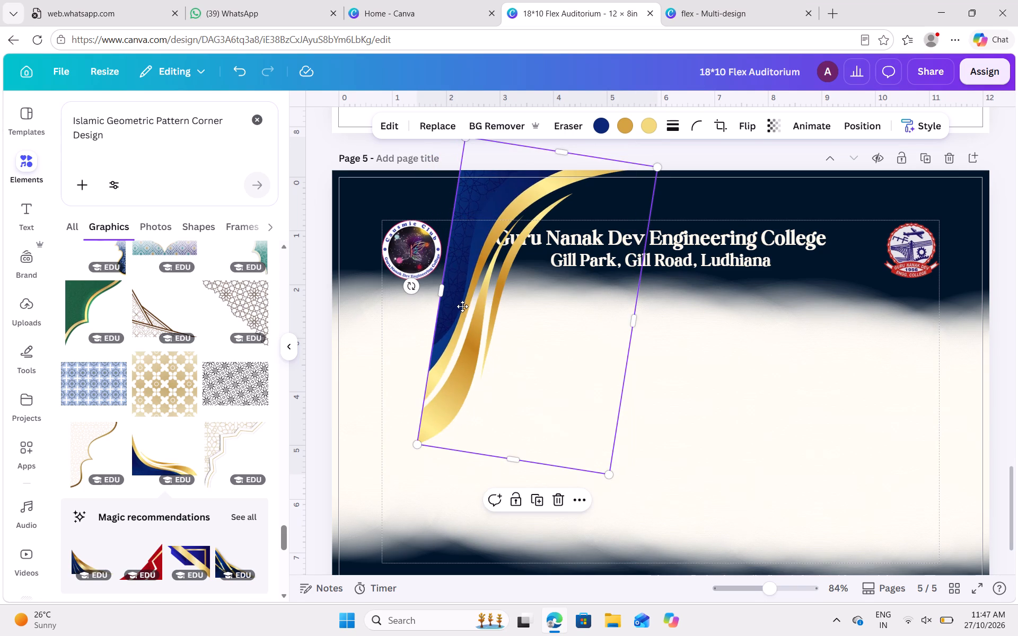
pyautogui.moveTo(462, 306); pyautogui.dragTo(455, 321)
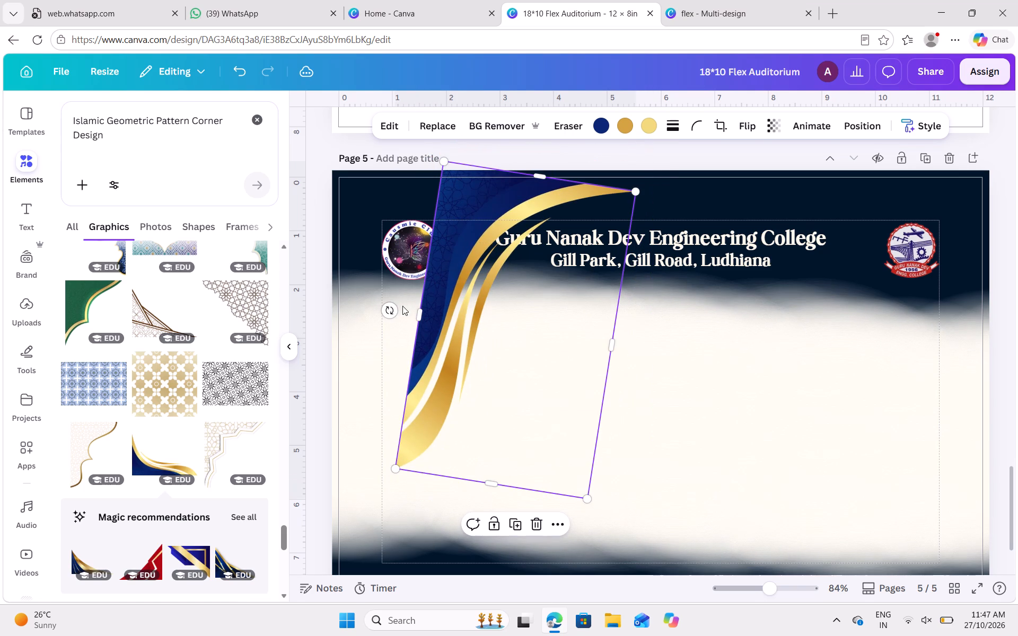
pyautogui.moveTo(389, 312); pyautogui.dragTo(396, 328)
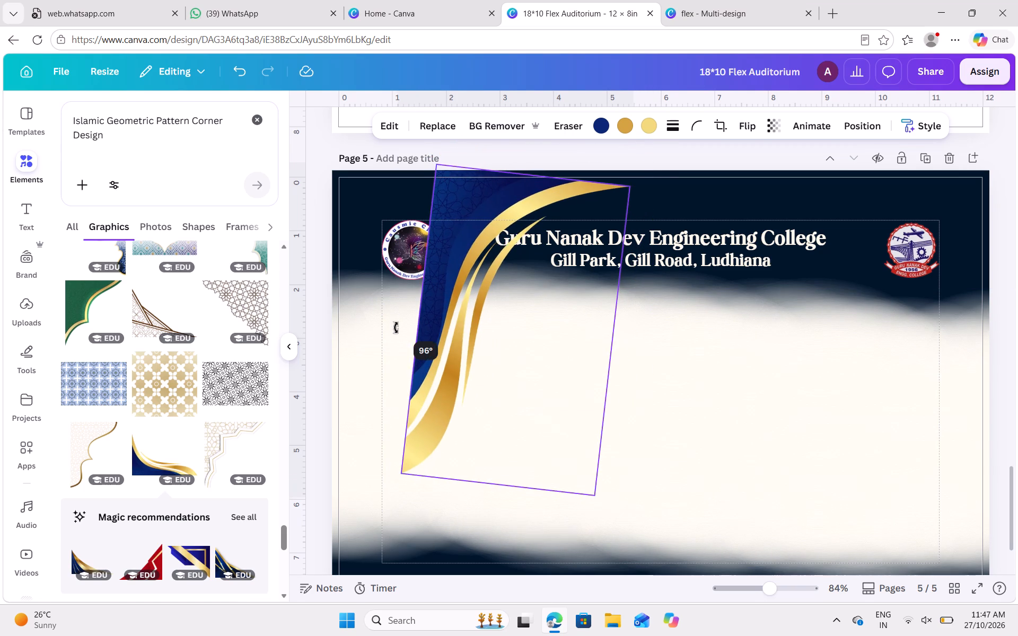
pyautogui.moveTo(396, 328); pyautogui.dragTo(397, 332)
# Snap the wave graphic into page 5's top-left corner and shrink it to about 3.8 by 2.4 in.
pyautogui.moveTo(434, 329); pyautogui.dragTo(357, 332)
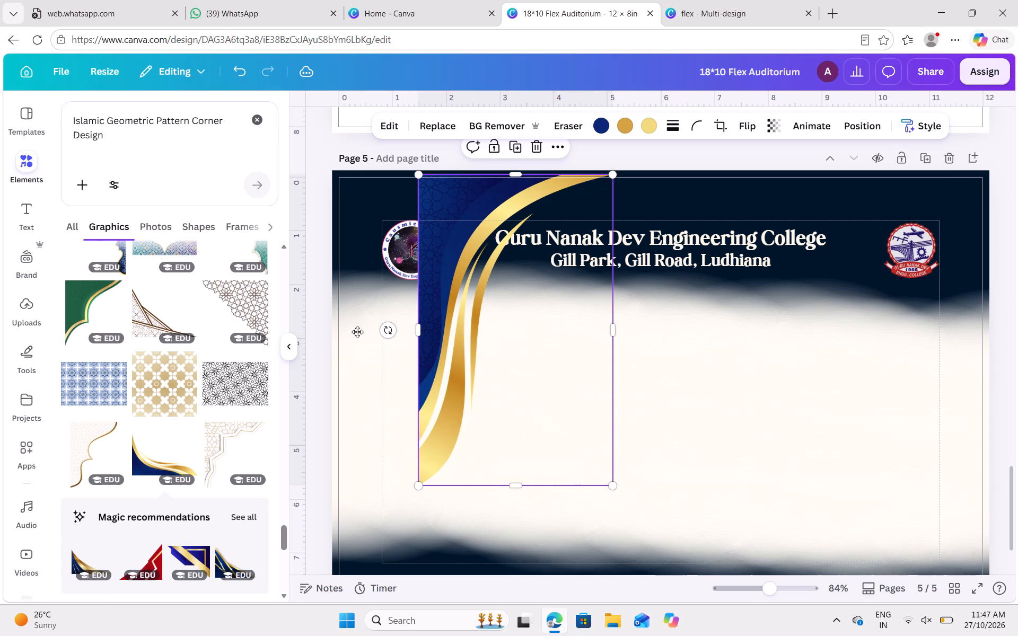
pyautogui.moveTo(357, 332); pyautogui.dragTo(349, 321)
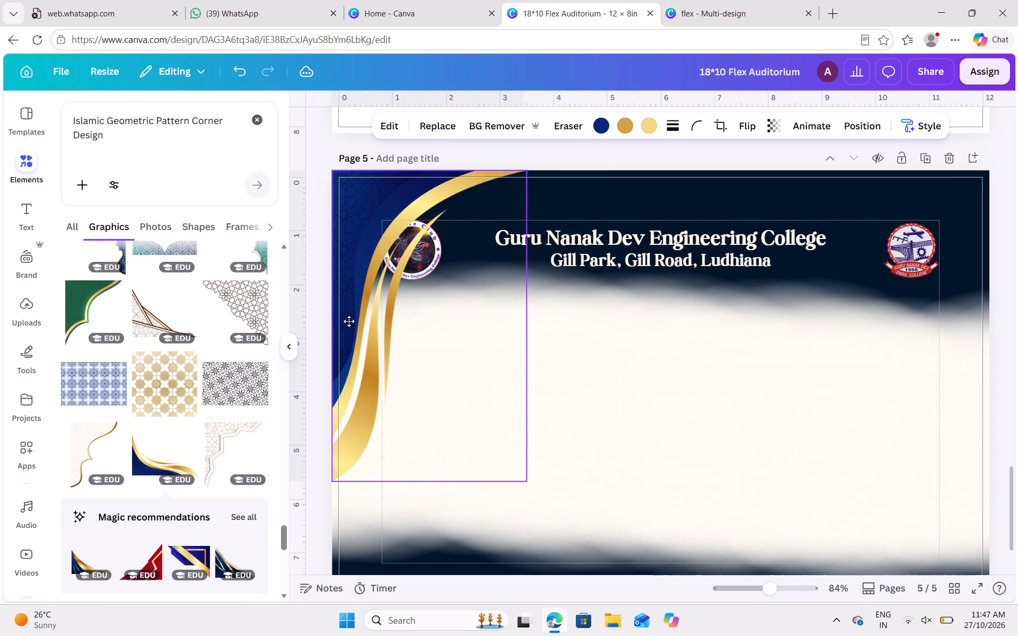
pyautogui.moveTo(349, 321); pyautogui.dragTo(349, 321)
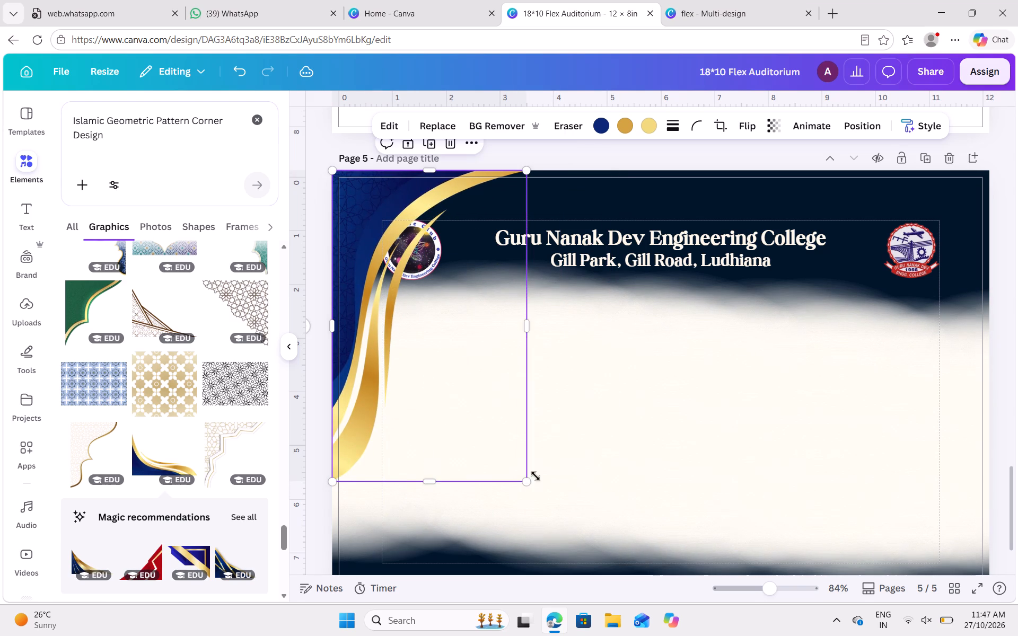
pyautogui.moveTo(529, 483); pyautogui.dragTo(415, 330)
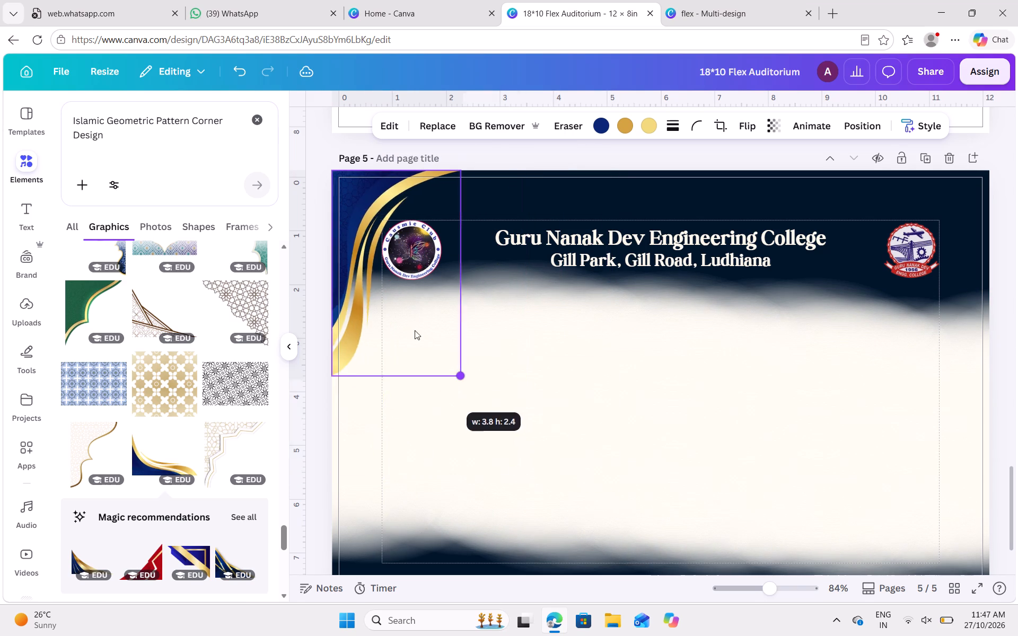
pyautogui.moveTo(415, 330); pyautogui.dragTo(443, 359)
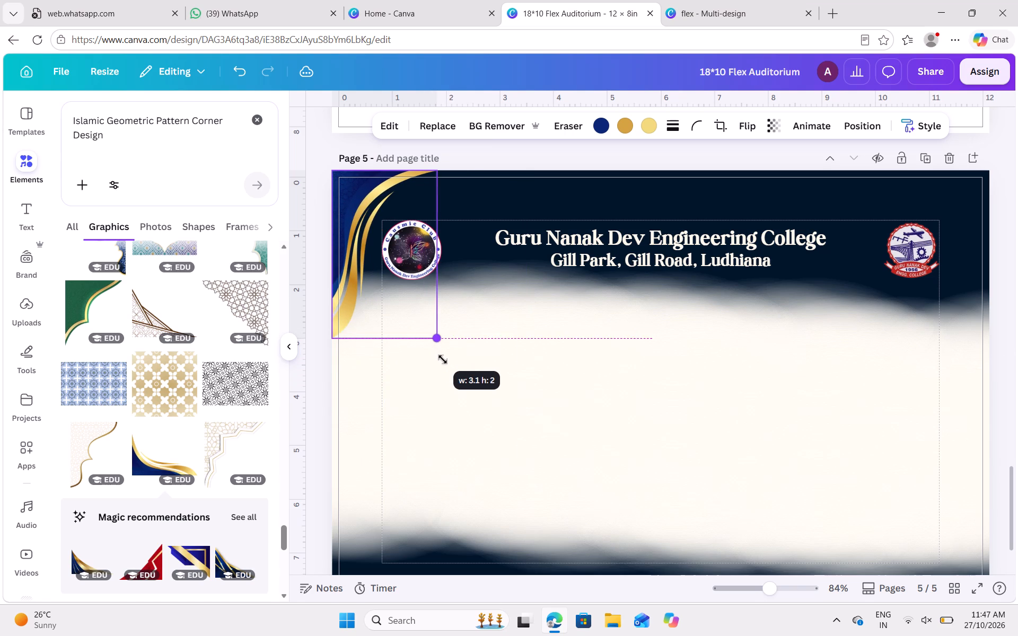
pyautogui.moveTo(443, 359); pyautogui.dragTo(447, 366)
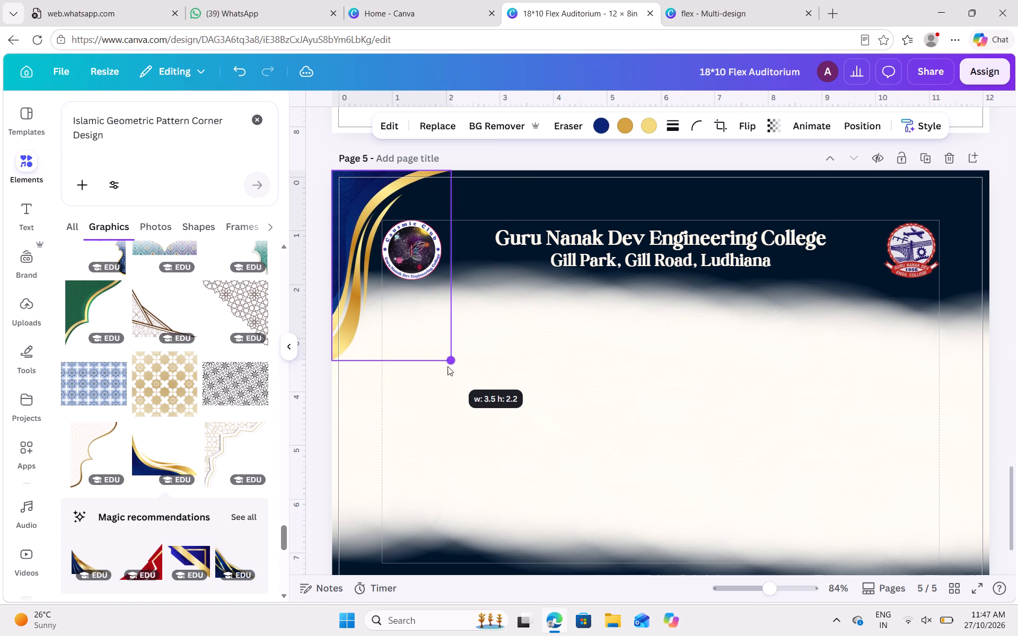
pyautogui.moveTo(447, 366); pyautogui.dragTo(452, 376)
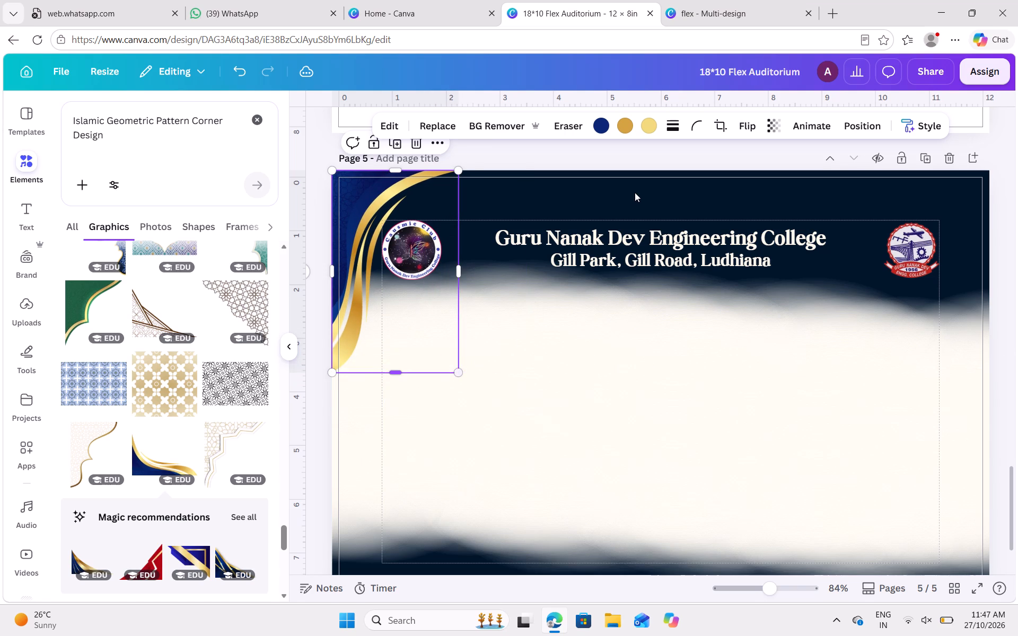
# Delete the navy gradient group lying directly above the background in page 5's layer order.
pyautogui.click(724, 186)
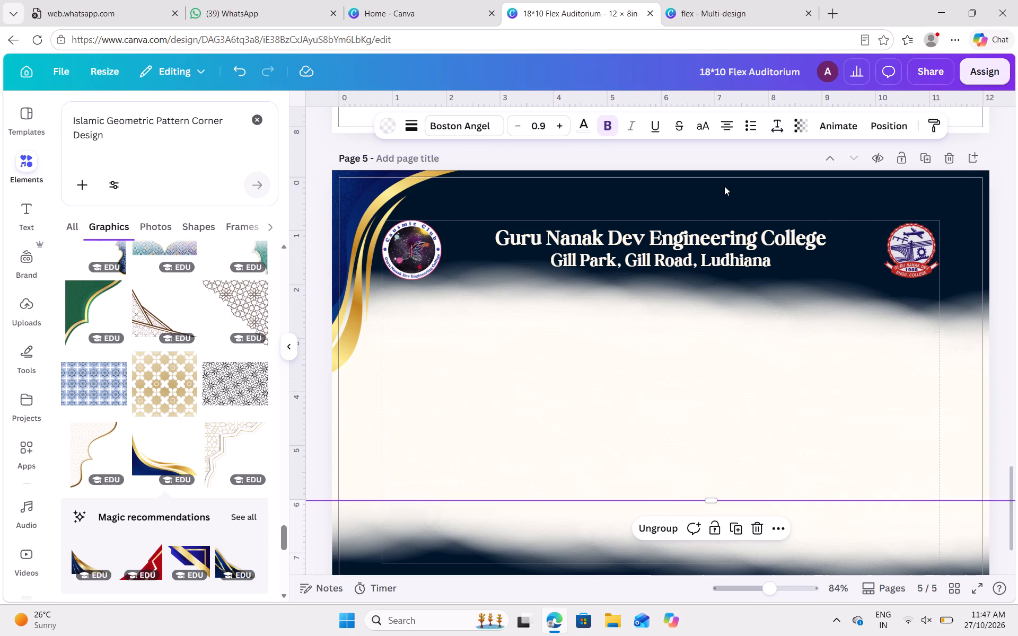
pyautogui.click(894, 114)
pyautogui.click(890, 125)
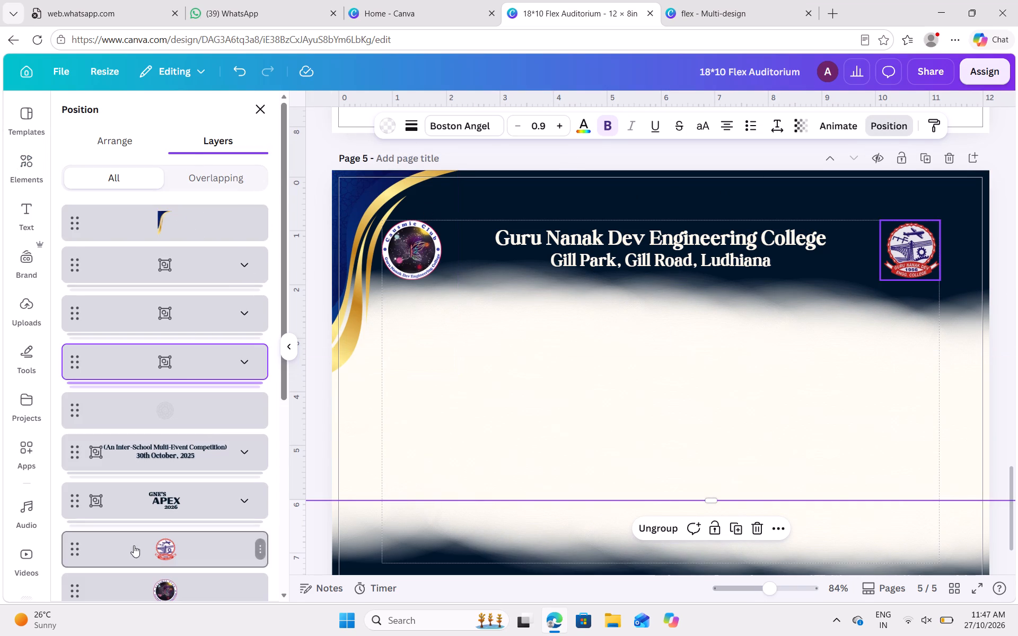
pyautogui.scroll(-6, 134, 545)
pyautogui.click(173, 570)
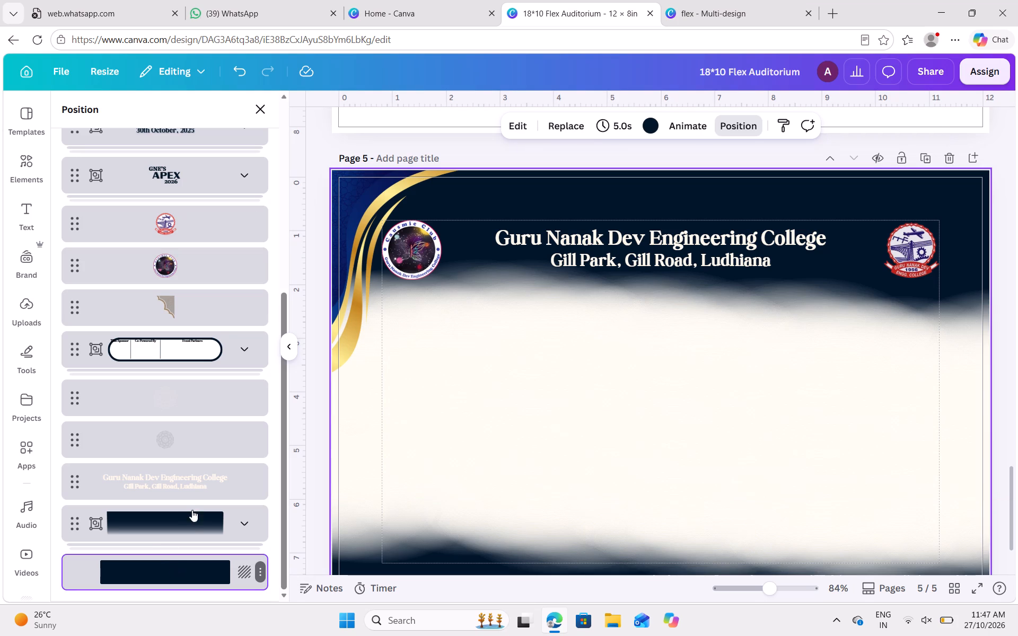
pyautogui.click(191, 516)
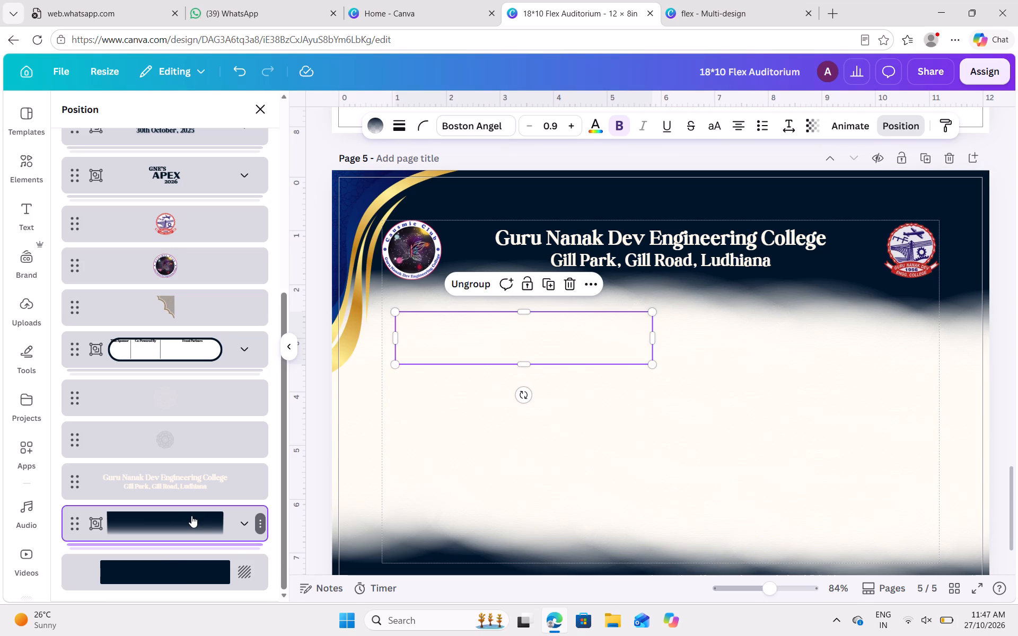
pyautogui.press('Delete')
pyautogui.press('BackSpace')
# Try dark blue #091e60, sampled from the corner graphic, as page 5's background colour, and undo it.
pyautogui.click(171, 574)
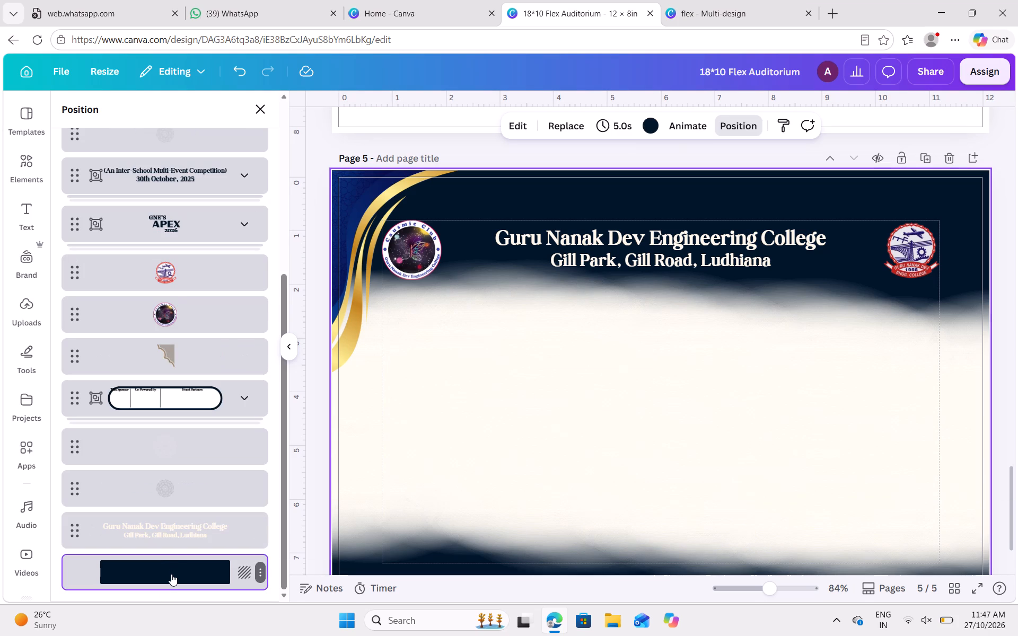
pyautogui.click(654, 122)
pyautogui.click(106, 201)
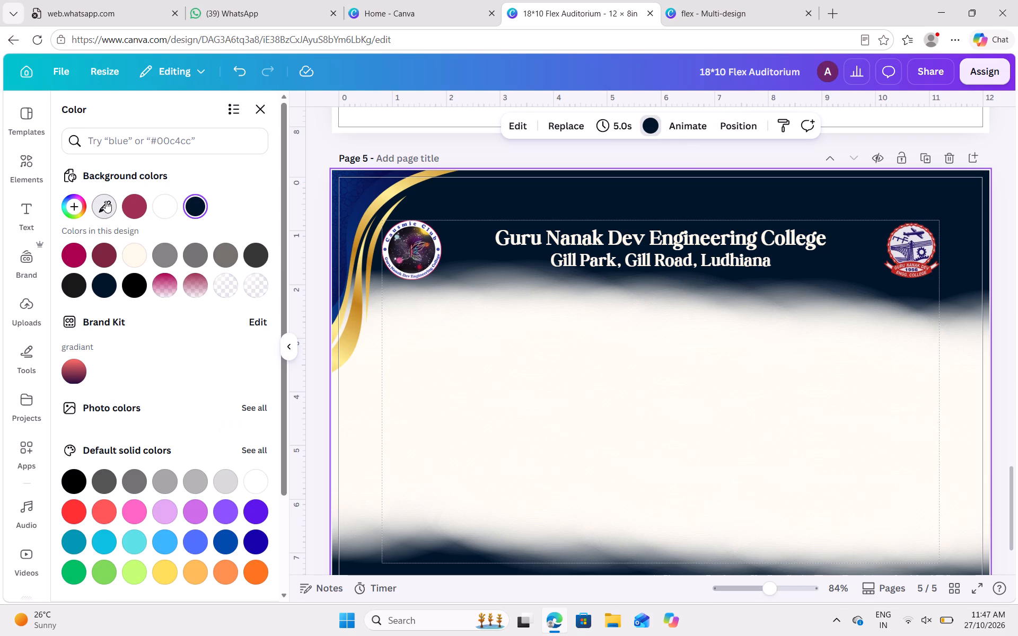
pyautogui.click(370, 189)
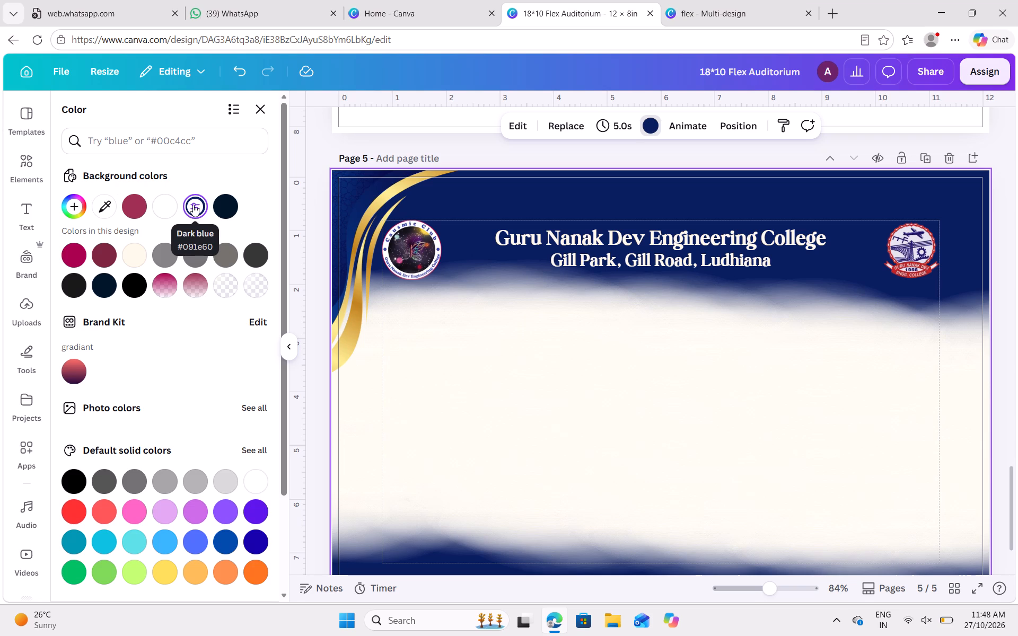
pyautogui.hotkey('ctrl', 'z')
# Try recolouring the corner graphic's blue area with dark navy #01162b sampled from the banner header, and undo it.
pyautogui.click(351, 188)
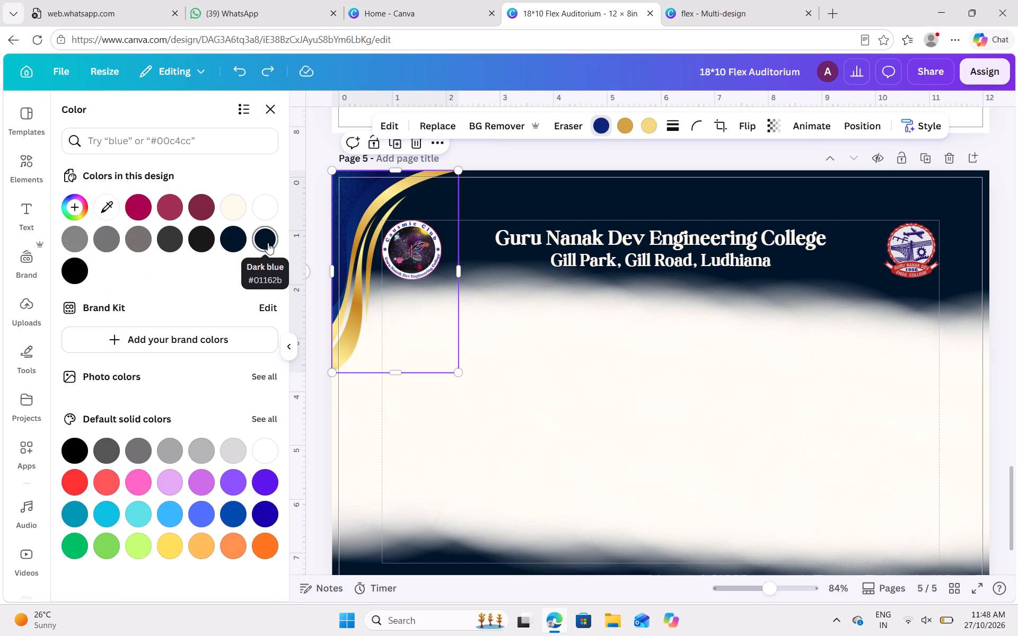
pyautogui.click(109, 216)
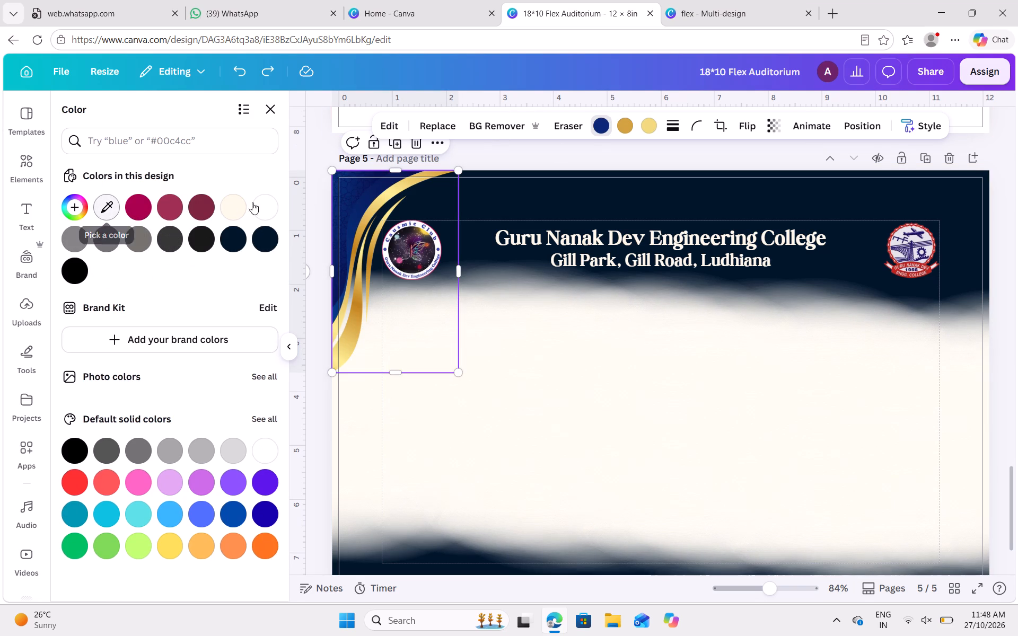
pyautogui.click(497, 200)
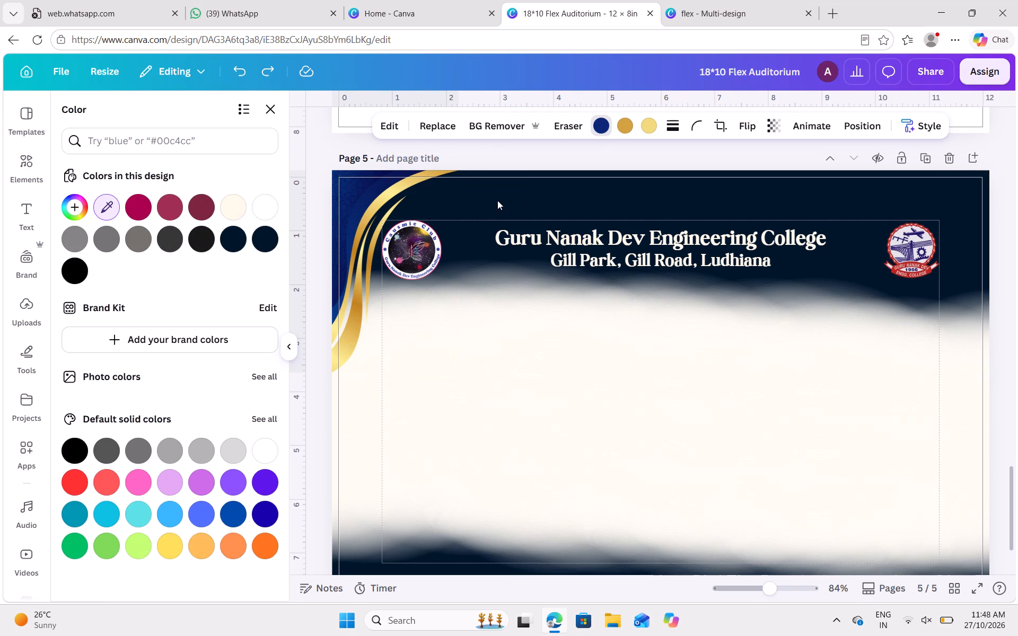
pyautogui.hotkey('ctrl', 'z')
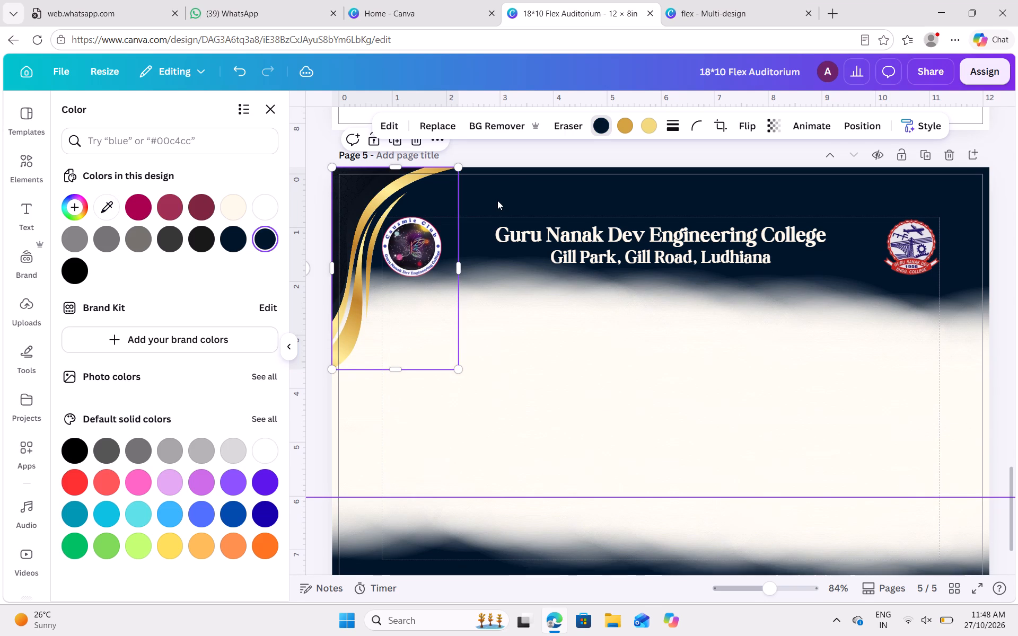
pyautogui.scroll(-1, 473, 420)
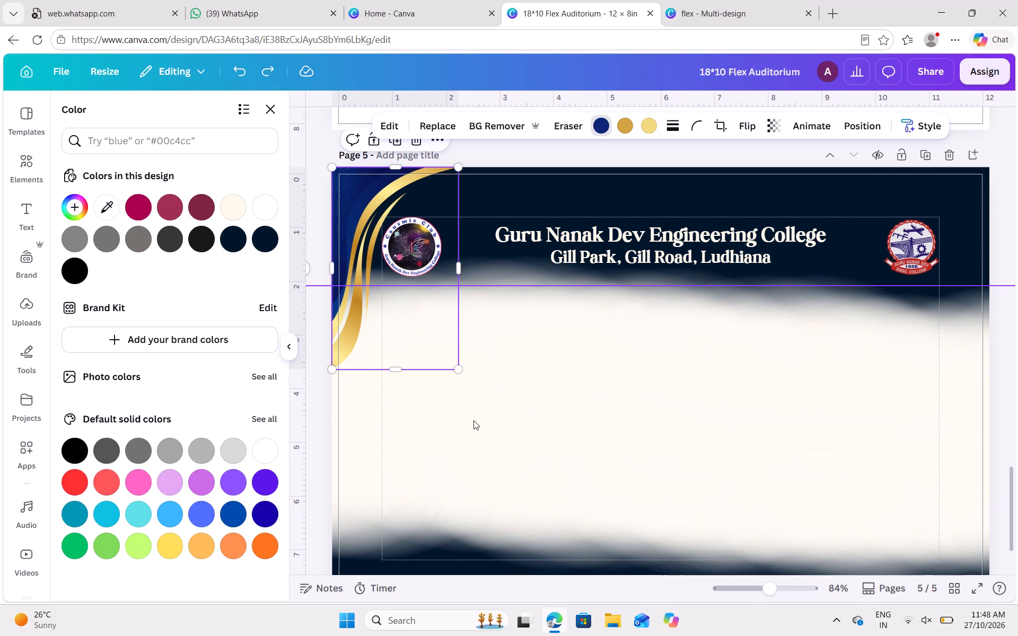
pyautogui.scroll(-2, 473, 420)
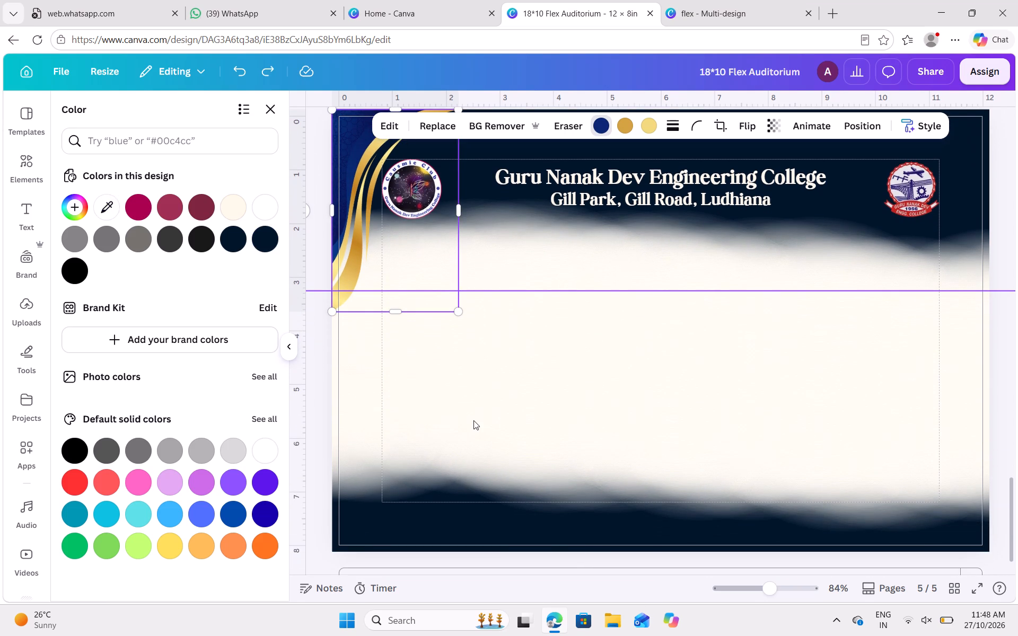
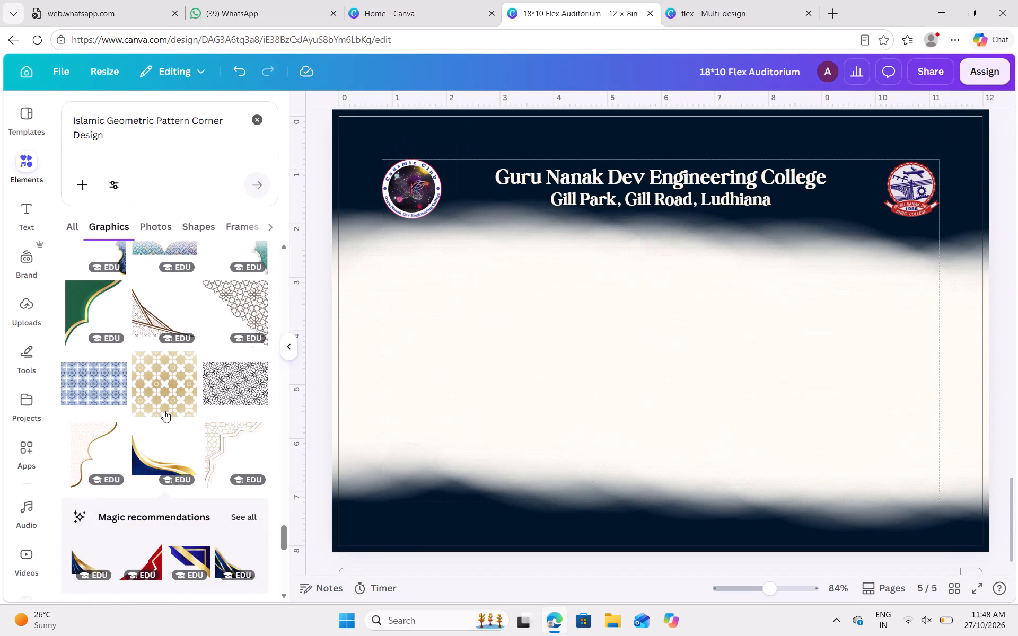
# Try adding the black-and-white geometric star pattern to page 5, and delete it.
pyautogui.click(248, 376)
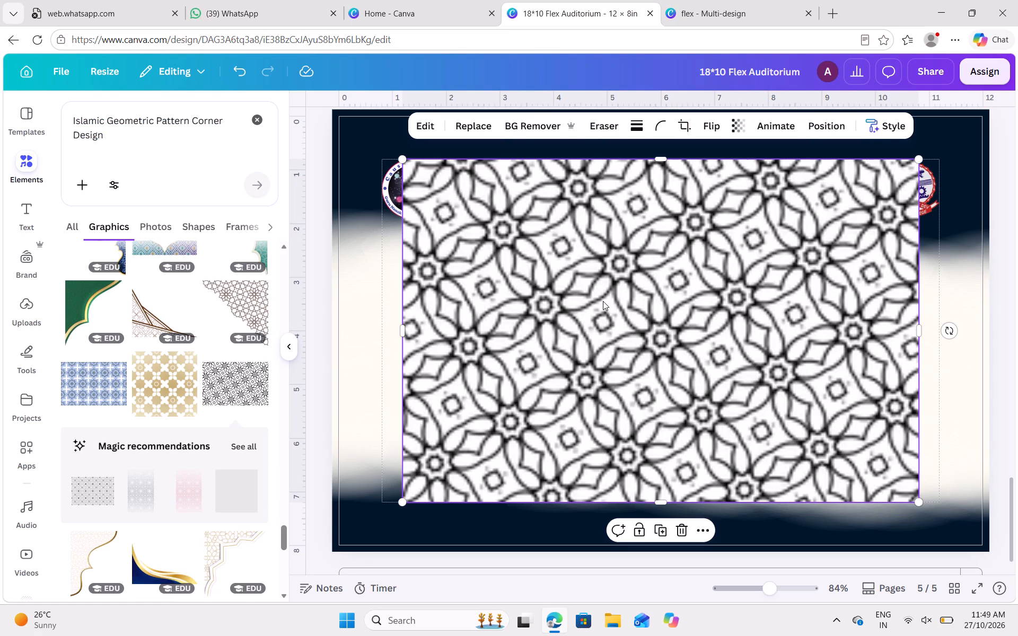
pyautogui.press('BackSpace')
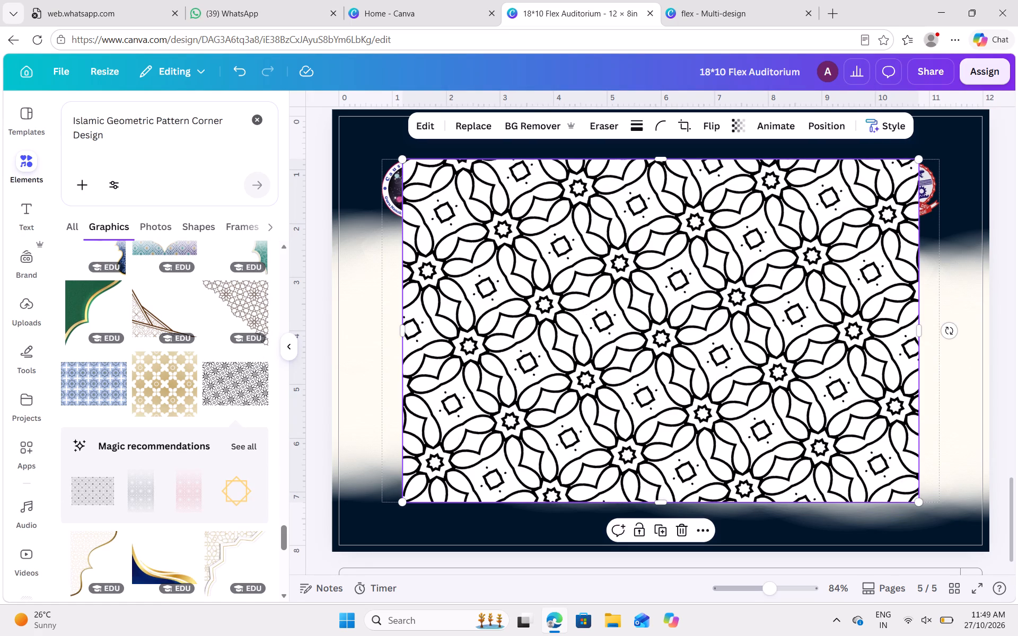
# Add the recommended floral line pattern to page 5 and move it toward the page's lower-left corner.
pyautogui.click(84, 482)
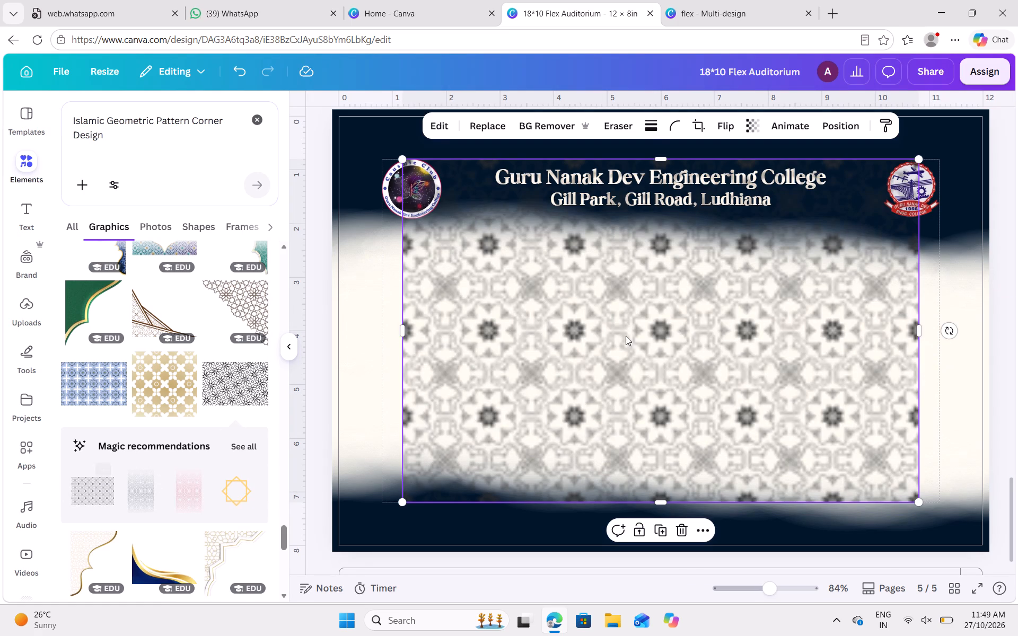
pyautogui.moveTo(622, 342); pyautogui.dragTo(534, 364)
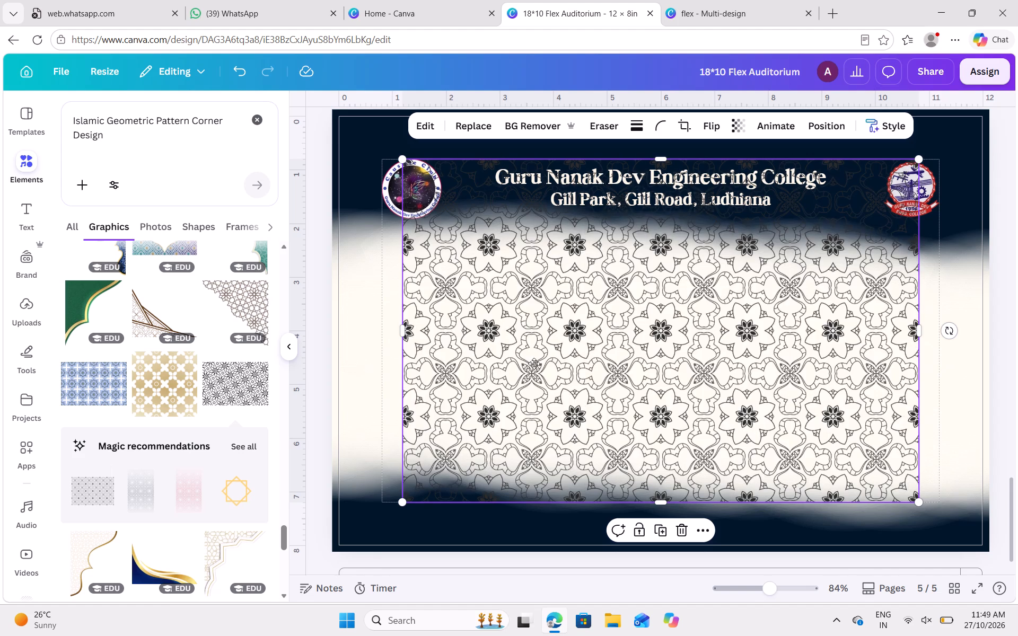
pyautogui.moveTo(534, 364); pyautogui.dragTo(441, 382)
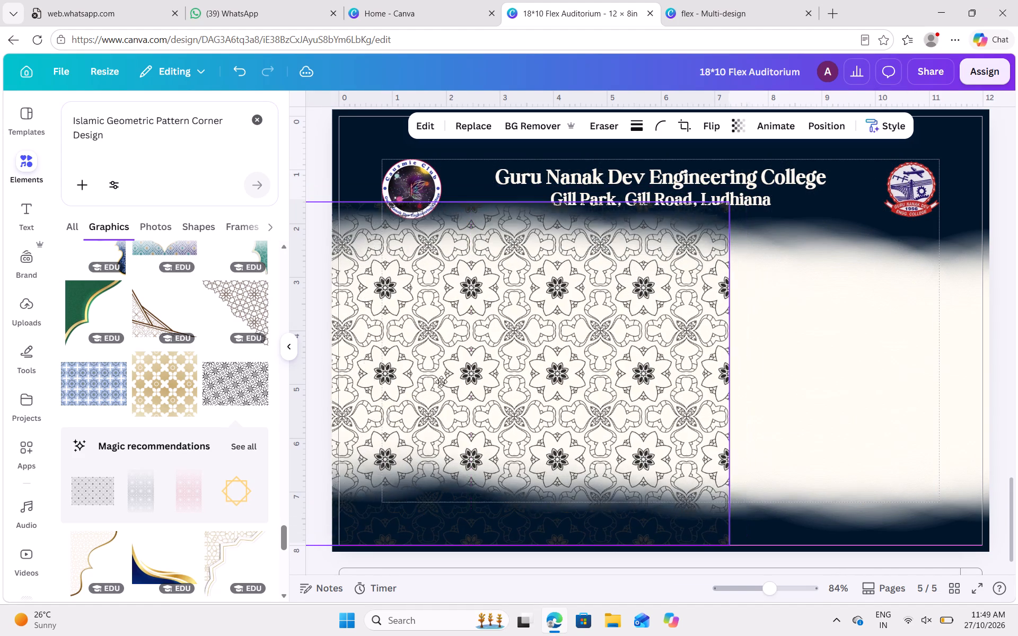
pyautogui.moveTo(441, 382); pyautogui.dragTo(603, 356)
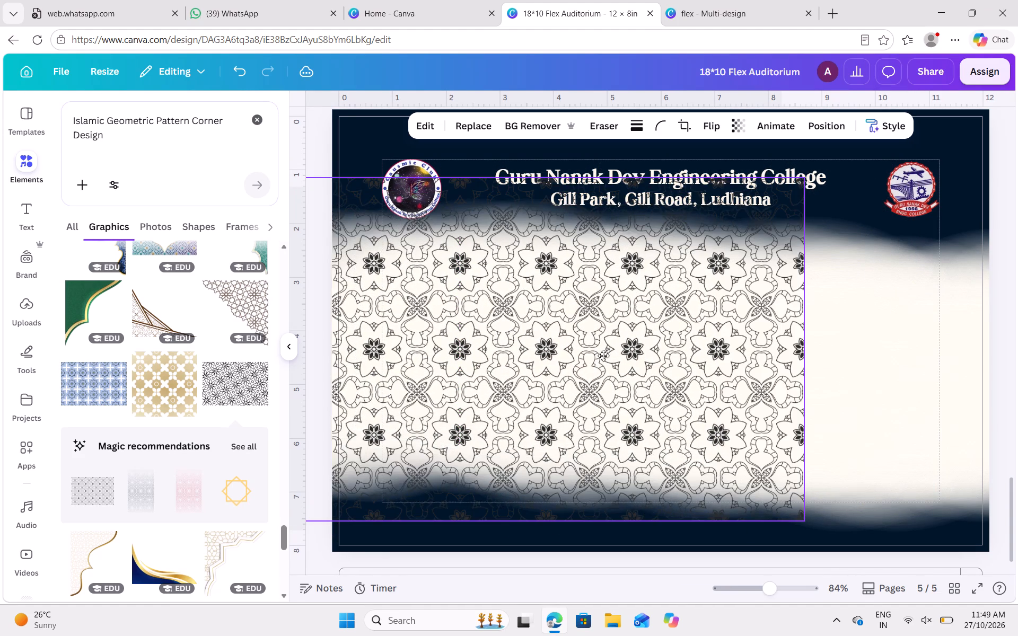
pyautogui.moveTo(603, 356); pyautogui.dragTo(536, 373)
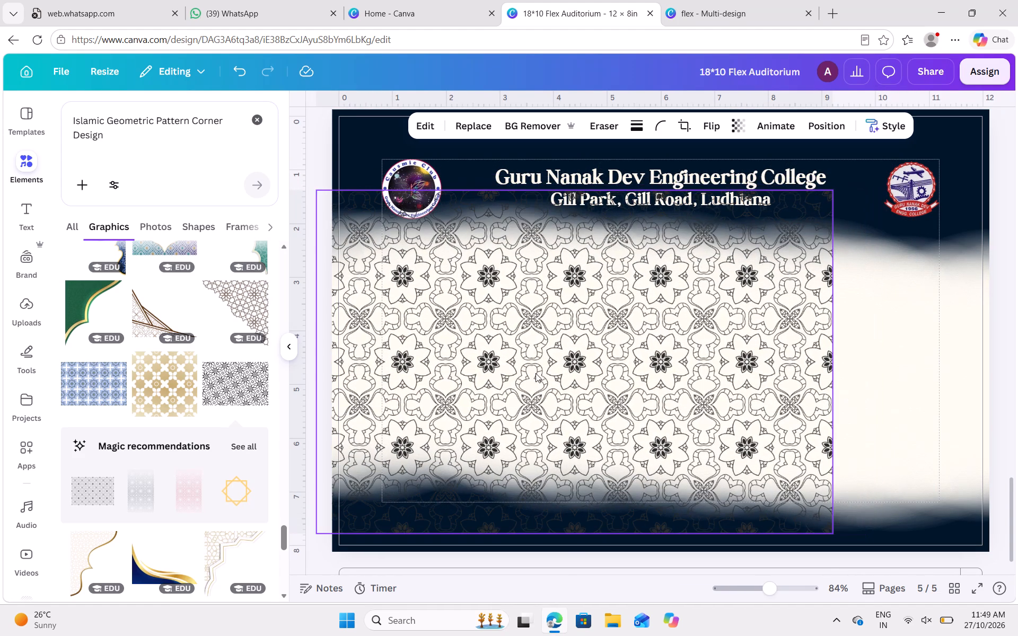
# Shrink the floral pattern to about 2.8 by 1.9 in, keeping it at page 5's lower-left corner.
pyautogui.moveTo(831, 189); pyautogui.dragTo(719, 340)
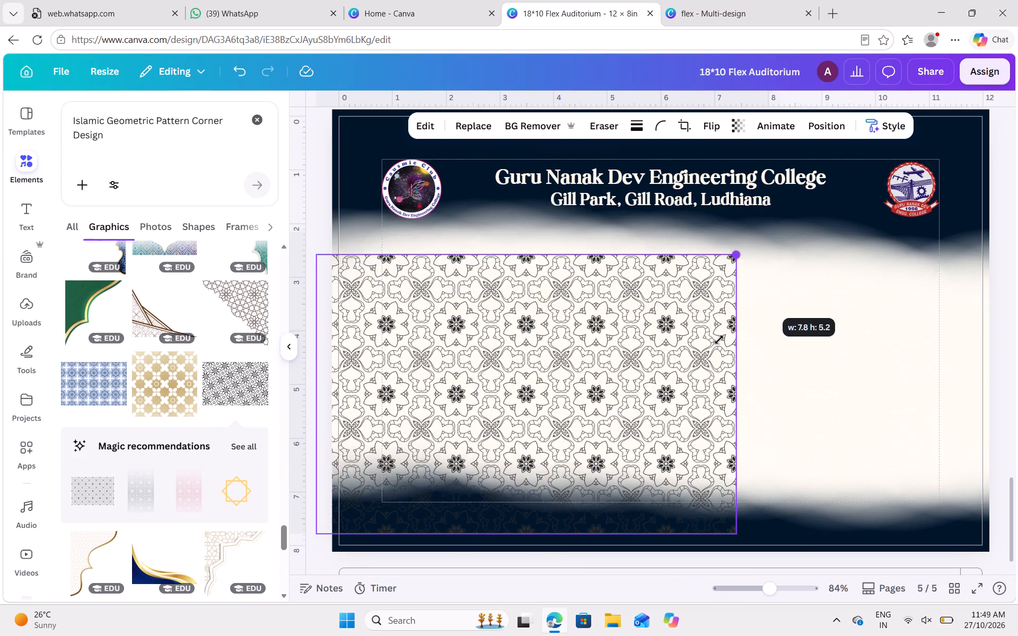
pyautogui.moveTo(719, 340); pyautogui.dragTo(655, 462)
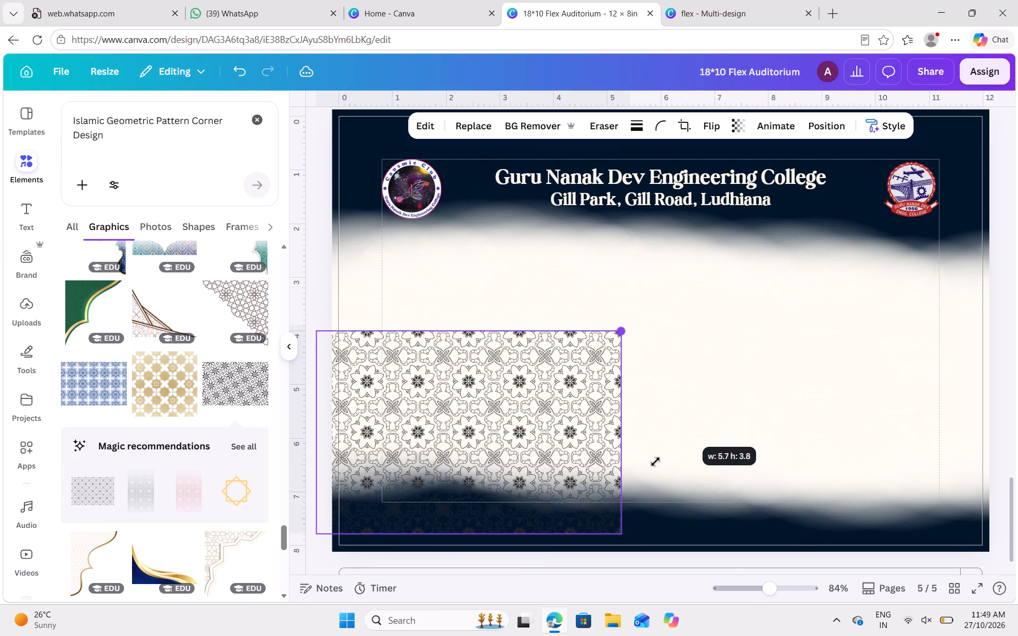
pyautogui.moveTo(655, 462); pyautogui.dragTo(607, 528)
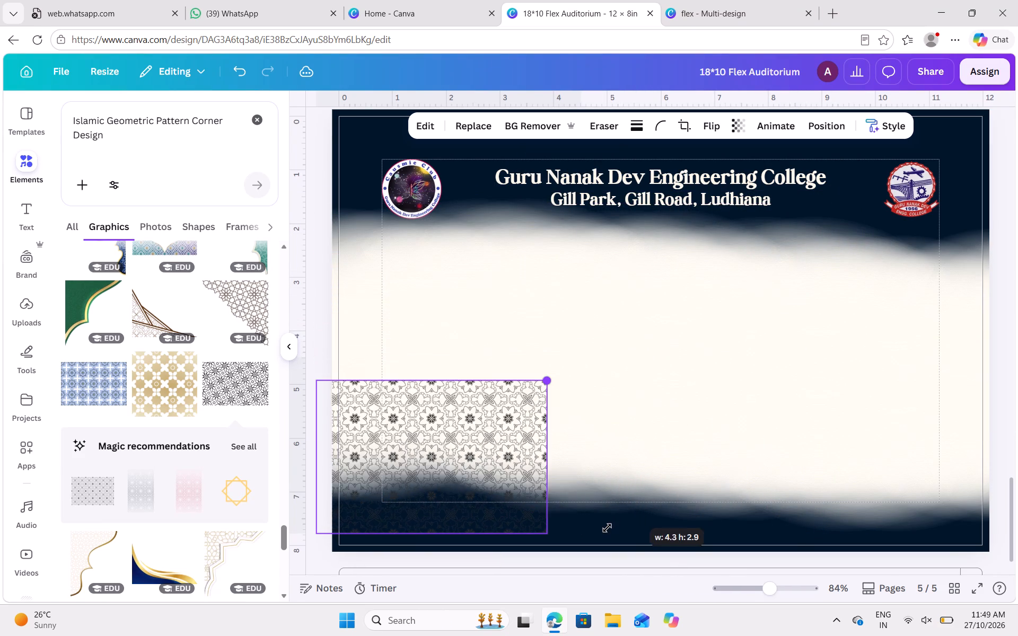
pyautogui.moveTo(607, 528); pyautogui.dragTo(591, 541)
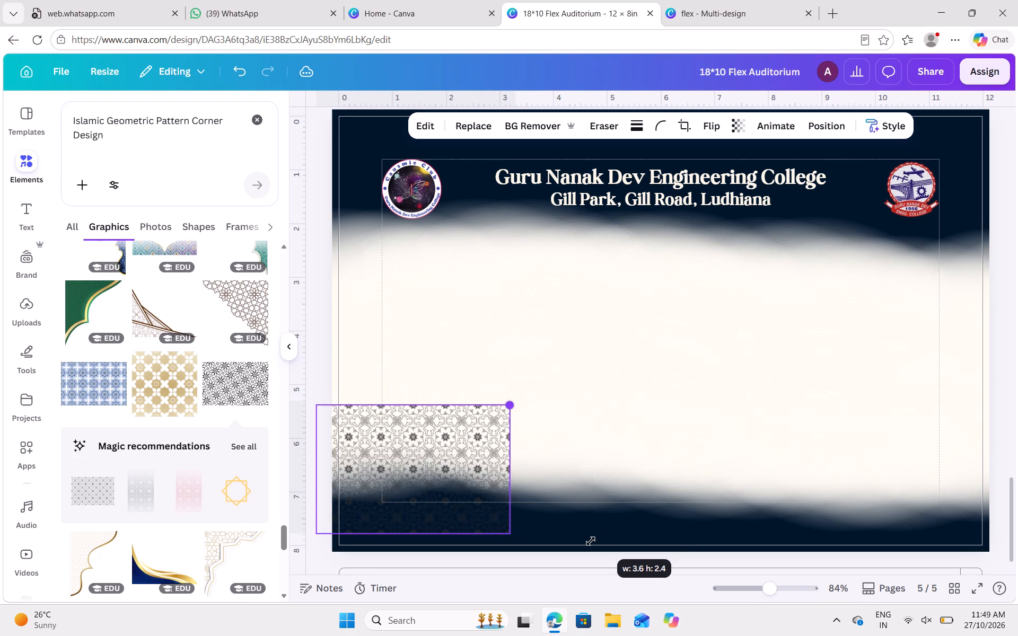
pyautogui.moveTo(591, 541); pyautogui.dragTo(567, 547)
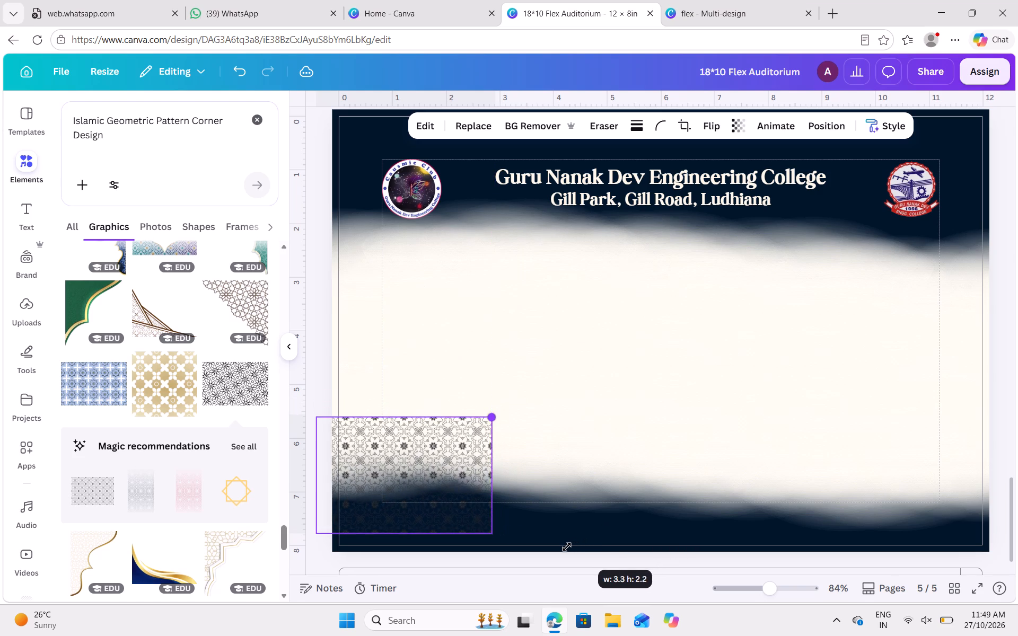
pyautogui.moveTo(567, 547); pyautogui.dragTo(558, 549)
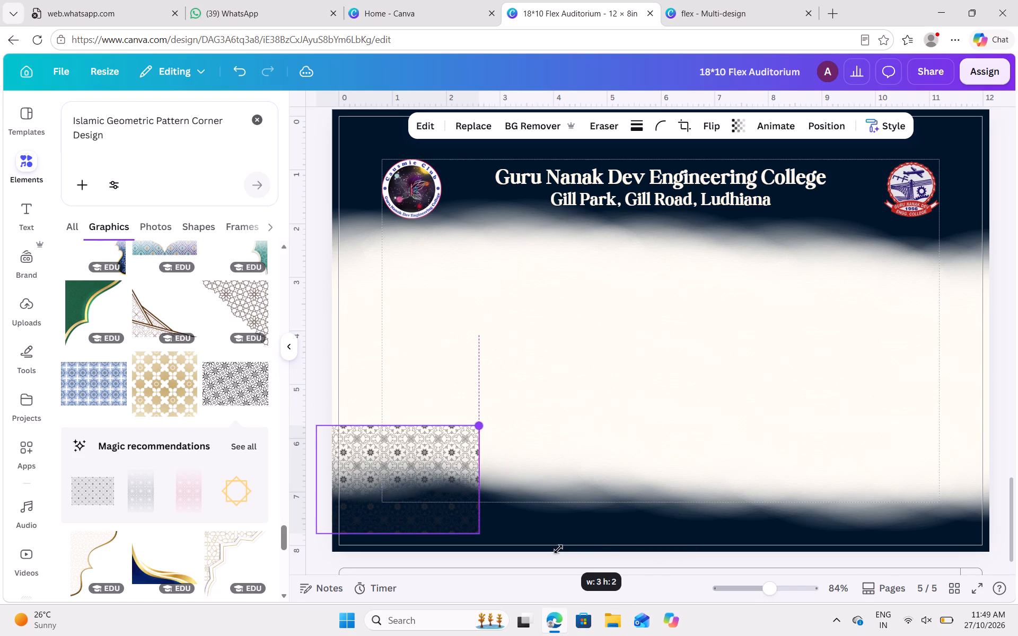
pyautogui.moveTo(558, 549); pyautogui.dragTo(547, 553)
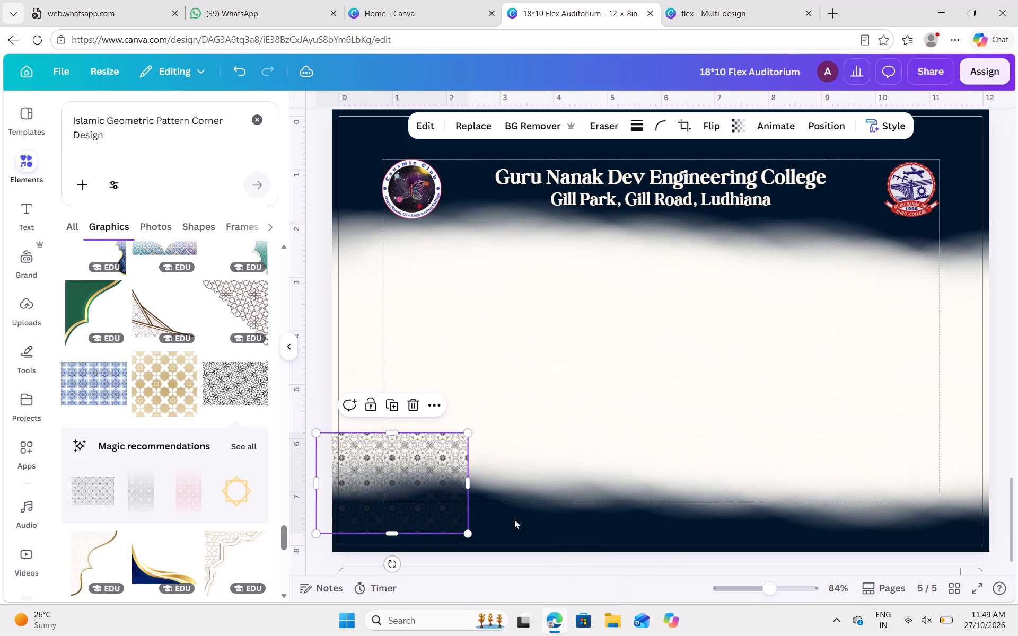
# Duplicate the pattern tile and snap the copy level with the original, against its right edge.
pyautogui.click(390, 405)
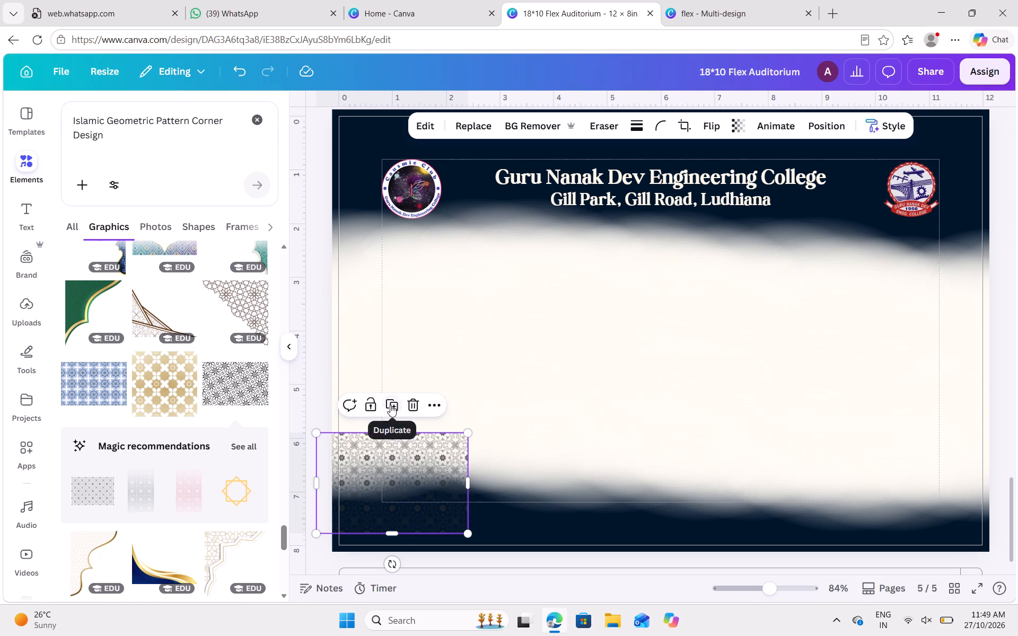
pyautogui.moveTo(437, 472); pyautogui.dragTo(519, 481)
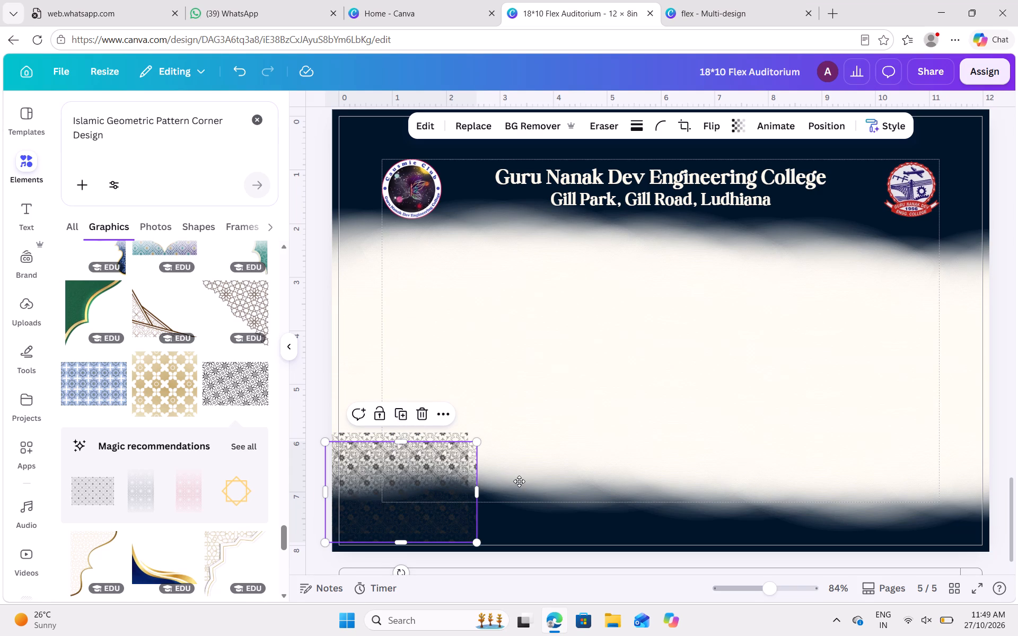
pyautogui.moveTo(519, 481); pyautogui.dragTo(584, 455)
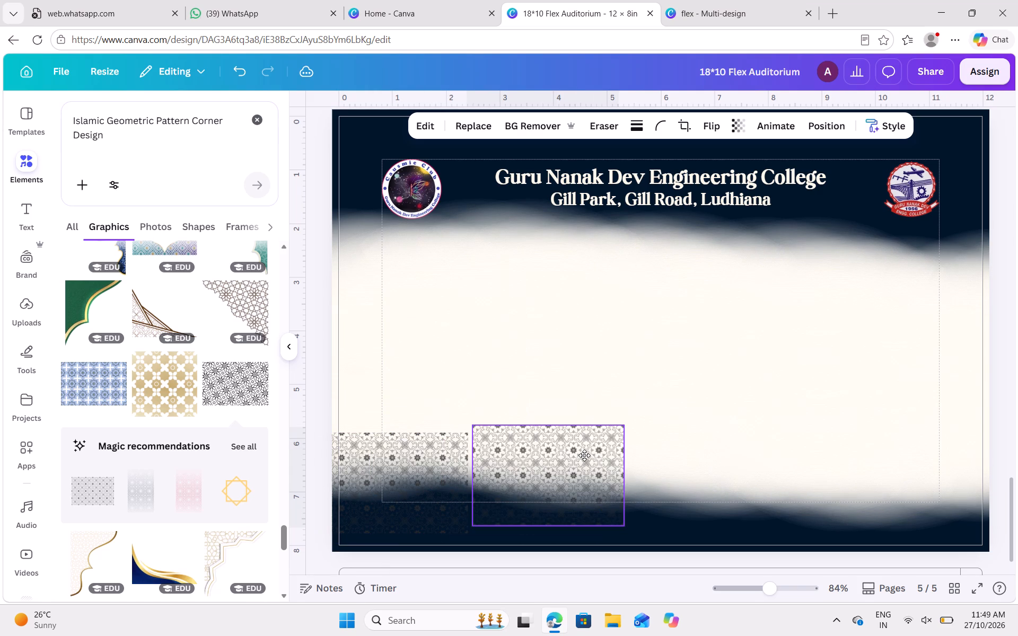
pyautogui.moveTo(584, 455); pyautogui.dragTo(578, 460)
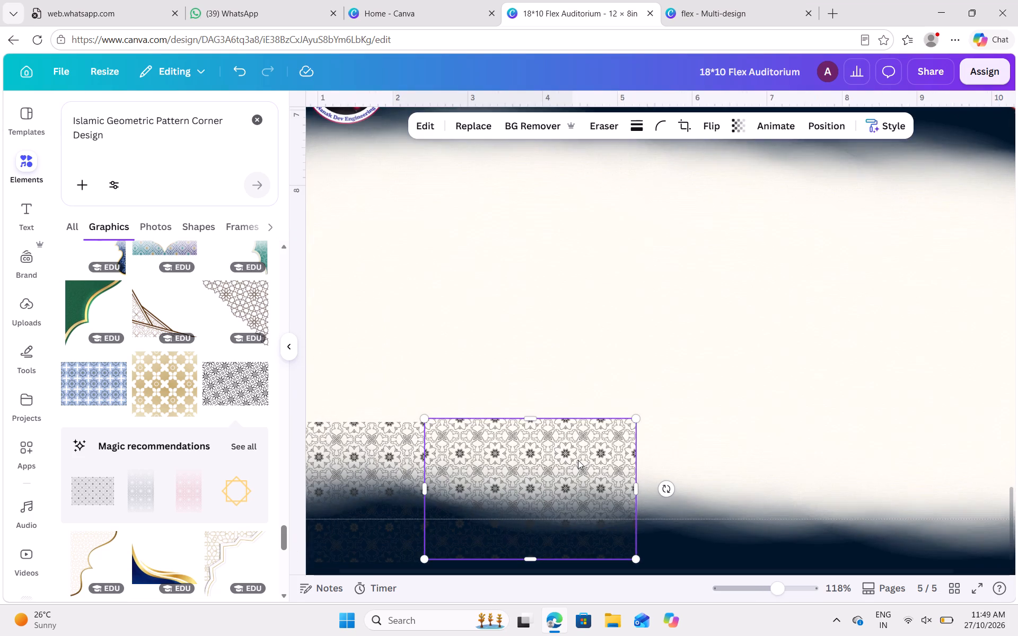
pyautogui.click(532, 438)
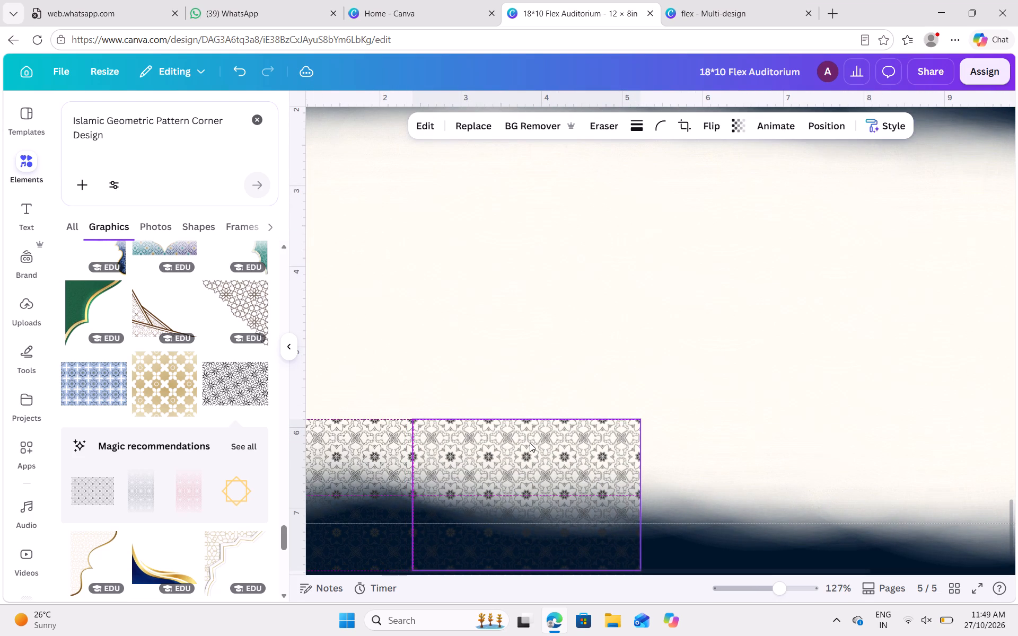
# Duplicate the pattern tile three more times, edge to edge, completing a five-tile row across page 5's width.
pyautogui.click(522, 393)
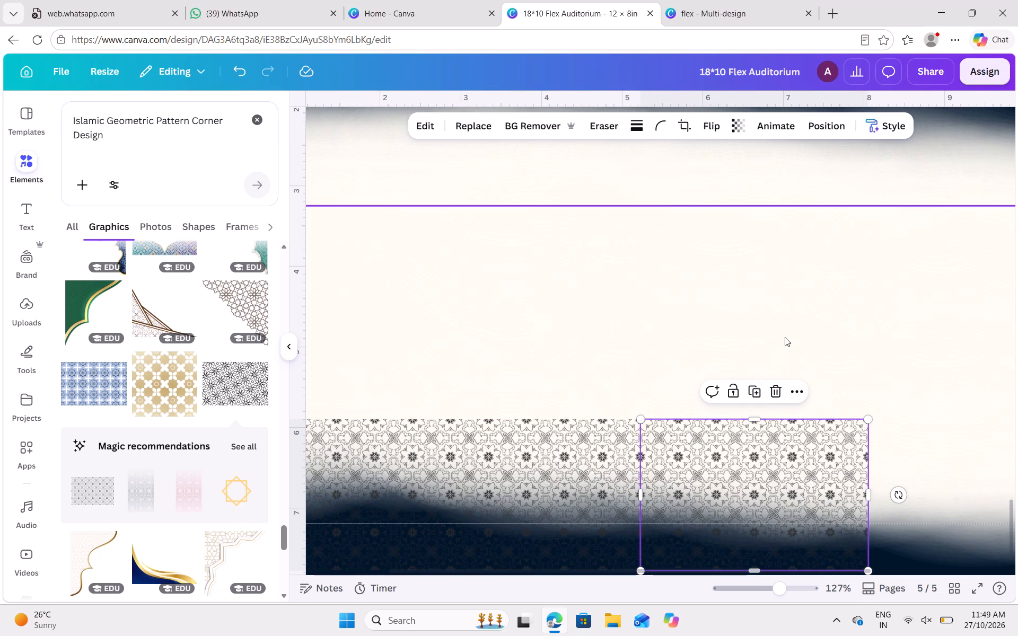
pyautogui.click(758, 390)
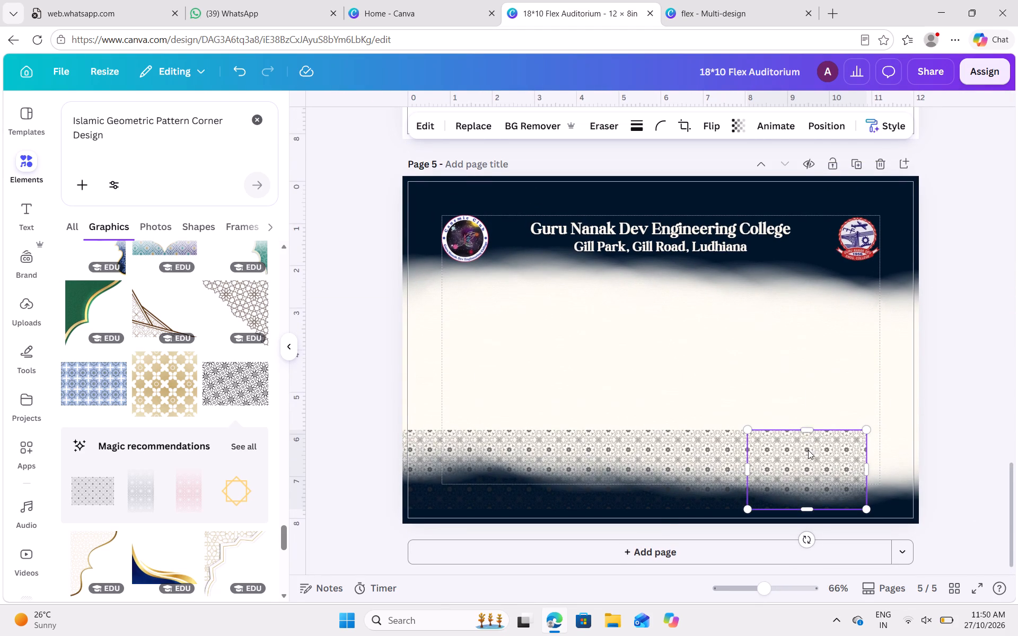
pyautogui.click(806, 404)
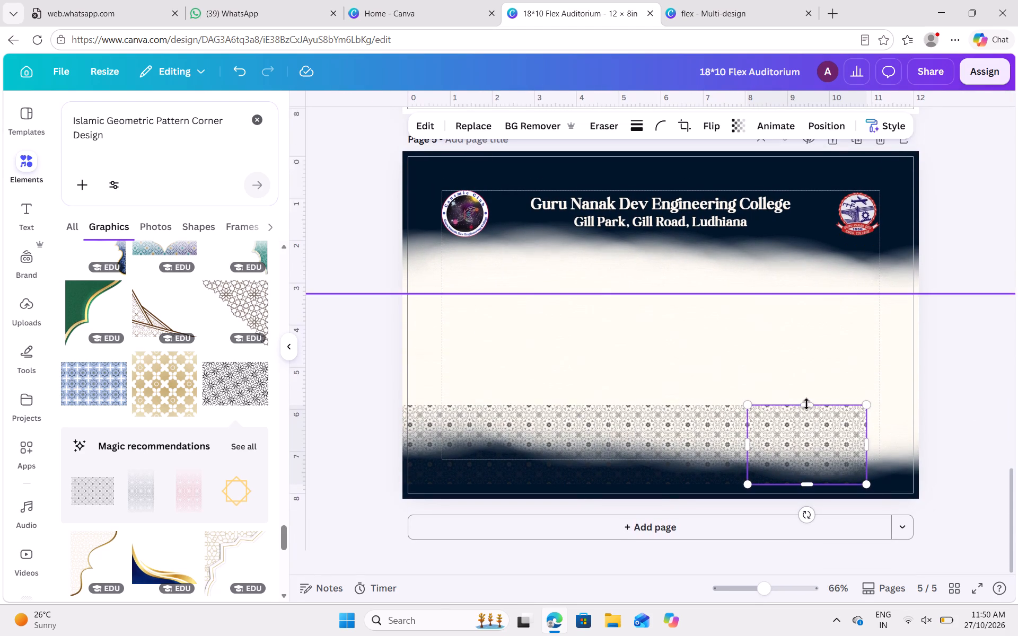
pyautogui.hotkey('ctrl', 'z')
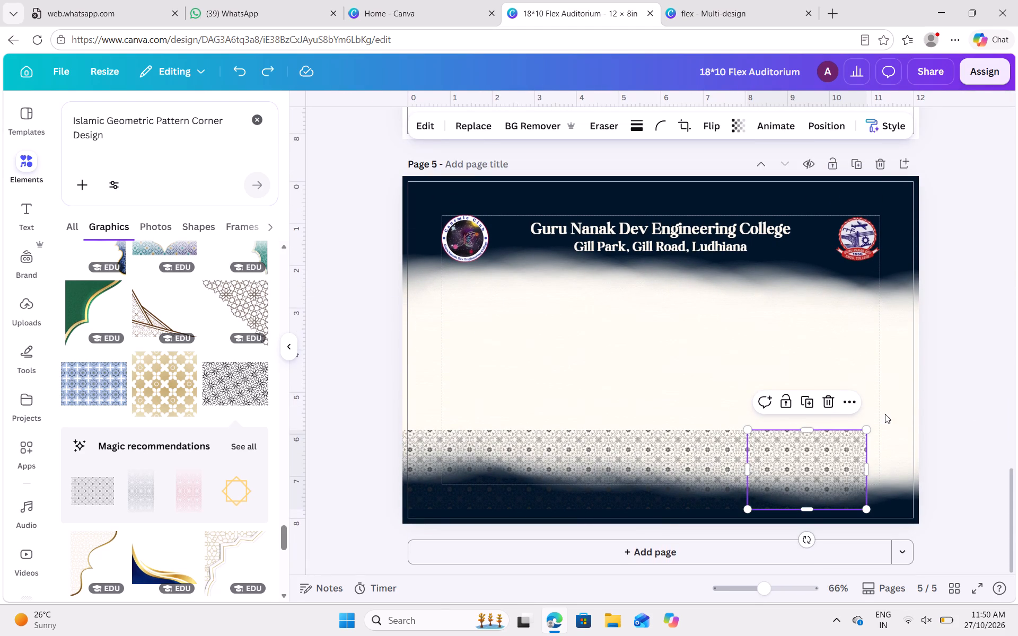
pyautogui.click(966, 404)
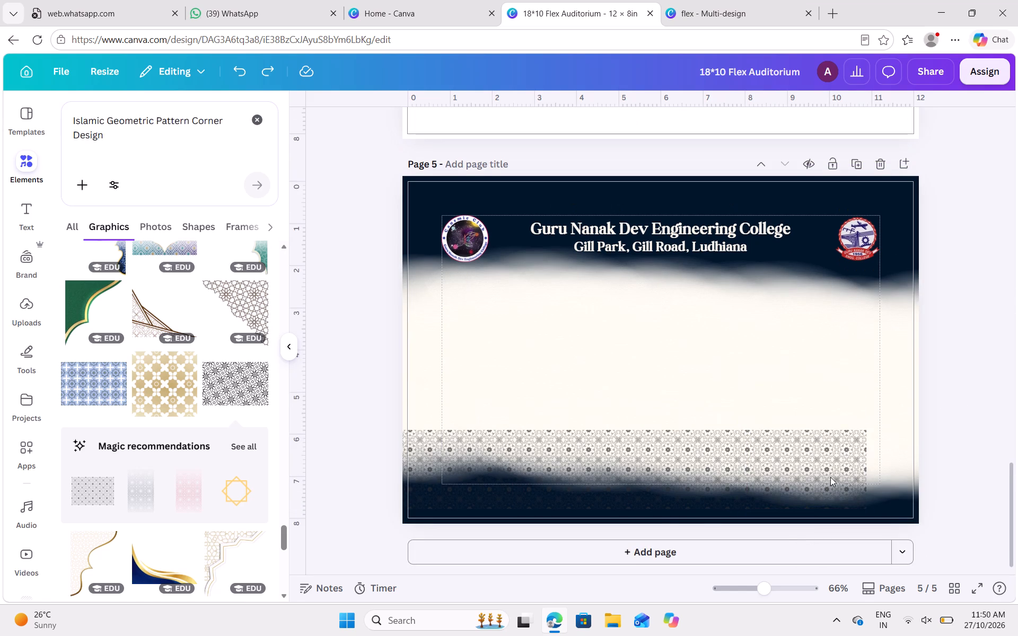
pyautogui.click(830, 478)
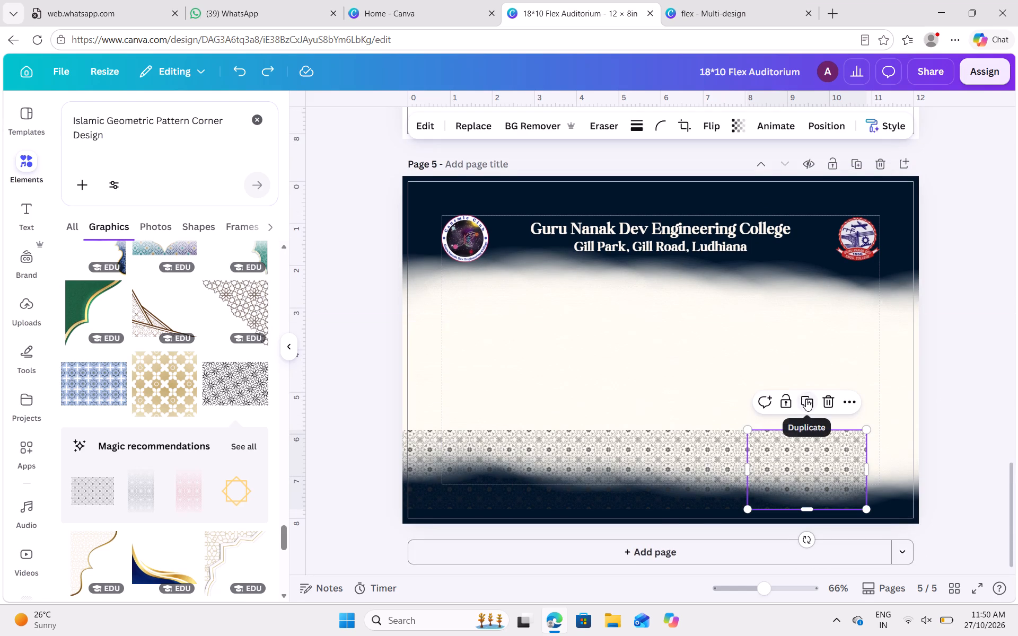
pyautogui.click(806, 399)
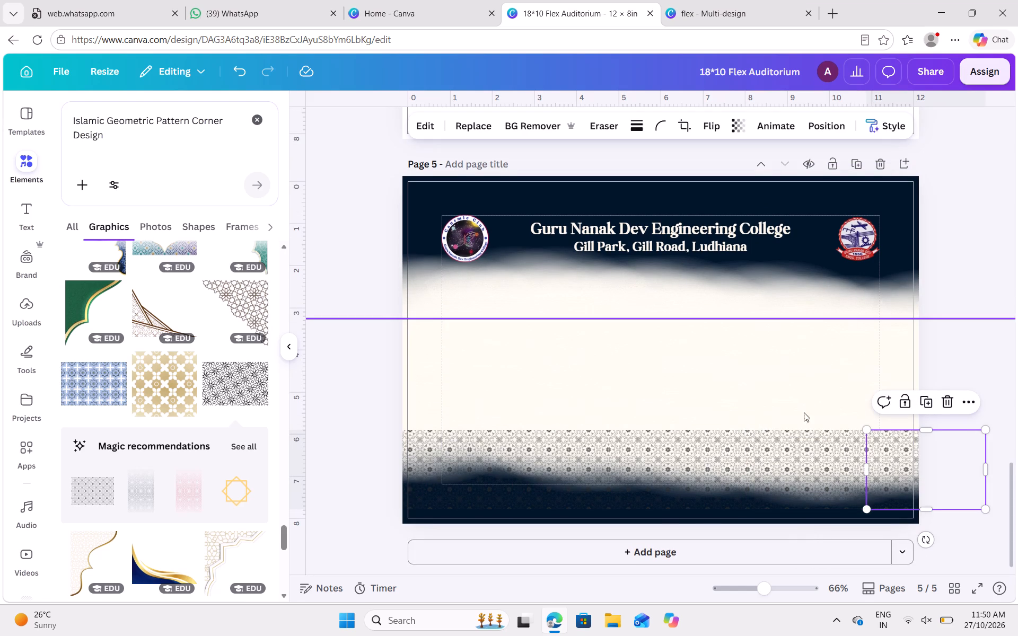
# Group the five pattern tiles along the bottom of page 5.
pyautogui.keyDown('shift'); pyautogui.click(811, 452); pyautogui.keyUp('shift')
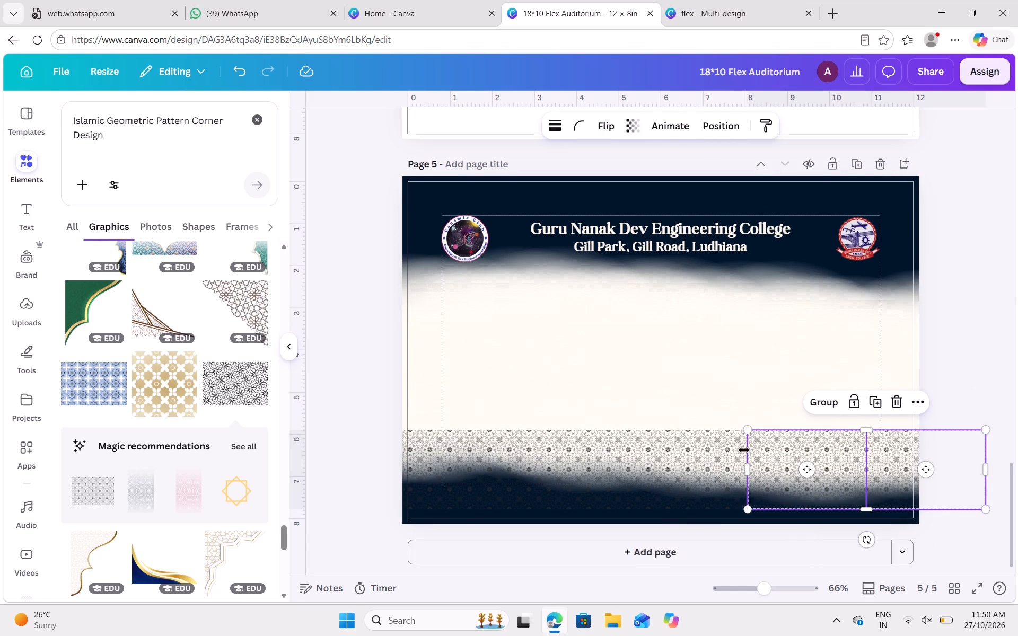
pyautogui.keyDown('shift'); pyautogui.click(721, 451); pyautogui.keyUp('shift')
pyautogui.keyDown('shift'); pyautogui.click(591, 449); pyautogui.keyUp('shift')
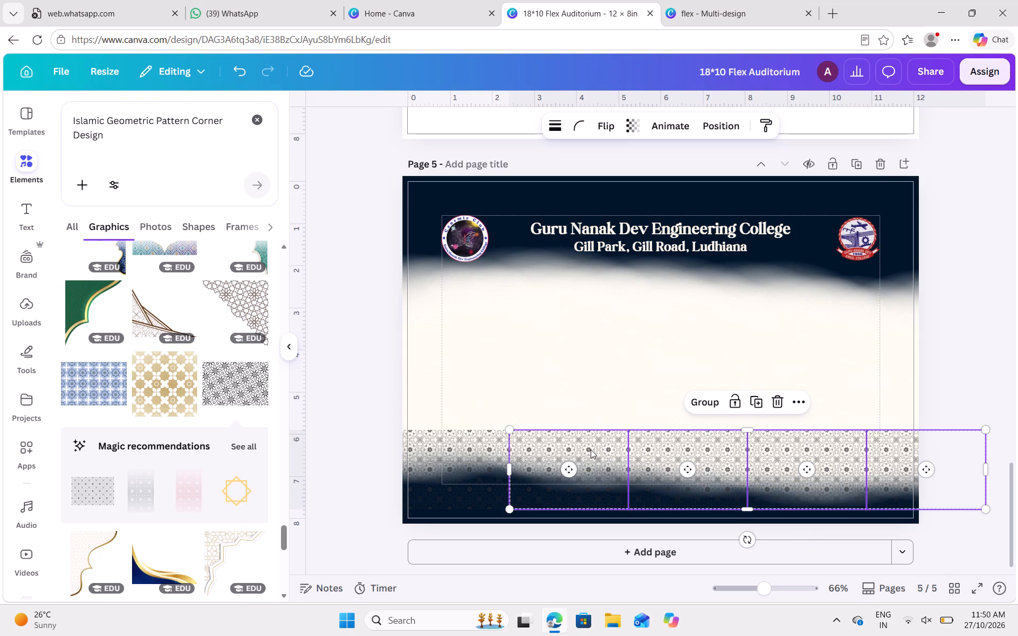
pyautogui.keyDown('shift'); pyautogui.click(473, 450); pyautogui.keyUp('shift')
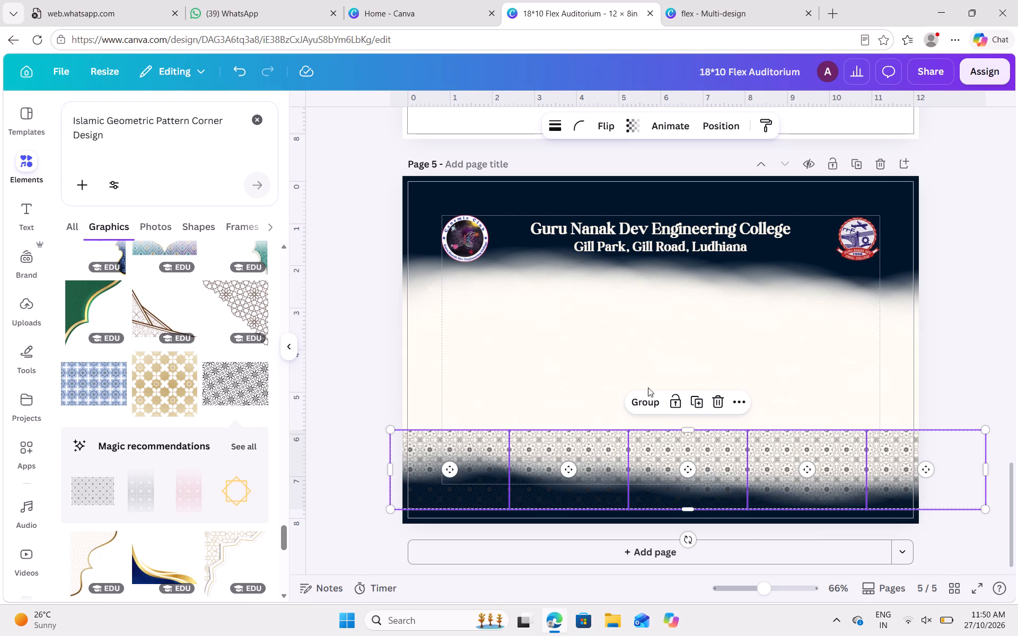
pyautogui.click(639, 399)
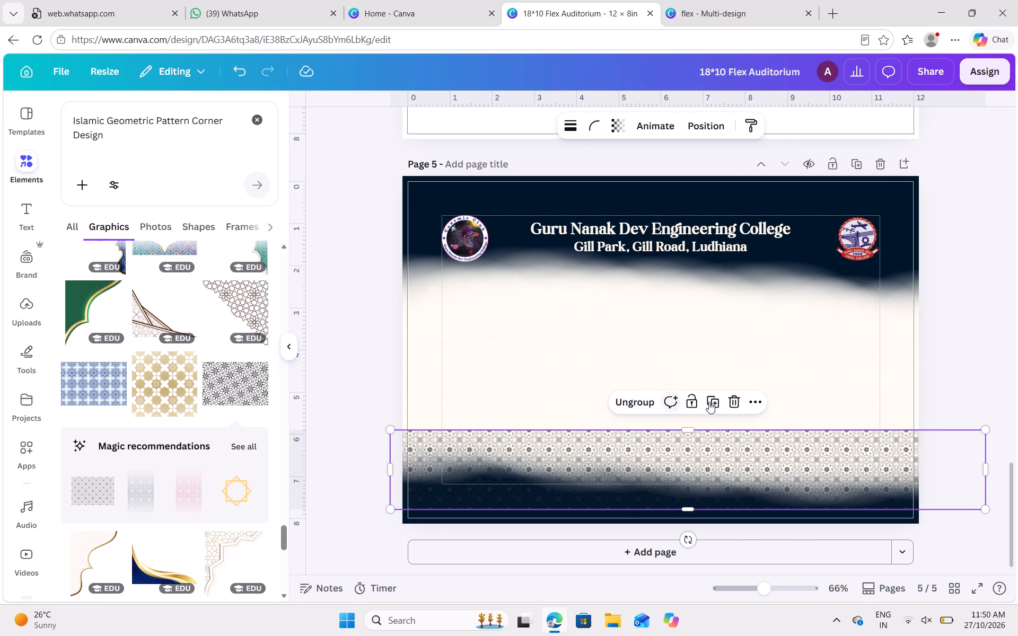
# Duplicate the grouped pattern row and snap the copy directly above the original, with their side edges aligned.
pyautogui.click(714, 397)
pyautogui.moveTo(714, 444); pyautogui.dragTo(707, 405)
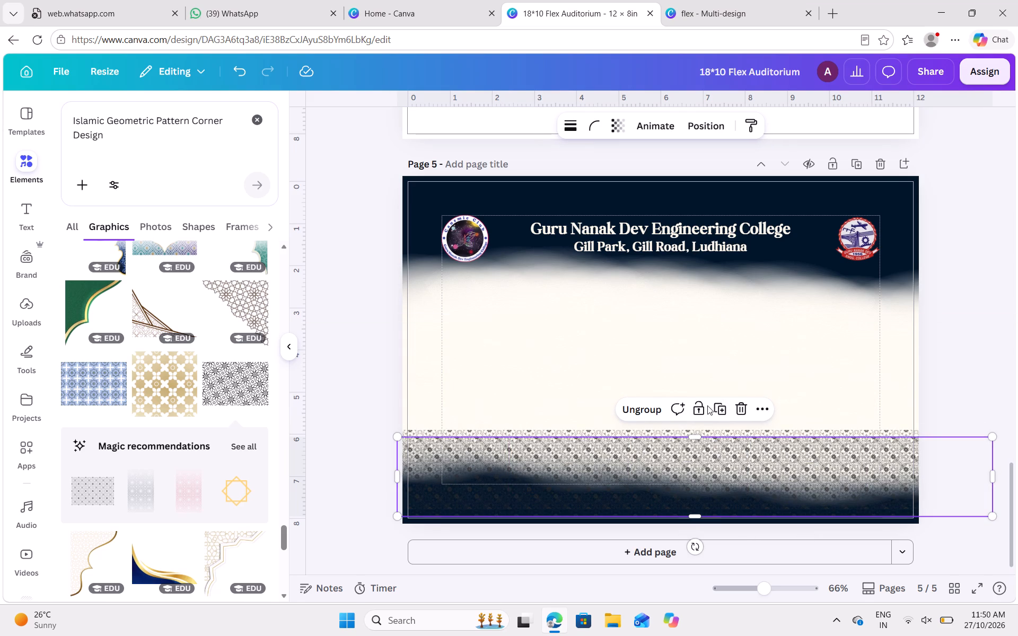
pyautogui.moveTo(707, 405); pyautogui.dragTo(703, 347)
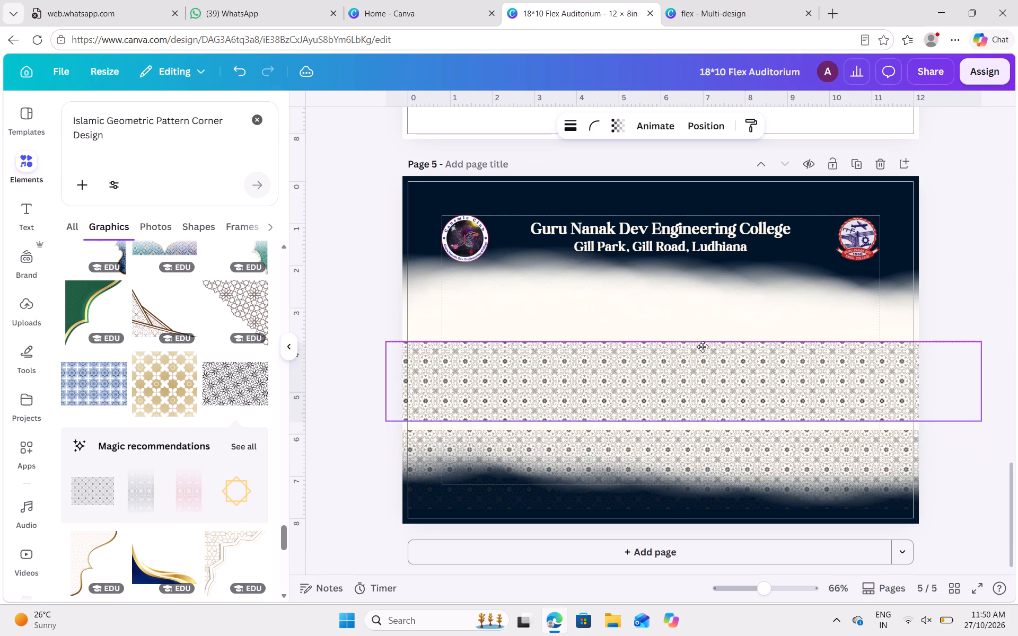
pyautogui.moveTo(703, 347); pyautogui.dragTo(709, 358)
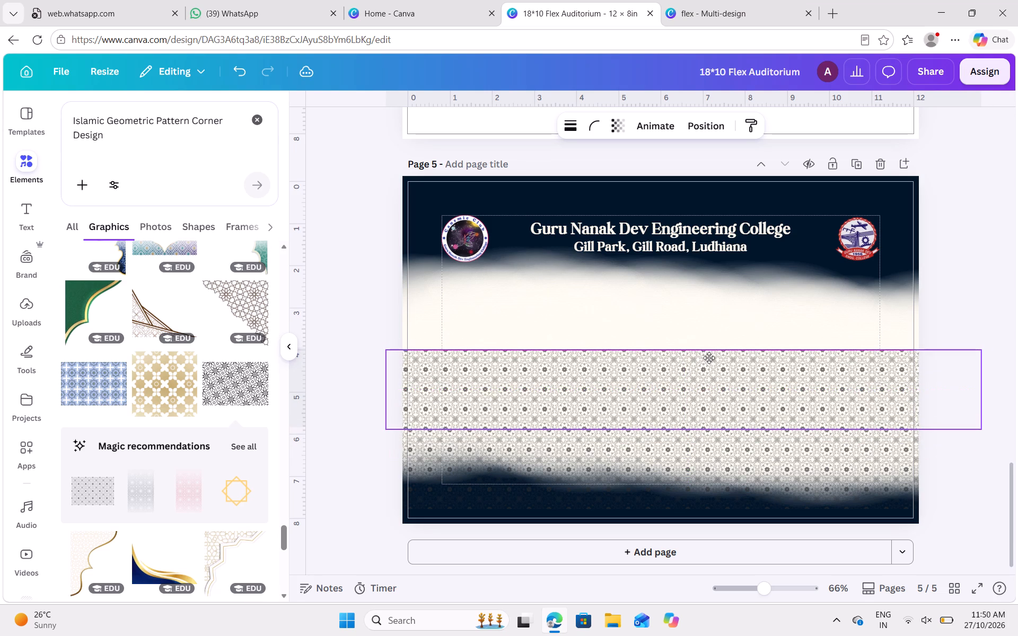
pyautogui.moveTo(709, 358); pyautogui.dragTo(712, 356)
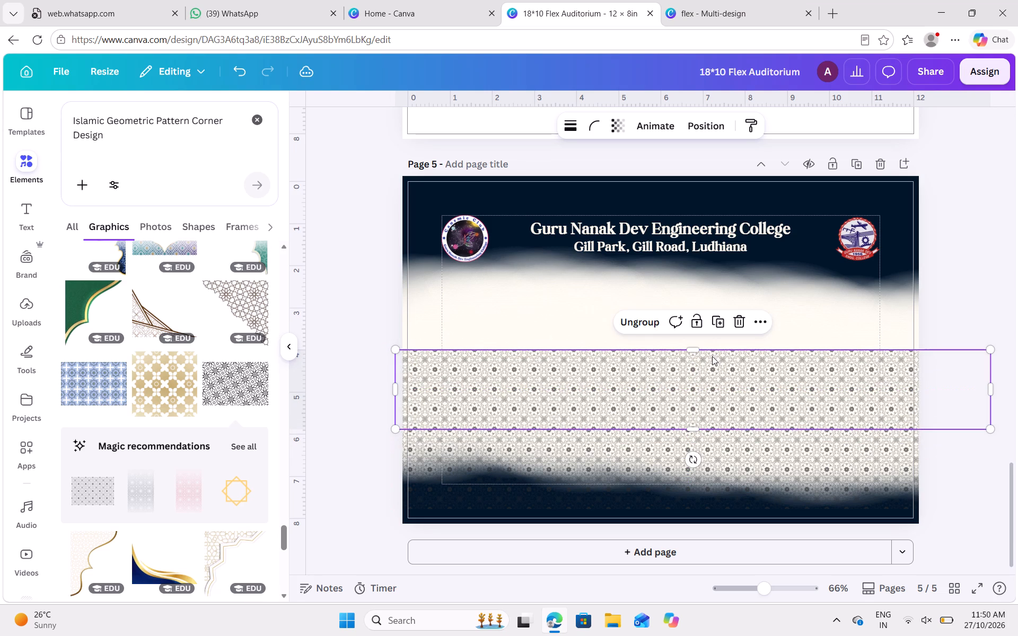
pyautogui.press('Left')
pyautogui.press('Down')
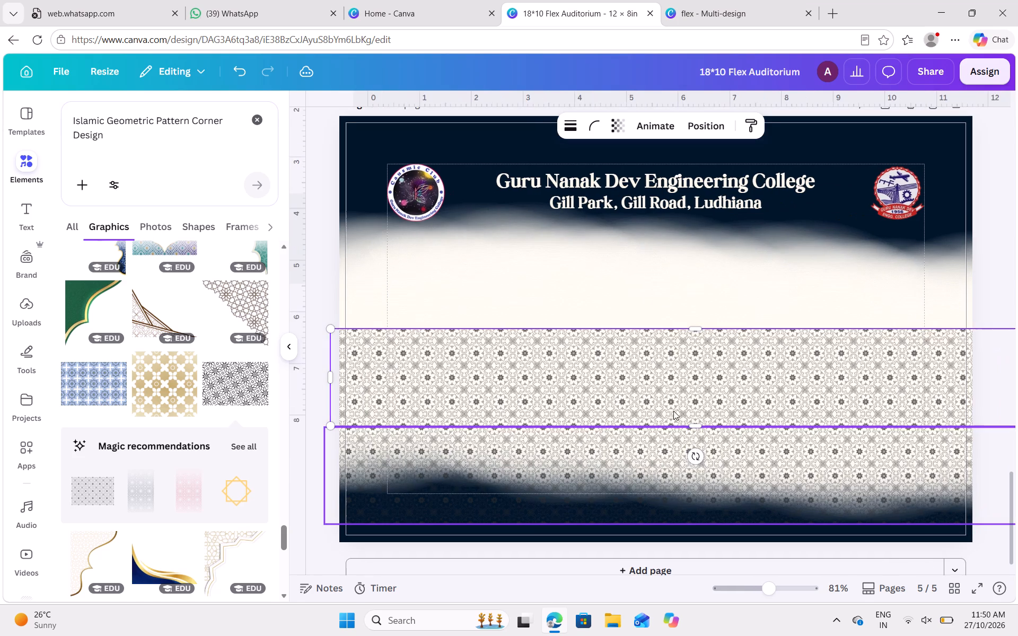
pyautogui.moveTo(660, 387); pyautogui.dragTo(651, 387)
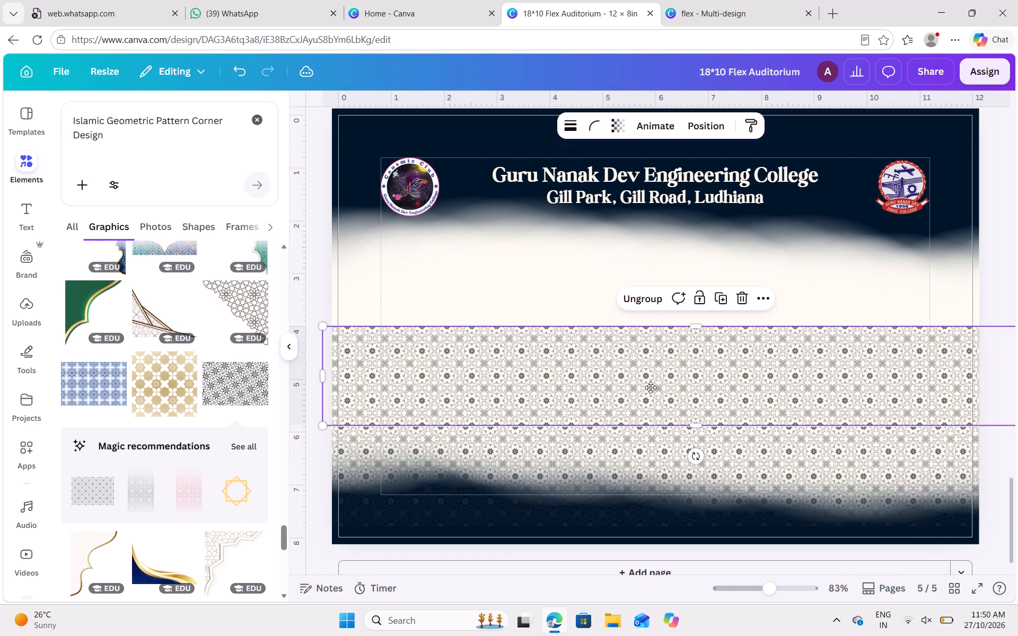
pyautogui.moveTo(651, 387); pyautogui.dragTo(653, 389)
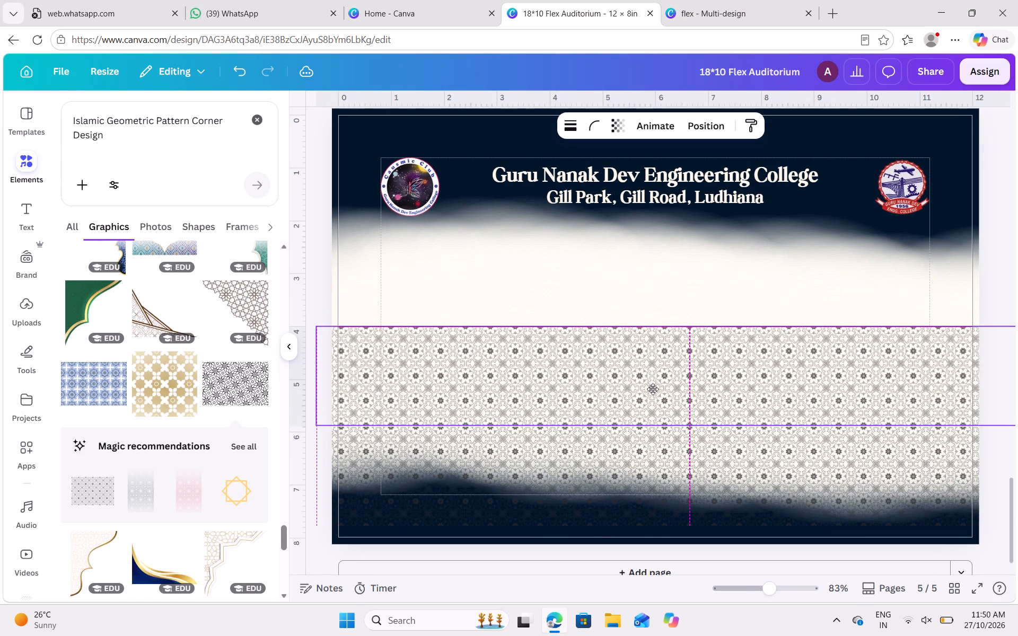
pyautogui.moveTo(653, 389); pyautogui.dragTo(652, 389)
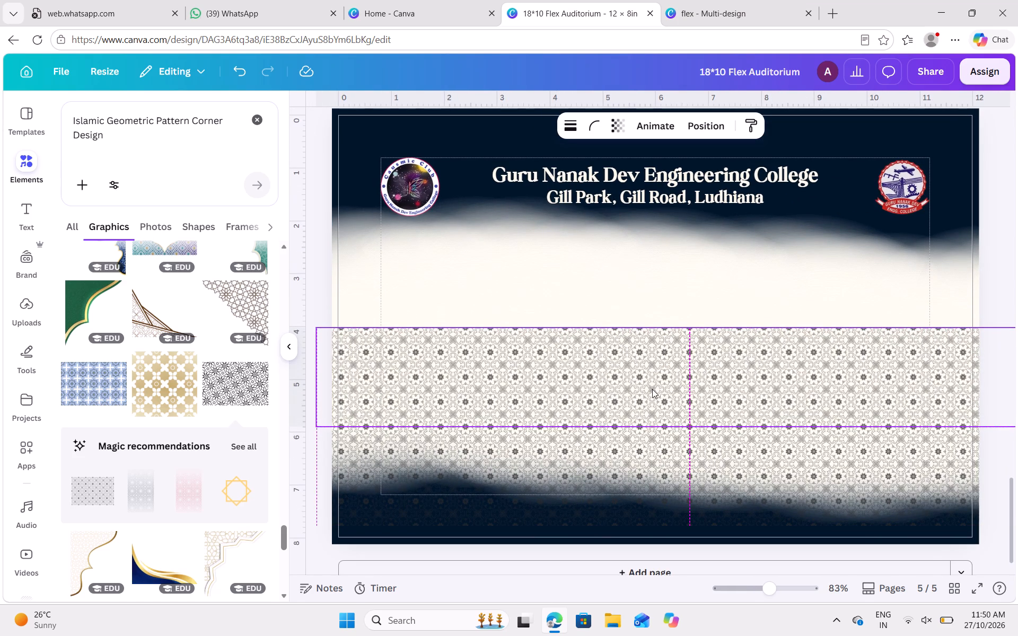
# Duplicate the pattern row two more times, stacking the copies upward to make four rows over page 5.
pyautogui.click(712, 302)
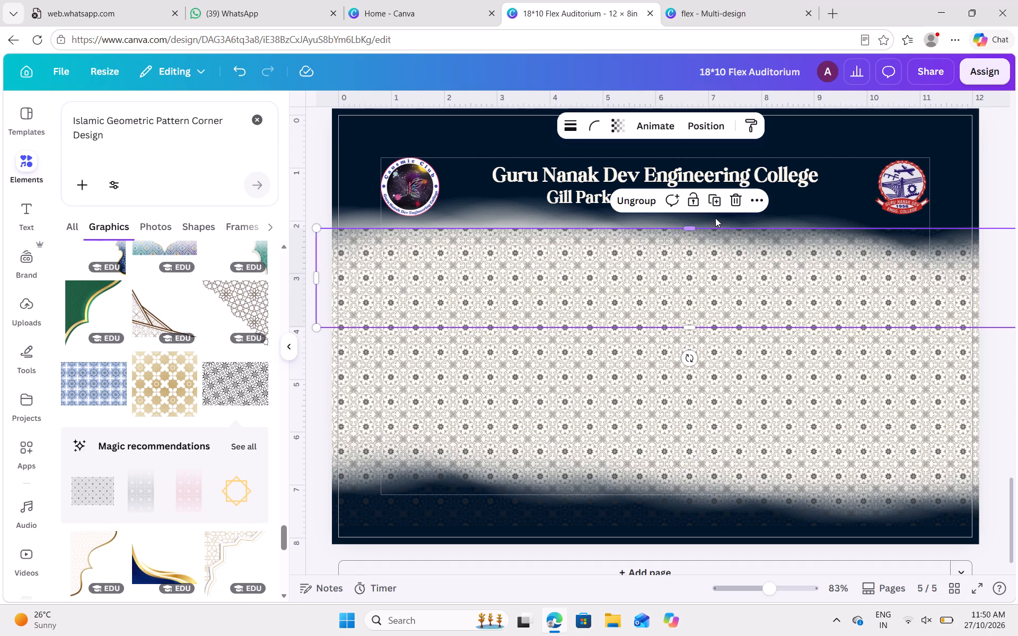
pyautogui.click(714, 206)
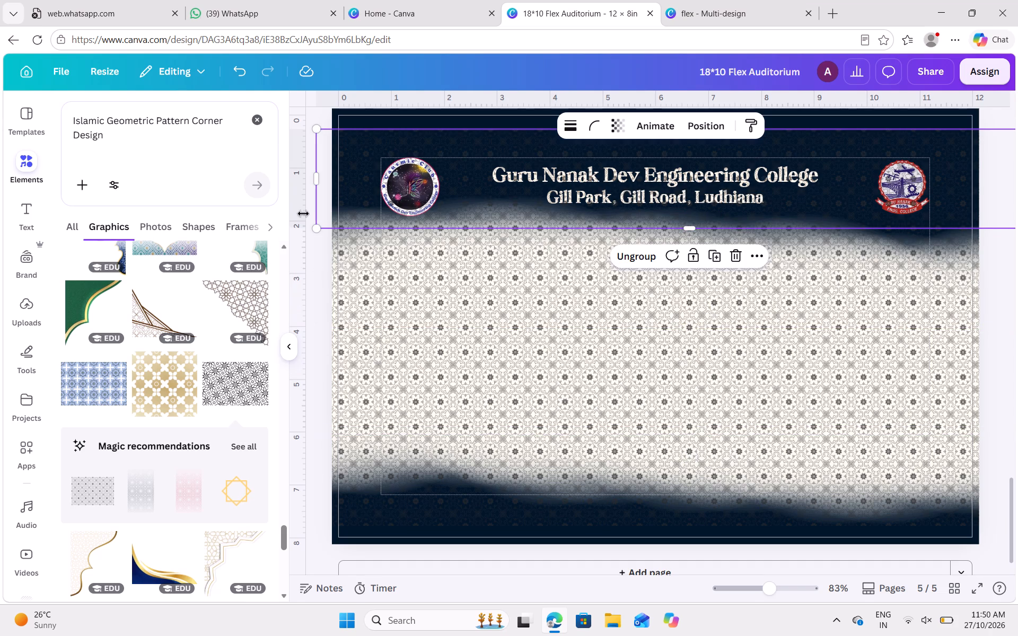
# Select all four pattern rows in the layer list and group them into one background pattern.
pyautogui.click(720, 120)
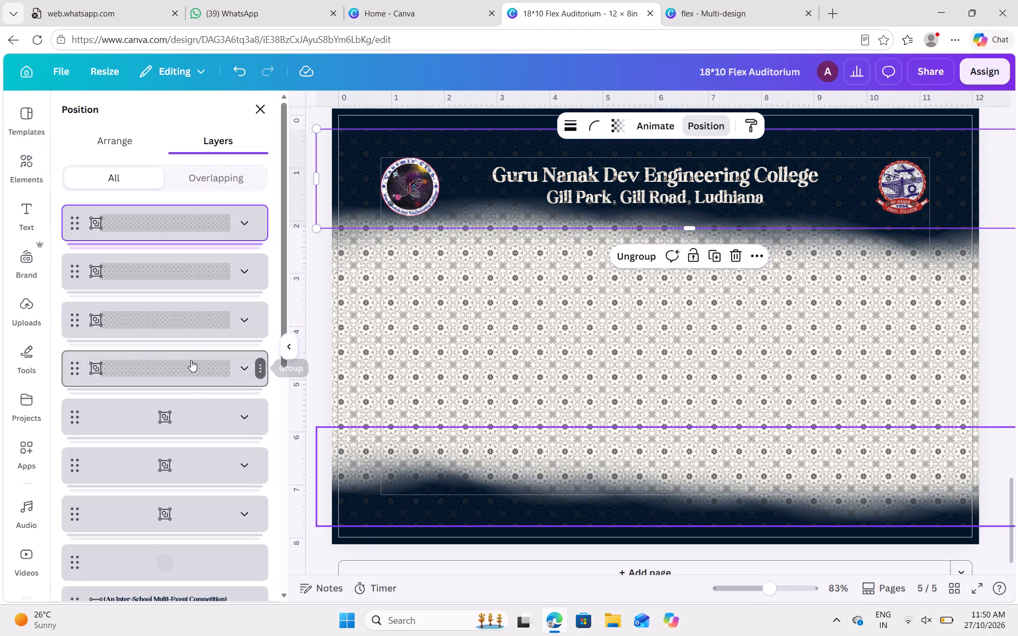
pyautogui.keyDown('shift'); pyautogui.click(191, 360); pyautogui.keyUp('shift')
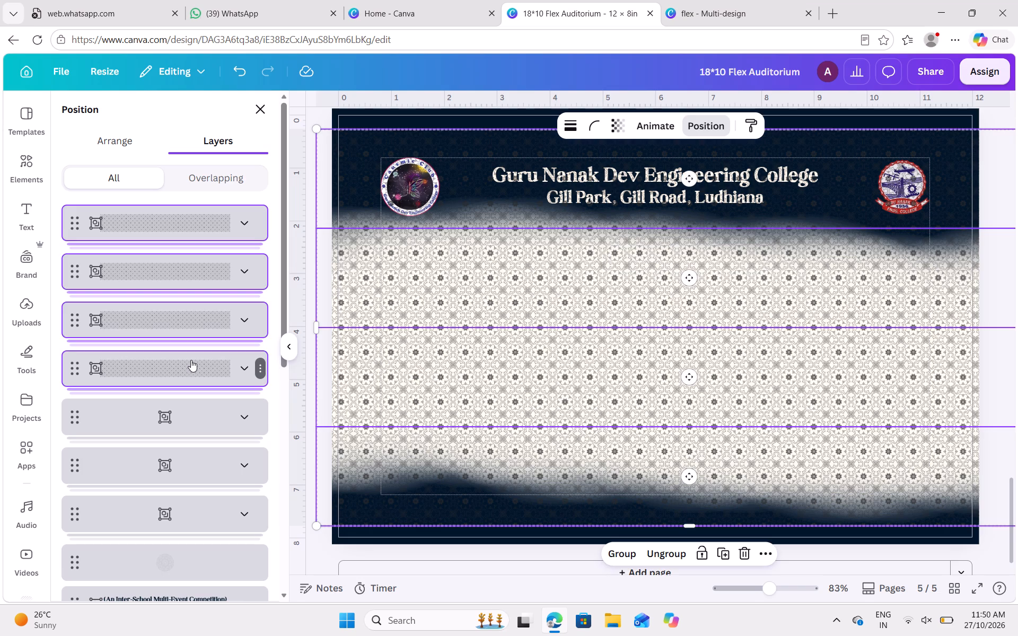
pyautogui.hotkey('ctrl', 'g')
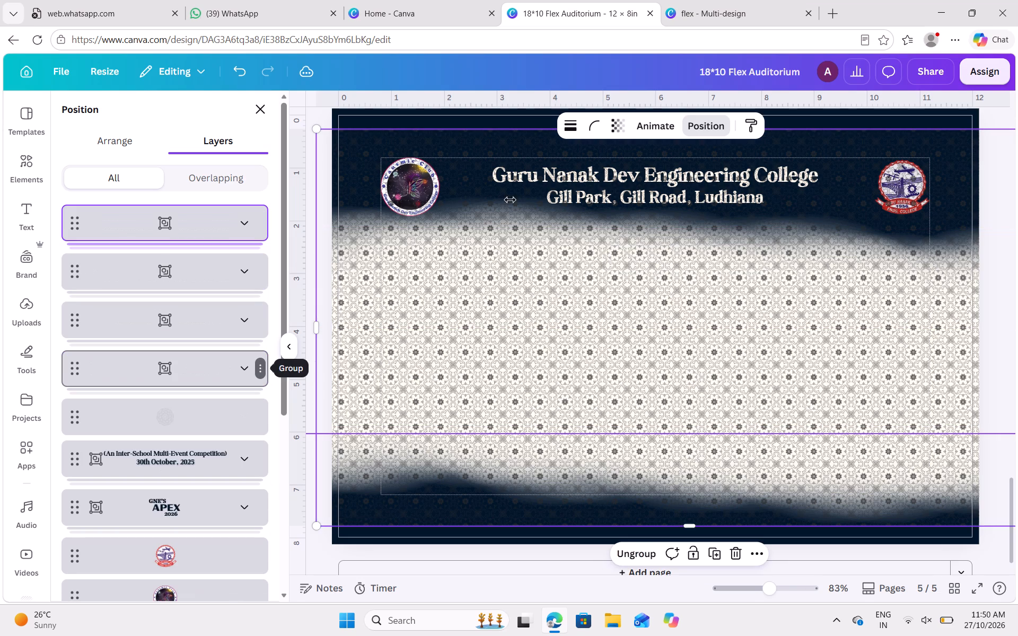
# Set the grouped background pattern's transparency to 25 and deselect it.
pyautogui.click(614, 132)
pyautogui.moveTo(652, 174); pyautogui.dragTo(579, 181)
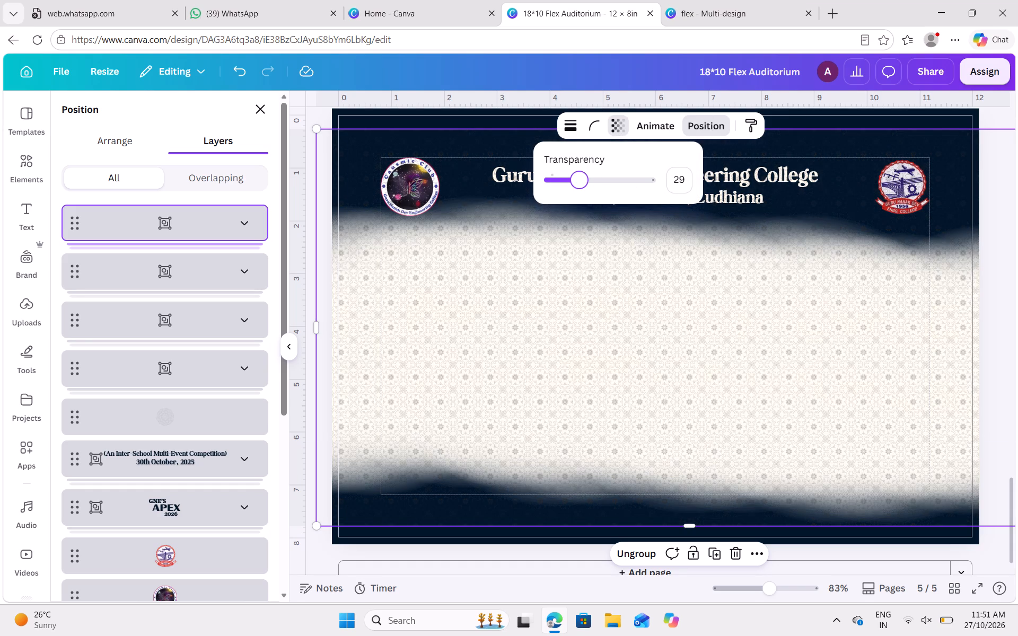
pyautogui.moveTo(579, 181); pyautogui.dragTo(561, 181)
pyautogui.moveTo(561, 181); pyautogui.dragTo(572, 183)
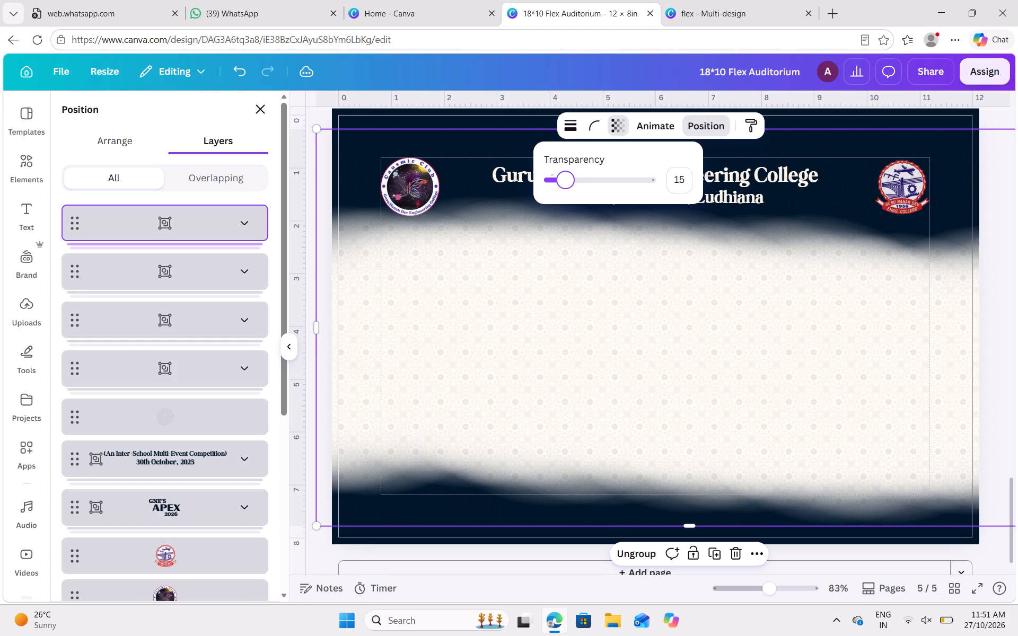
pyautogui.moveTo(572, 183); pyautogui.dragTo(575, 184)
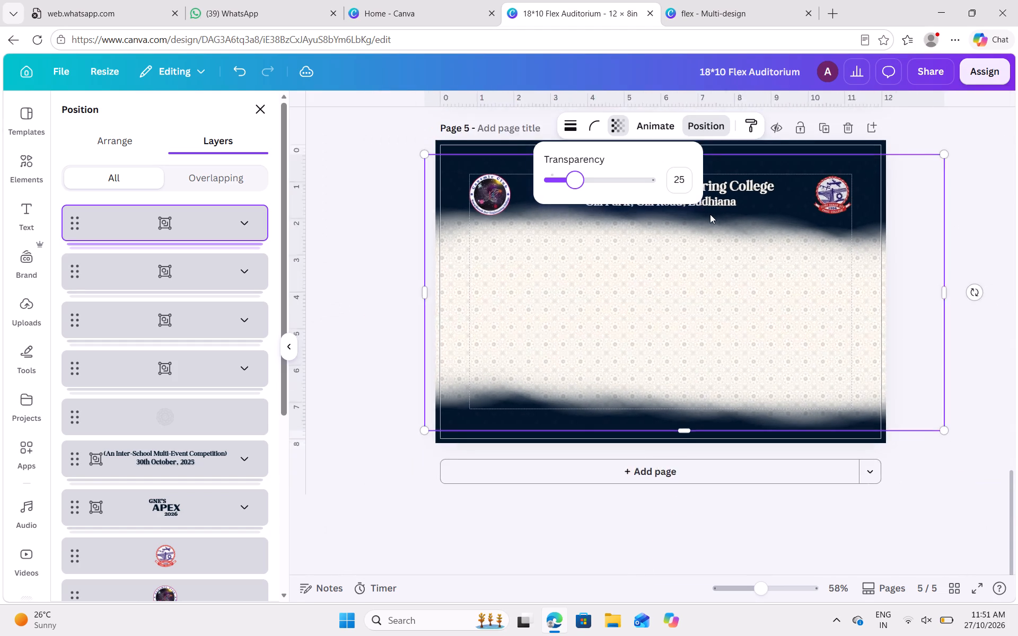
pyautogui.click(931, 345)
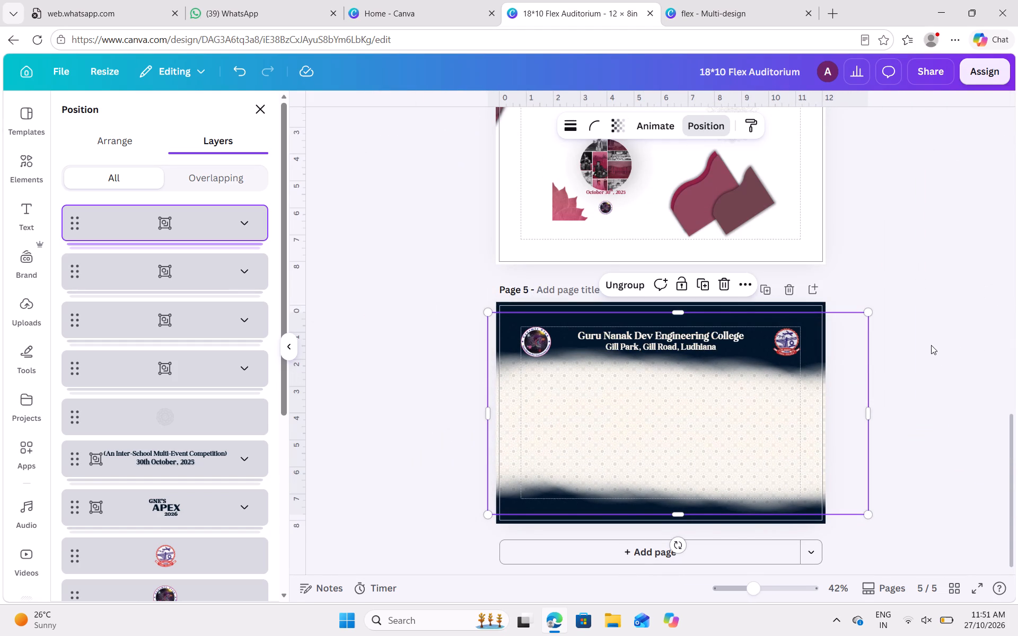
pyautogui.click(931, 345)
pyautogui.click(931, 345)
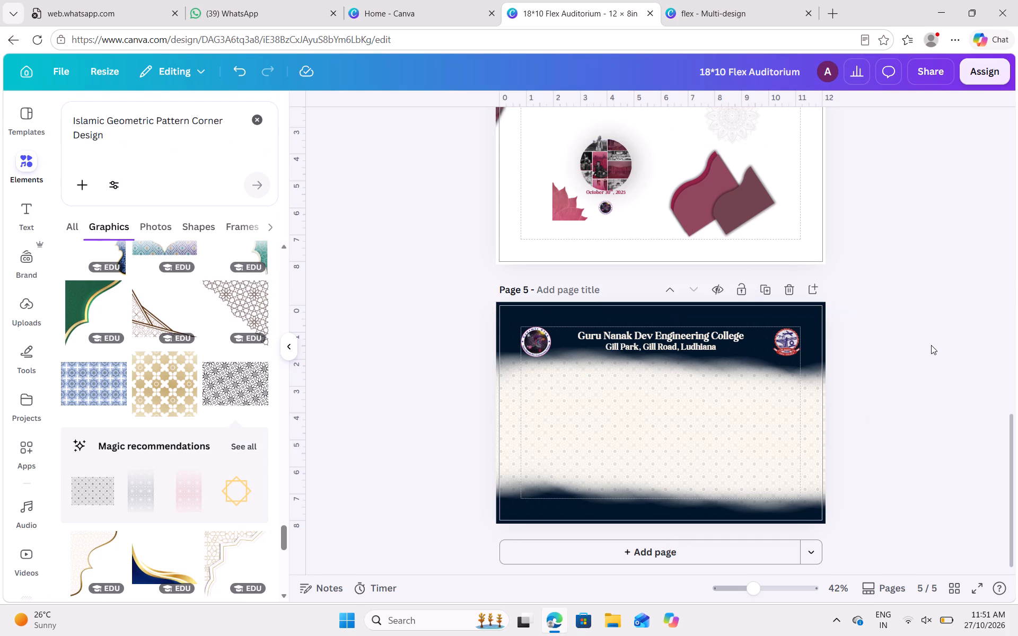
# Browse the "Islamic Geometric Pattern Corner Design" graphics for a corner ornament that suits page 5.
pyautogui.scroll(-1, 931, 345)
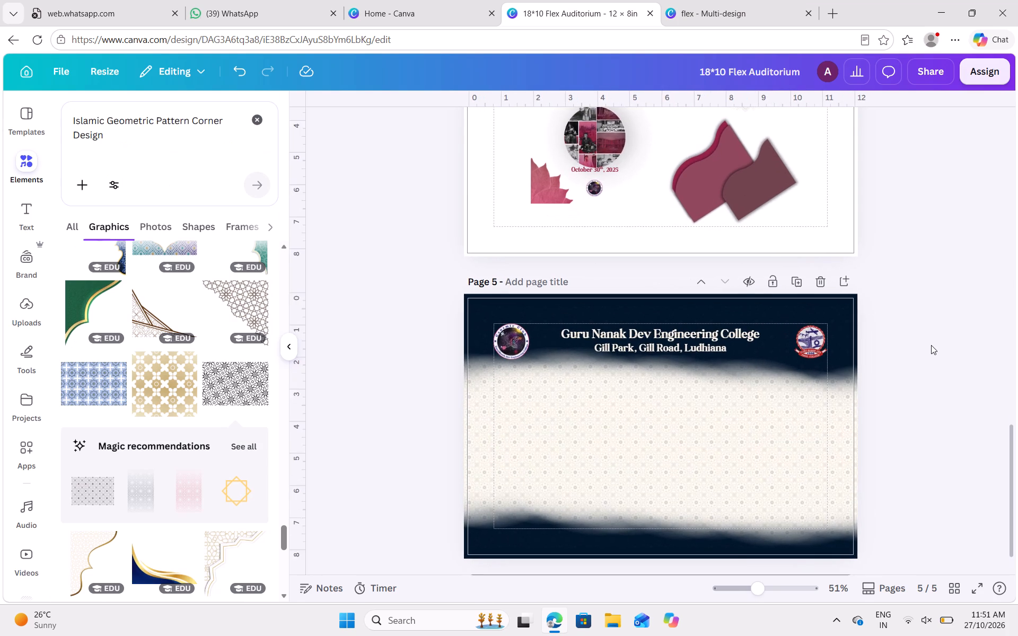
pyautogui.scroll(-1, 931, 345)
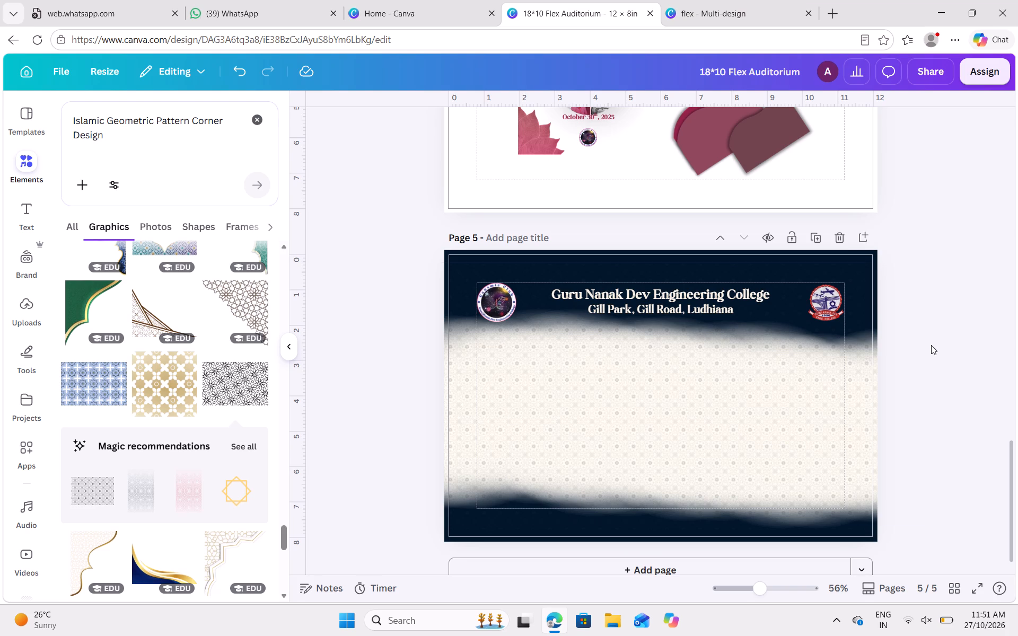
pyautogui.scroll(-1, 197, 490)
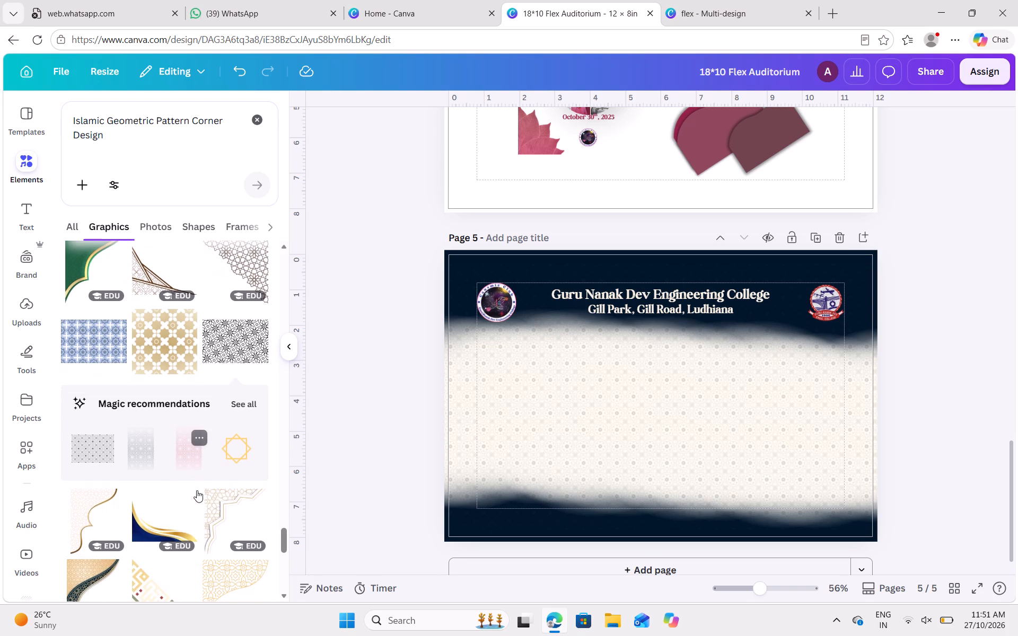
pyautogui.scroll(-2, 197, 490)
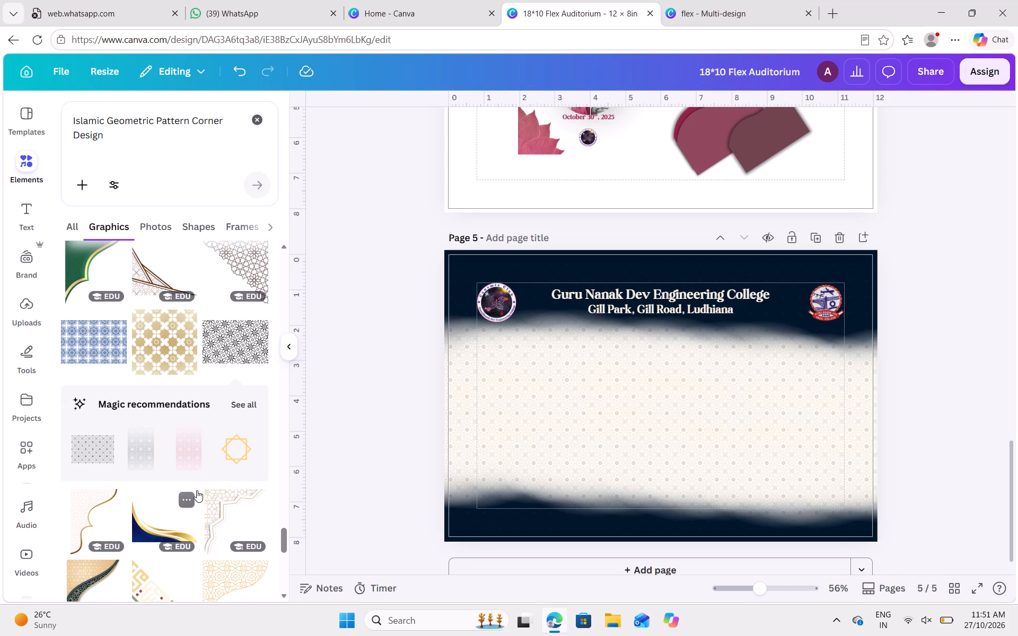
pyautogui.click(938, 279)
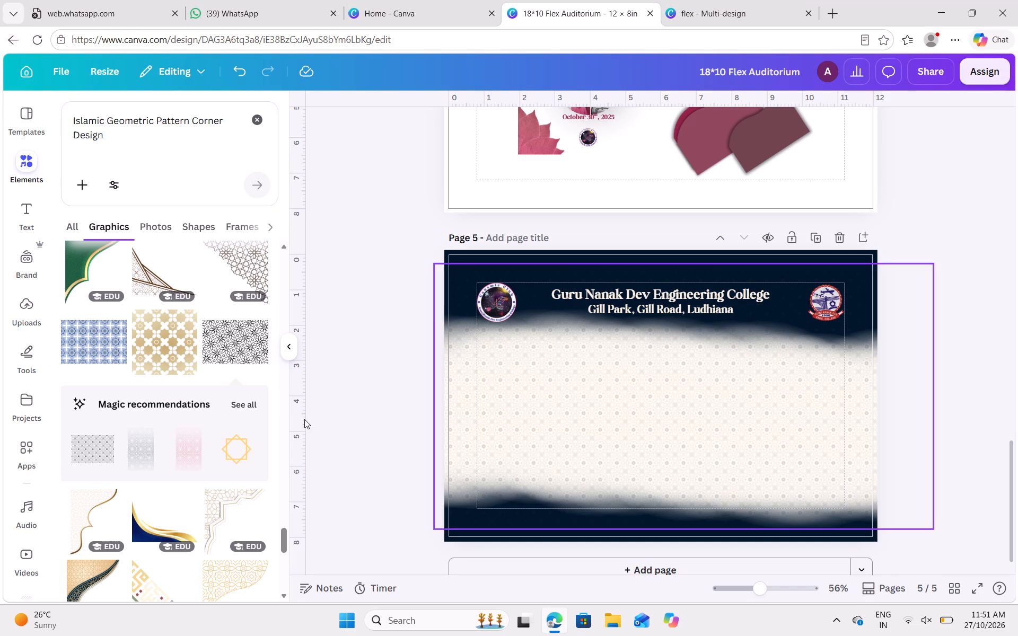
pyautogui.scroll(-3, 144, 500)
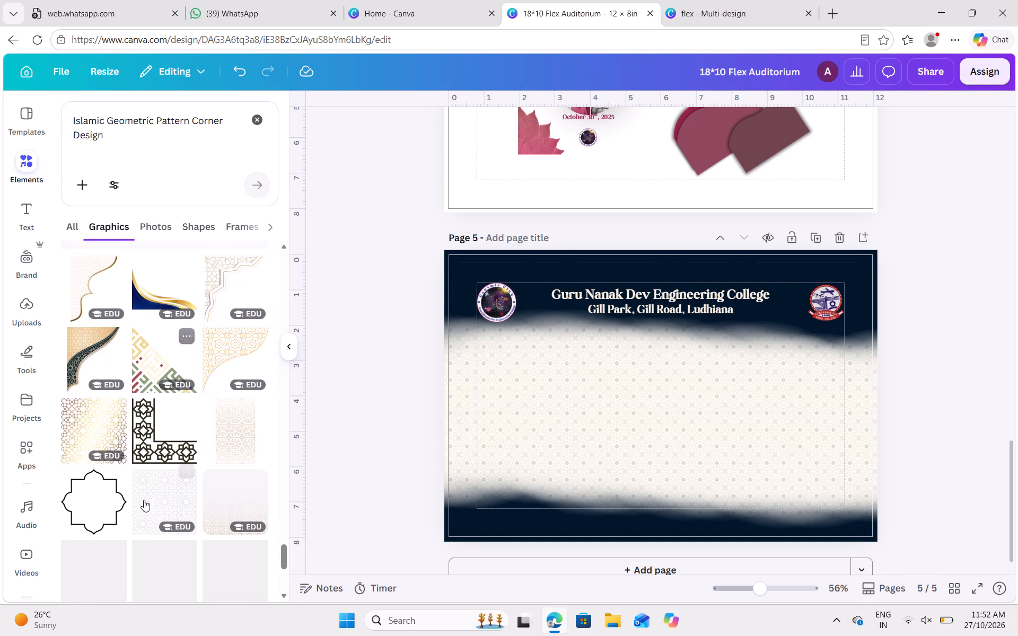
pyautogui.scroll(-5, 144, 500)
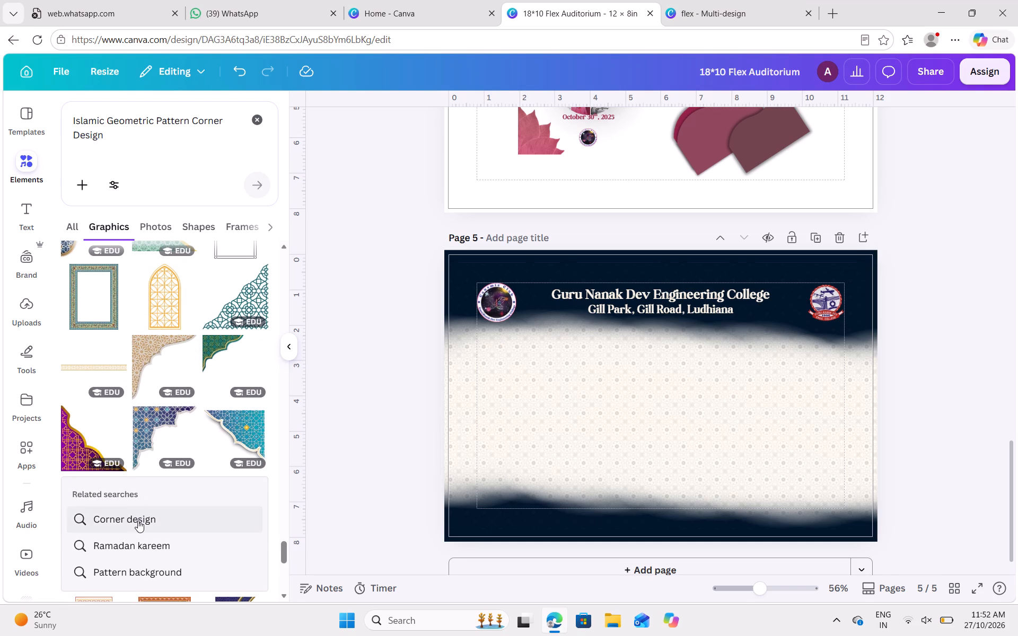
pyautogui.scroll(6, 138, 520)
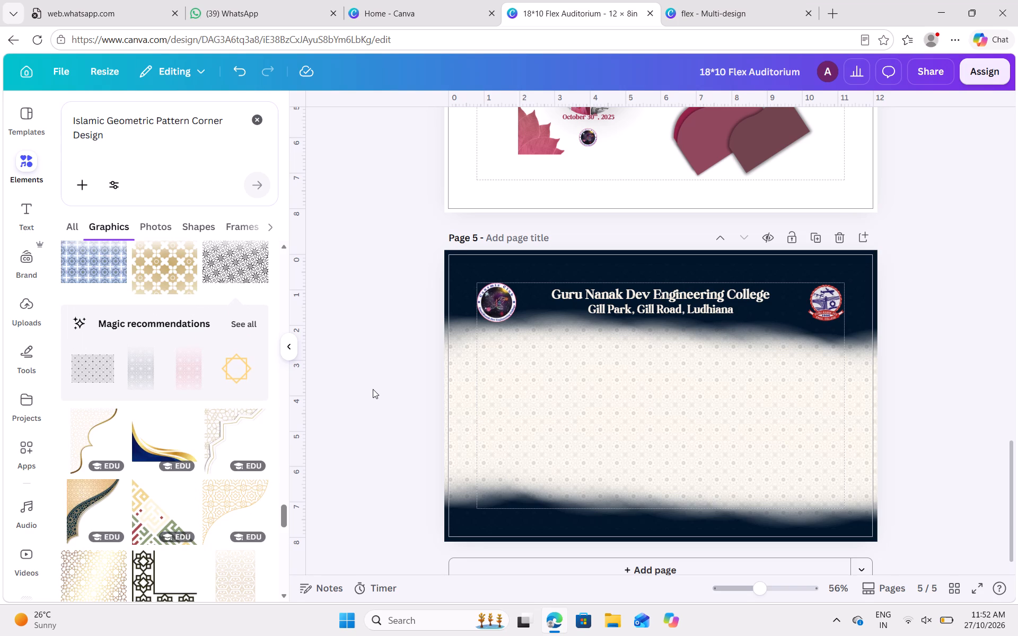
pyautogui.scroll(2, 225, 388)
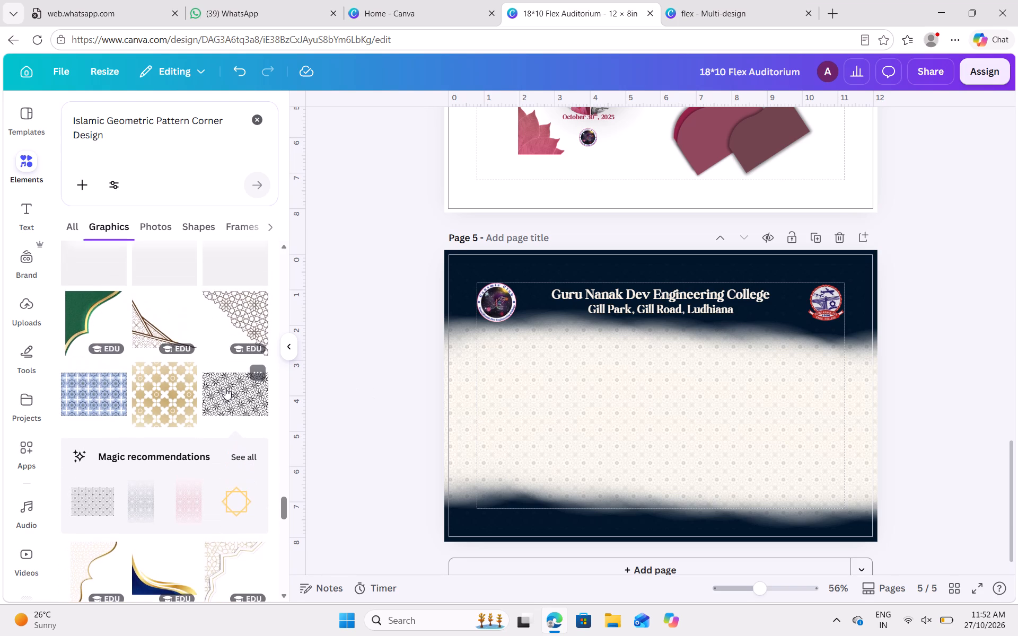
pyautogui.hscroll(1, 225, 388)
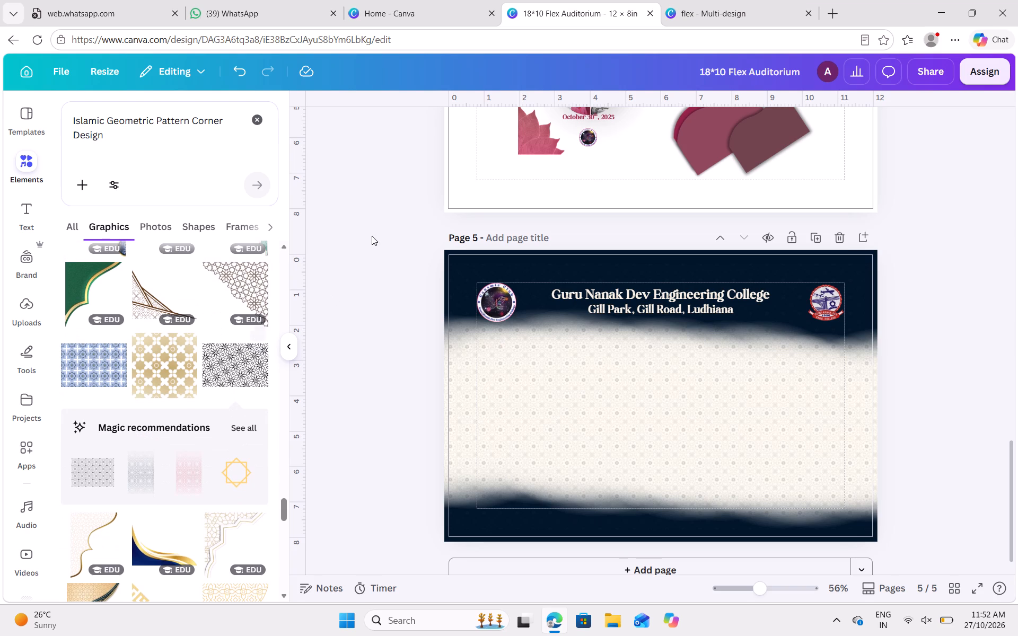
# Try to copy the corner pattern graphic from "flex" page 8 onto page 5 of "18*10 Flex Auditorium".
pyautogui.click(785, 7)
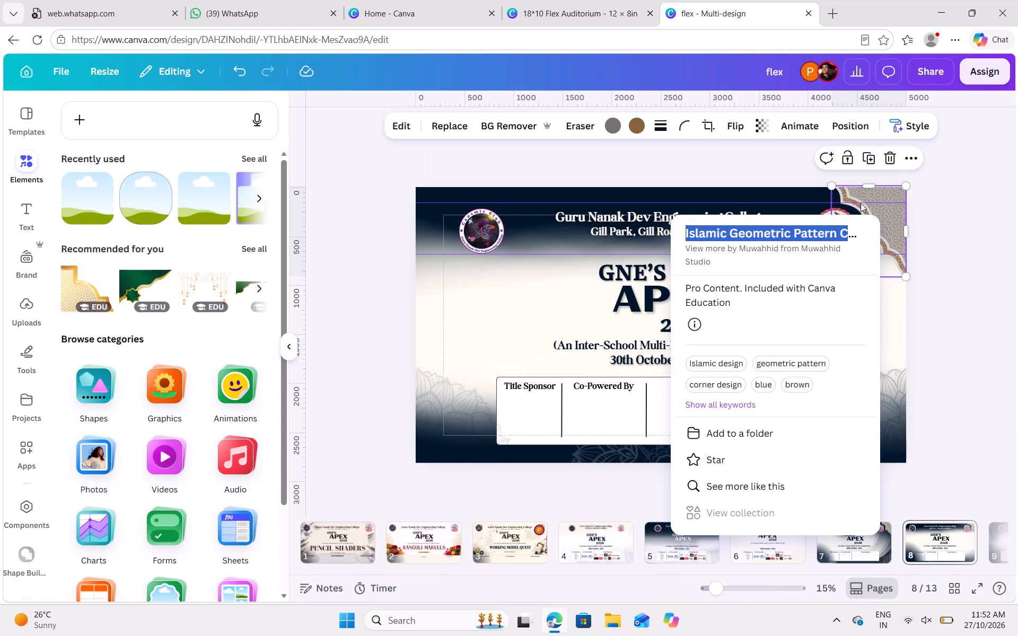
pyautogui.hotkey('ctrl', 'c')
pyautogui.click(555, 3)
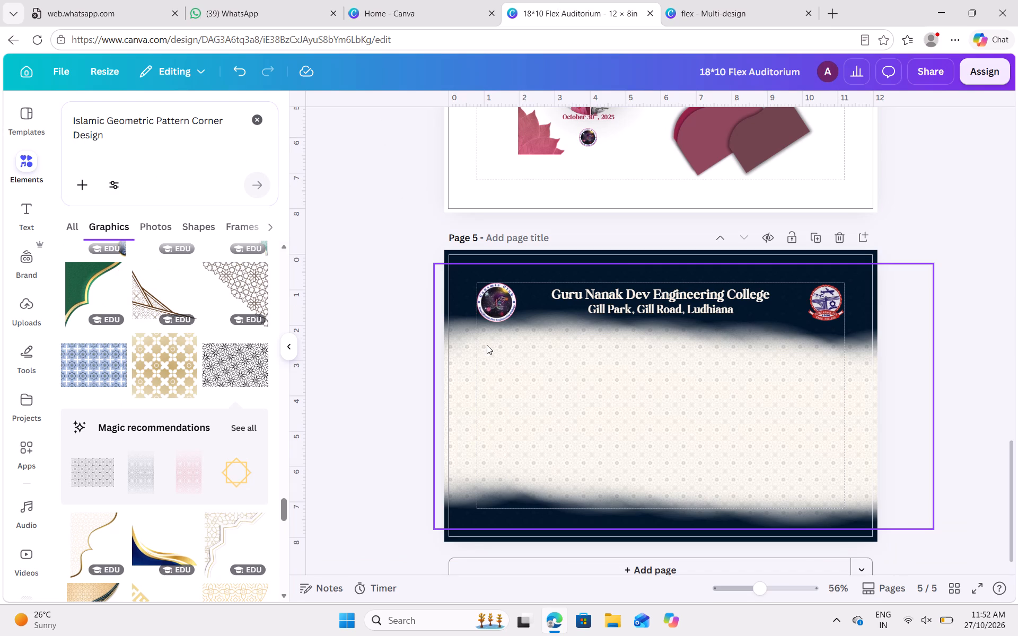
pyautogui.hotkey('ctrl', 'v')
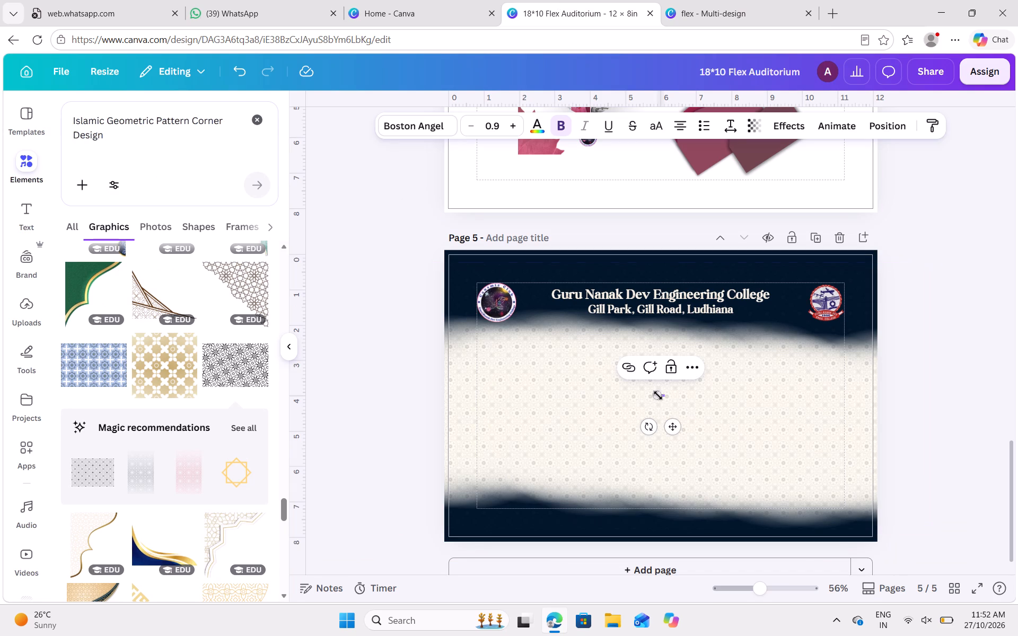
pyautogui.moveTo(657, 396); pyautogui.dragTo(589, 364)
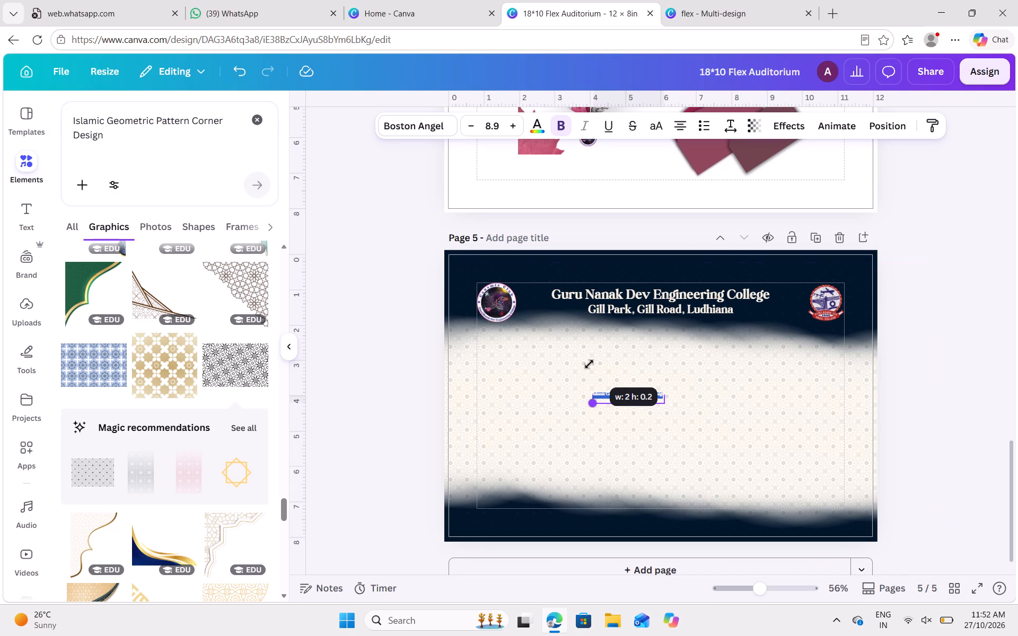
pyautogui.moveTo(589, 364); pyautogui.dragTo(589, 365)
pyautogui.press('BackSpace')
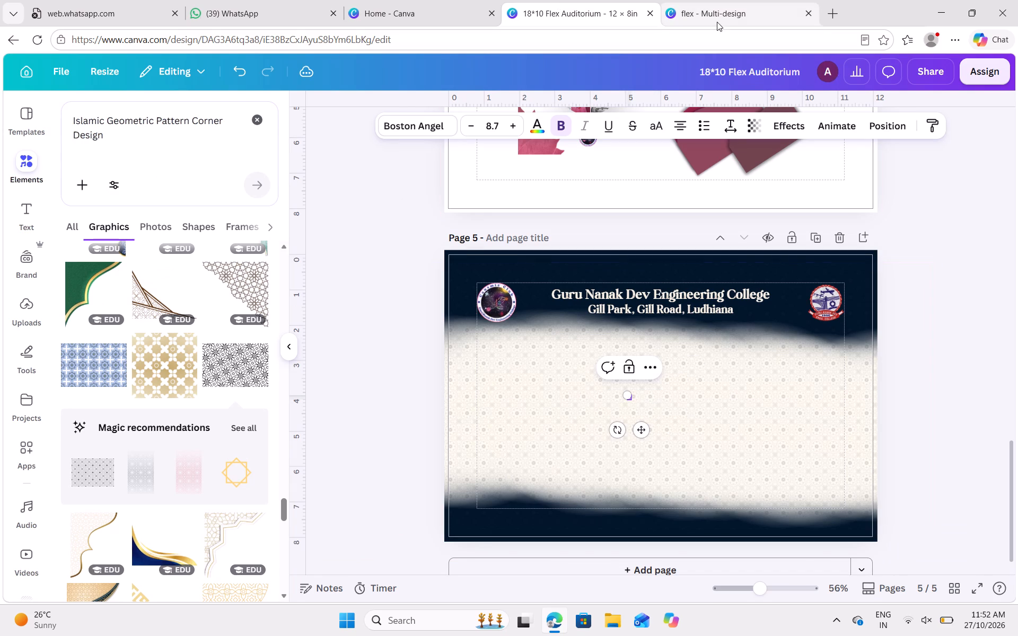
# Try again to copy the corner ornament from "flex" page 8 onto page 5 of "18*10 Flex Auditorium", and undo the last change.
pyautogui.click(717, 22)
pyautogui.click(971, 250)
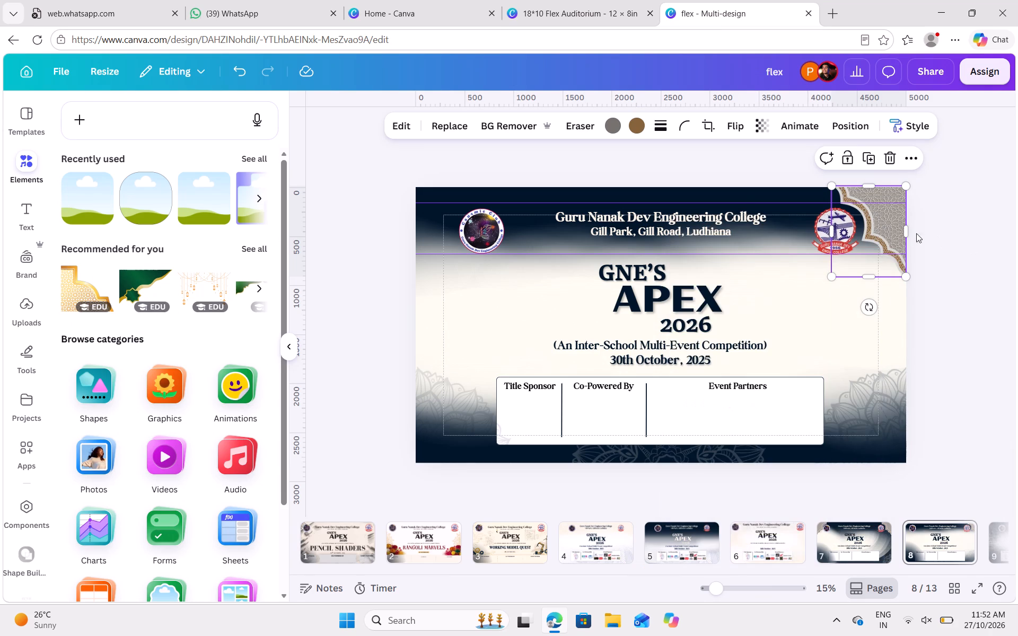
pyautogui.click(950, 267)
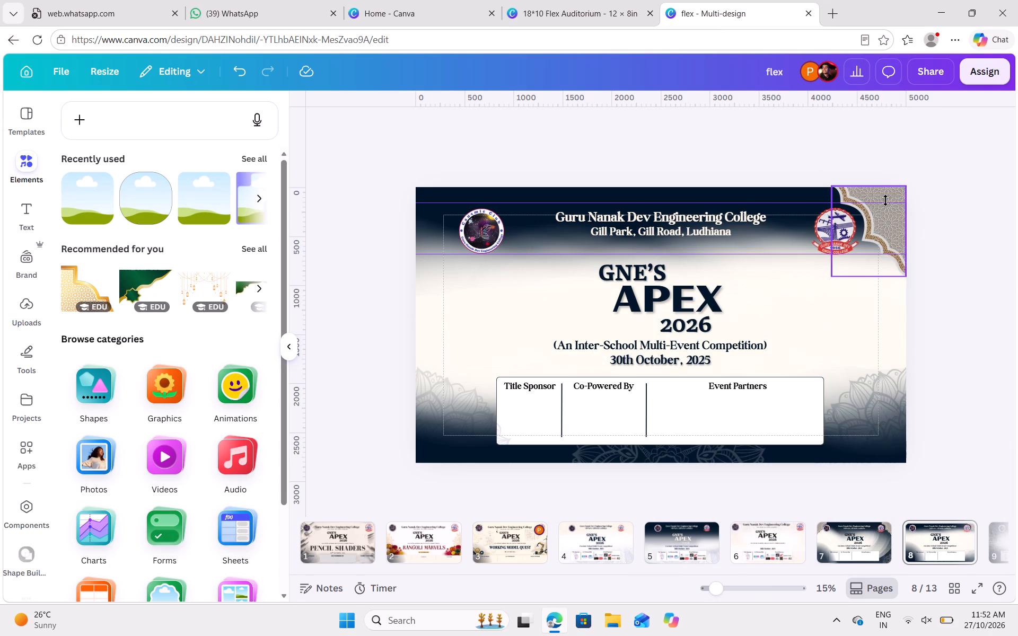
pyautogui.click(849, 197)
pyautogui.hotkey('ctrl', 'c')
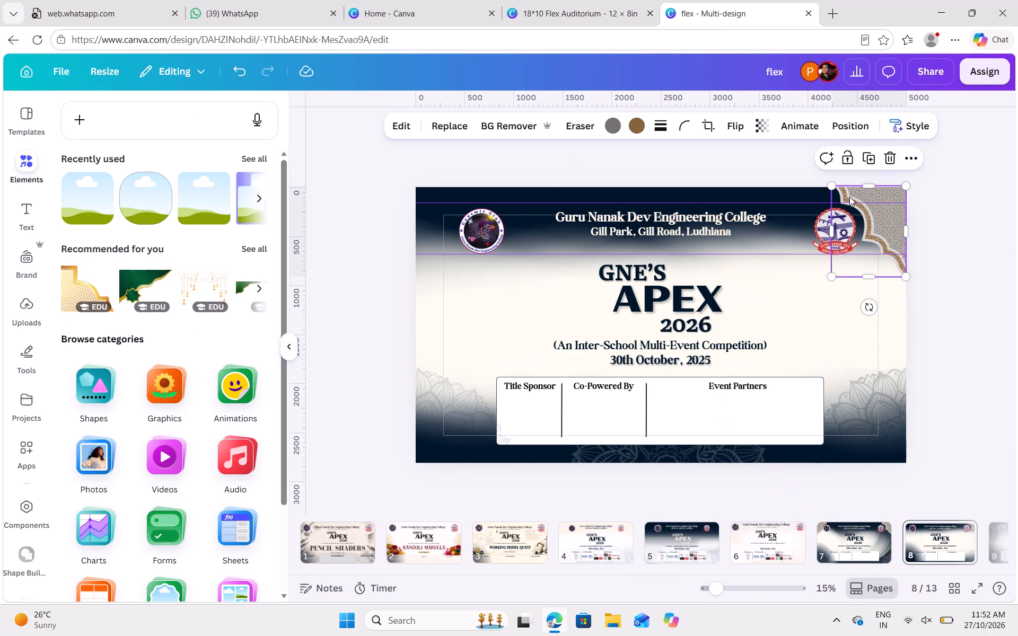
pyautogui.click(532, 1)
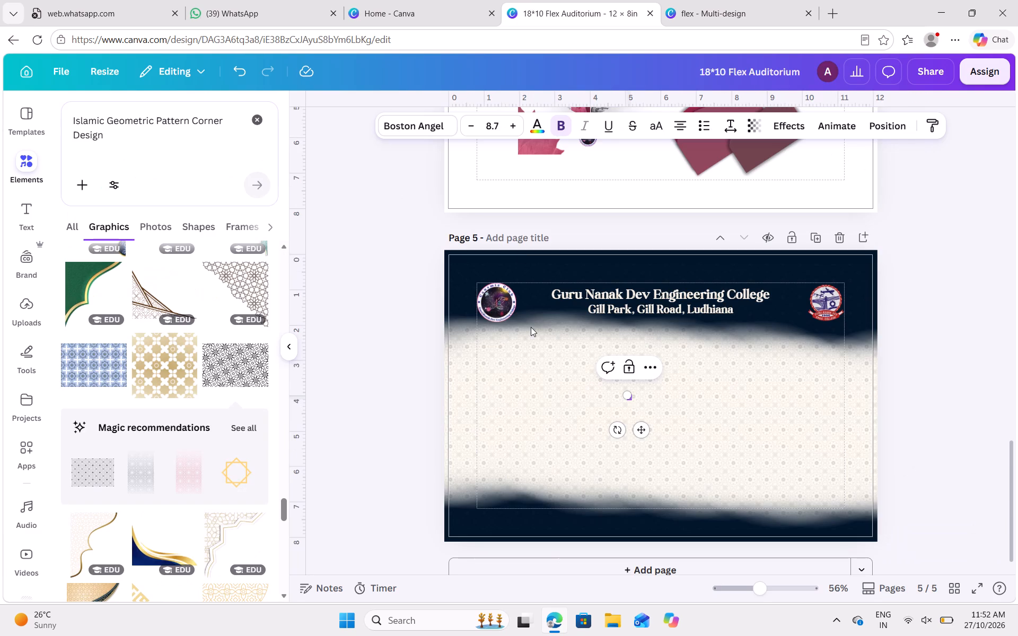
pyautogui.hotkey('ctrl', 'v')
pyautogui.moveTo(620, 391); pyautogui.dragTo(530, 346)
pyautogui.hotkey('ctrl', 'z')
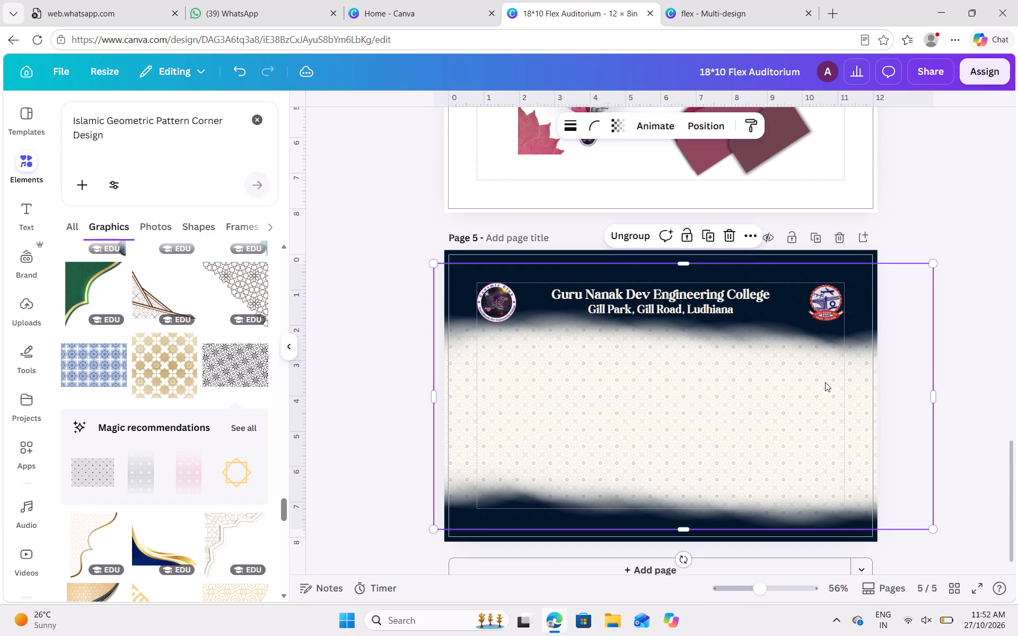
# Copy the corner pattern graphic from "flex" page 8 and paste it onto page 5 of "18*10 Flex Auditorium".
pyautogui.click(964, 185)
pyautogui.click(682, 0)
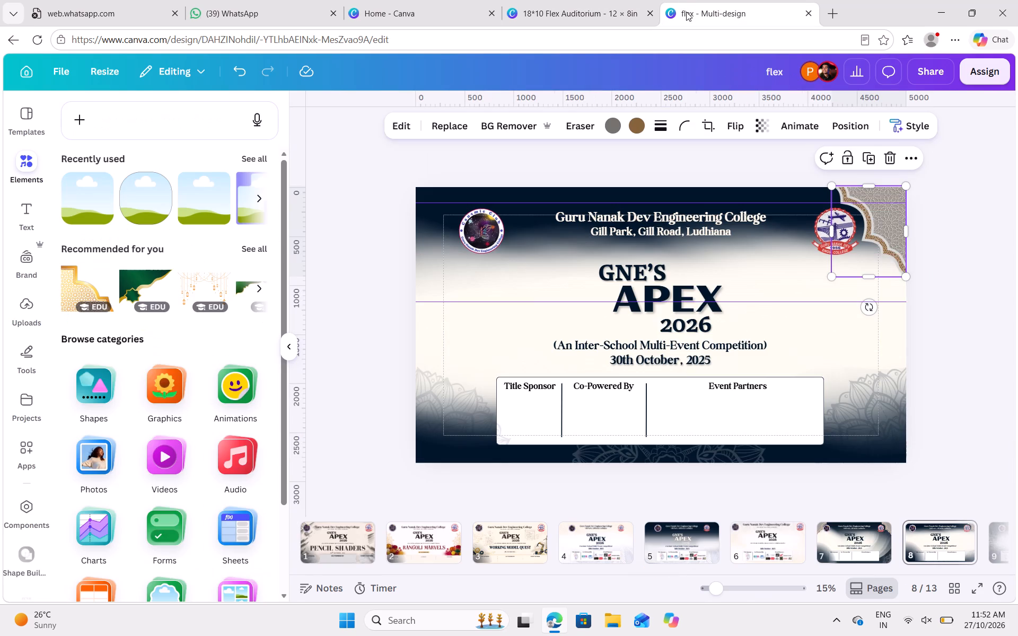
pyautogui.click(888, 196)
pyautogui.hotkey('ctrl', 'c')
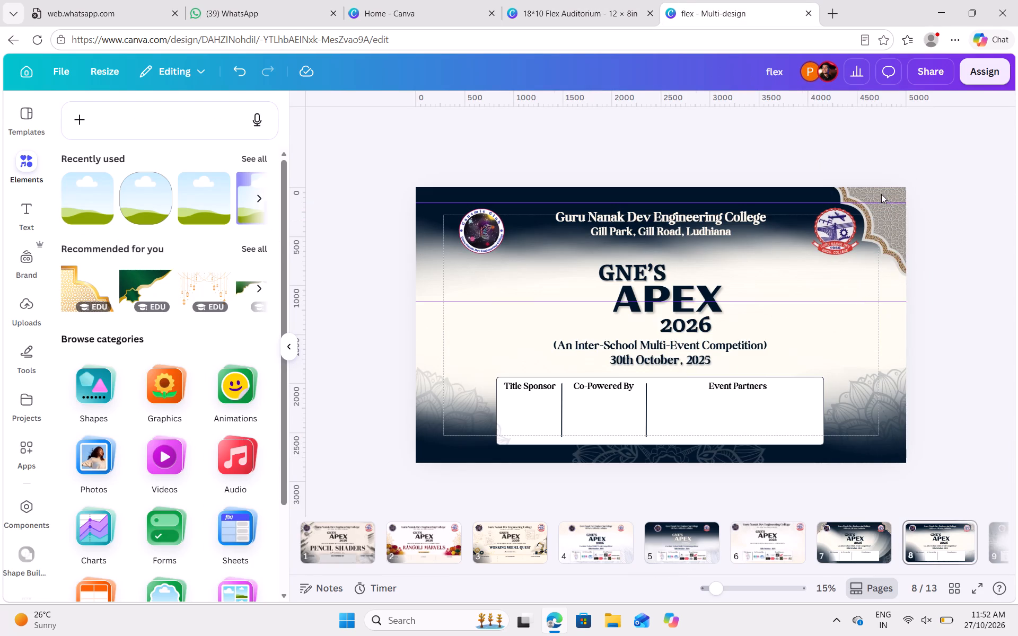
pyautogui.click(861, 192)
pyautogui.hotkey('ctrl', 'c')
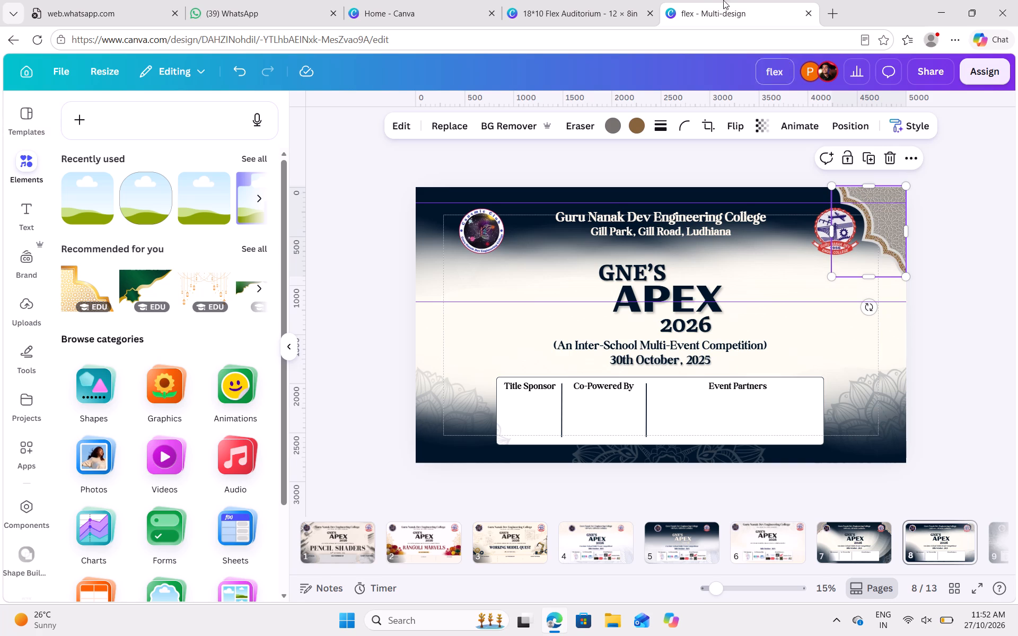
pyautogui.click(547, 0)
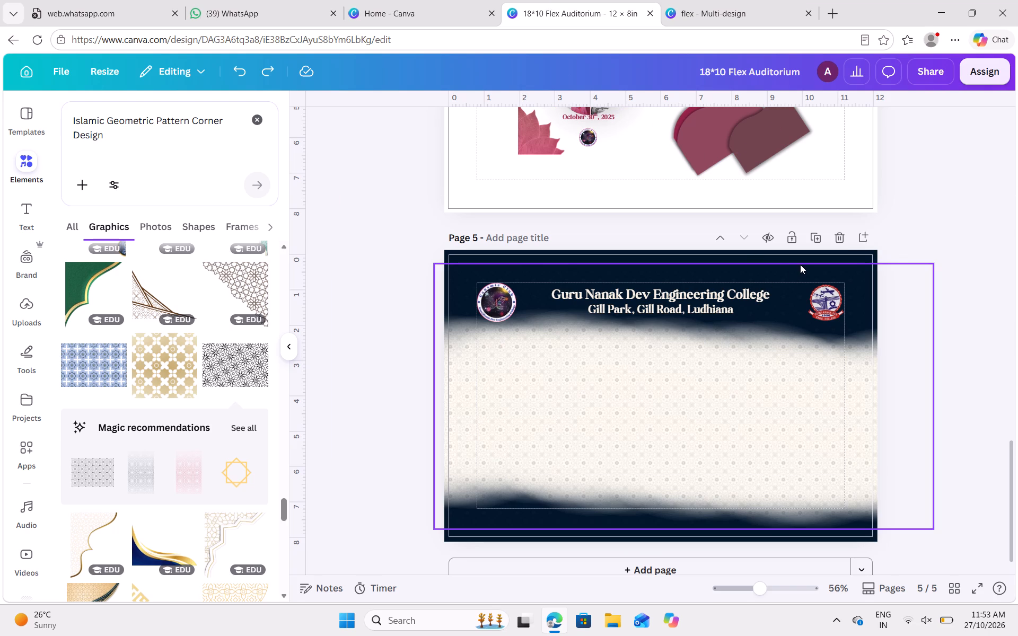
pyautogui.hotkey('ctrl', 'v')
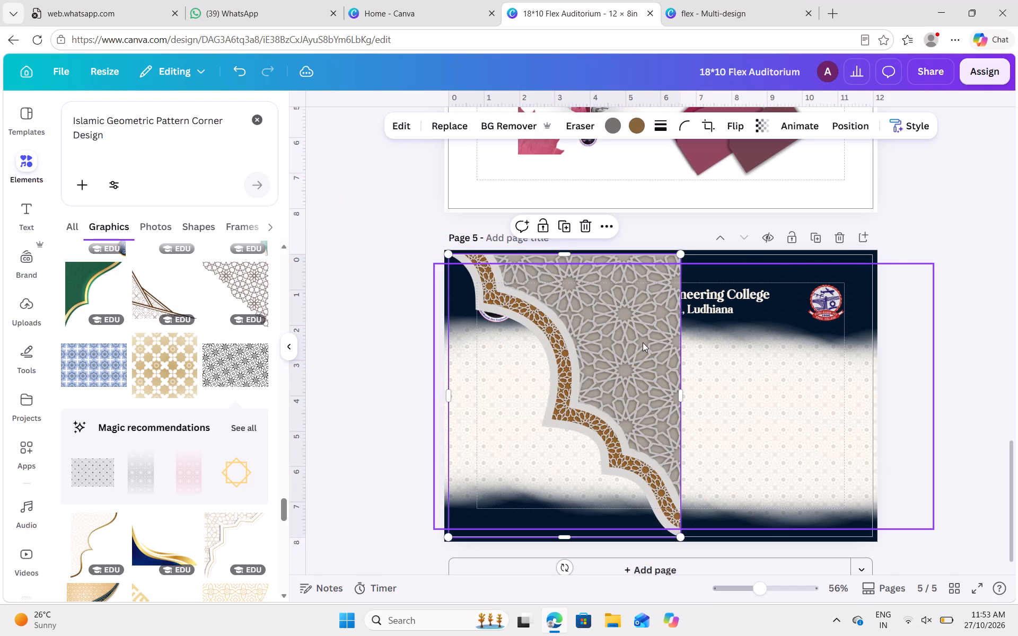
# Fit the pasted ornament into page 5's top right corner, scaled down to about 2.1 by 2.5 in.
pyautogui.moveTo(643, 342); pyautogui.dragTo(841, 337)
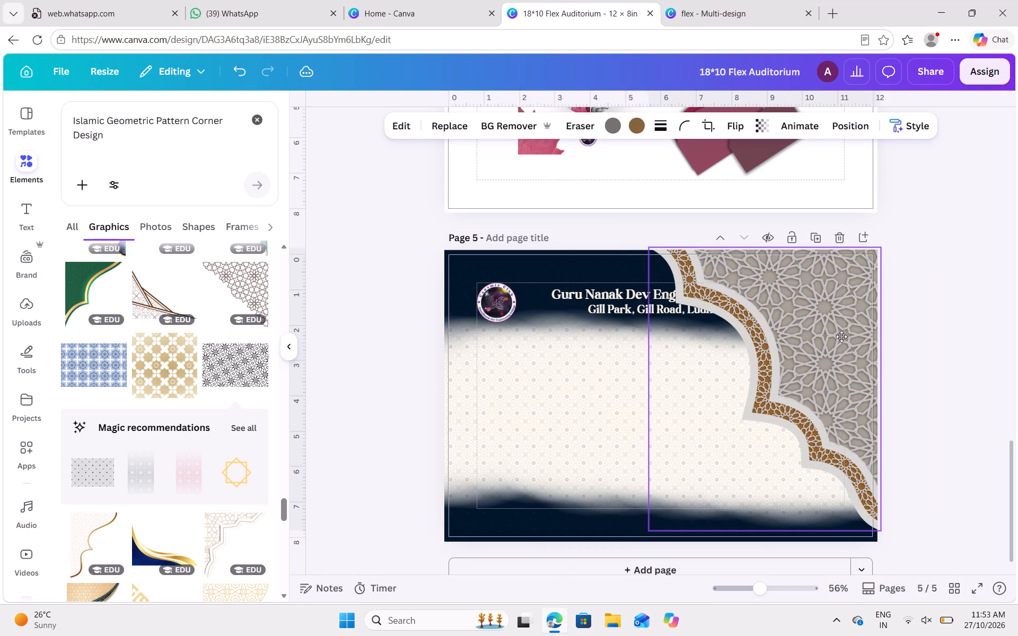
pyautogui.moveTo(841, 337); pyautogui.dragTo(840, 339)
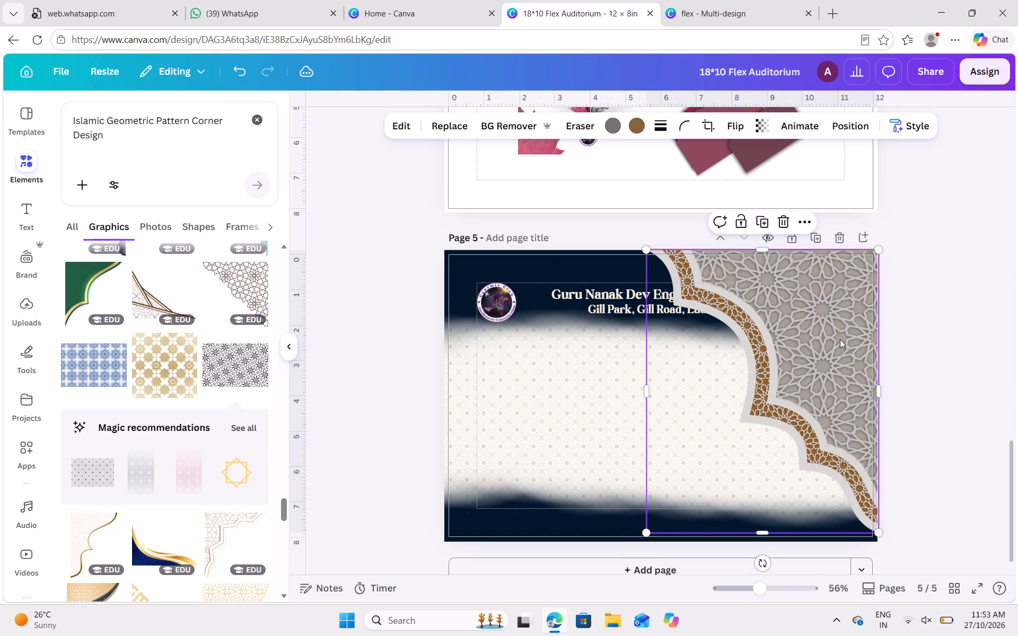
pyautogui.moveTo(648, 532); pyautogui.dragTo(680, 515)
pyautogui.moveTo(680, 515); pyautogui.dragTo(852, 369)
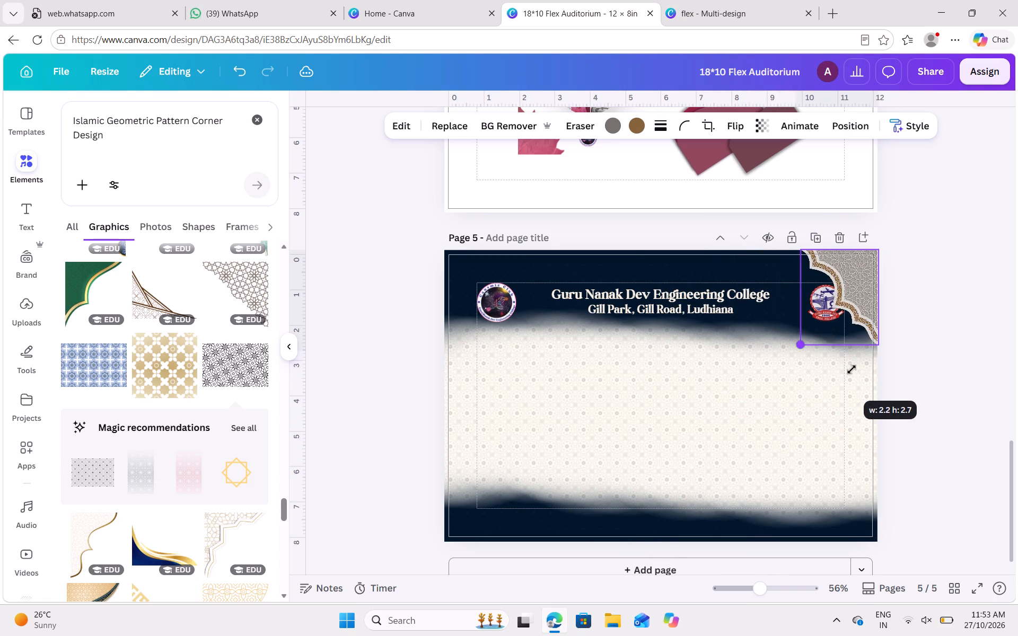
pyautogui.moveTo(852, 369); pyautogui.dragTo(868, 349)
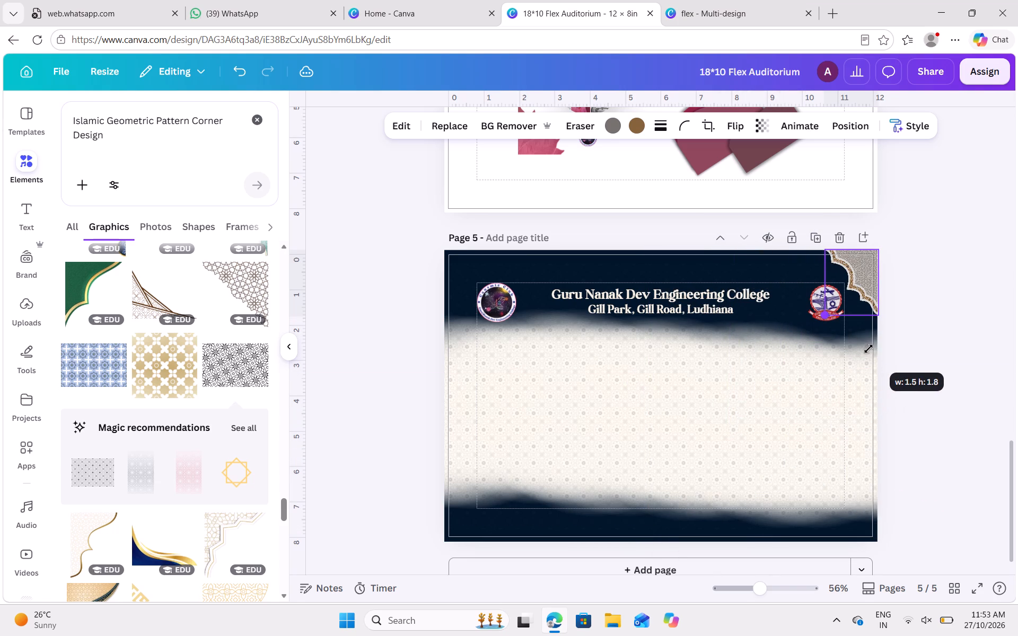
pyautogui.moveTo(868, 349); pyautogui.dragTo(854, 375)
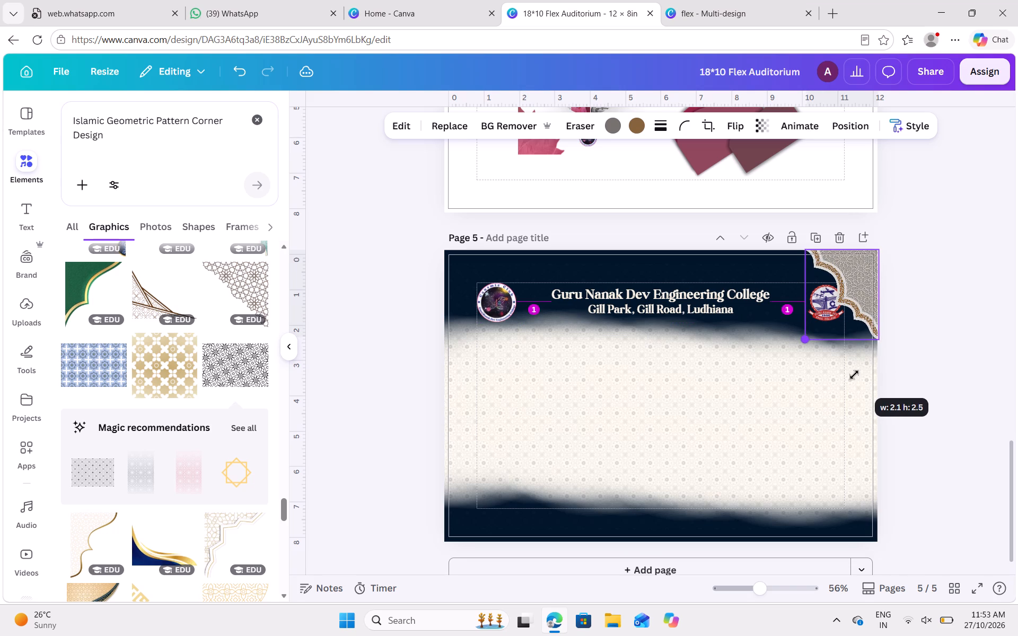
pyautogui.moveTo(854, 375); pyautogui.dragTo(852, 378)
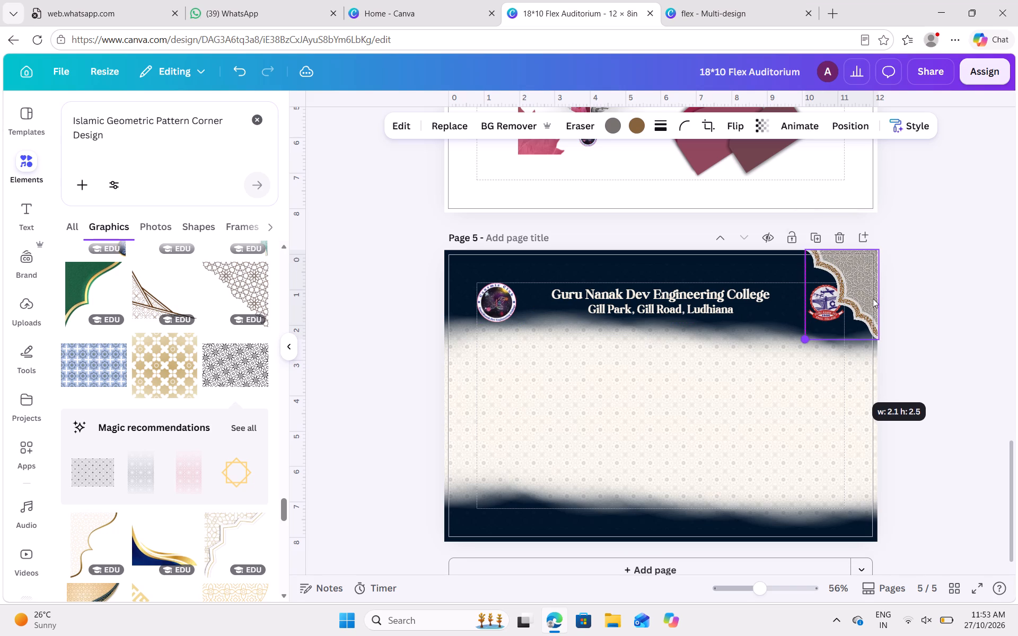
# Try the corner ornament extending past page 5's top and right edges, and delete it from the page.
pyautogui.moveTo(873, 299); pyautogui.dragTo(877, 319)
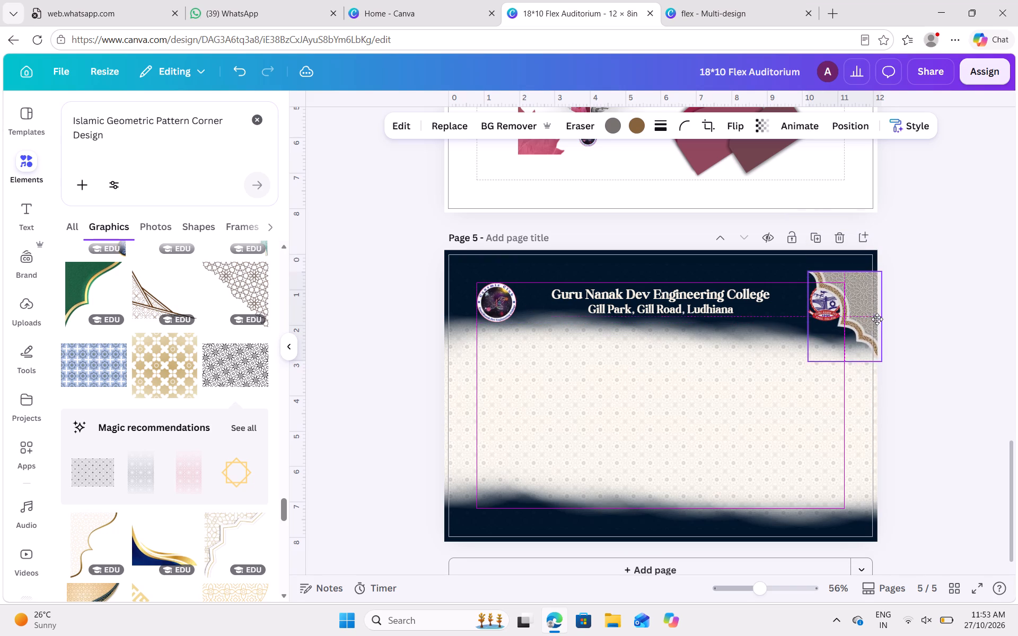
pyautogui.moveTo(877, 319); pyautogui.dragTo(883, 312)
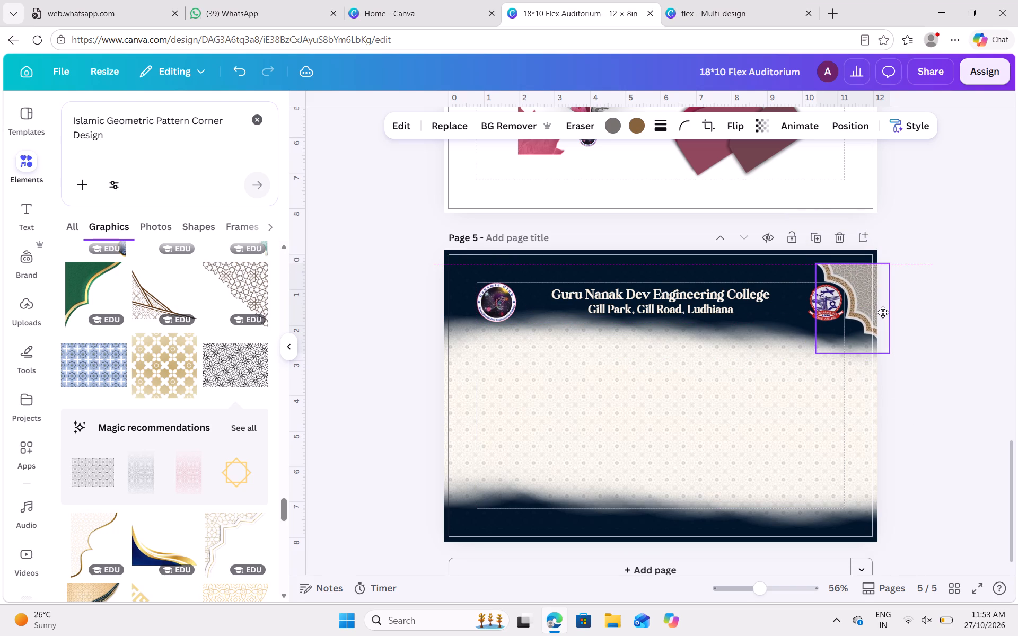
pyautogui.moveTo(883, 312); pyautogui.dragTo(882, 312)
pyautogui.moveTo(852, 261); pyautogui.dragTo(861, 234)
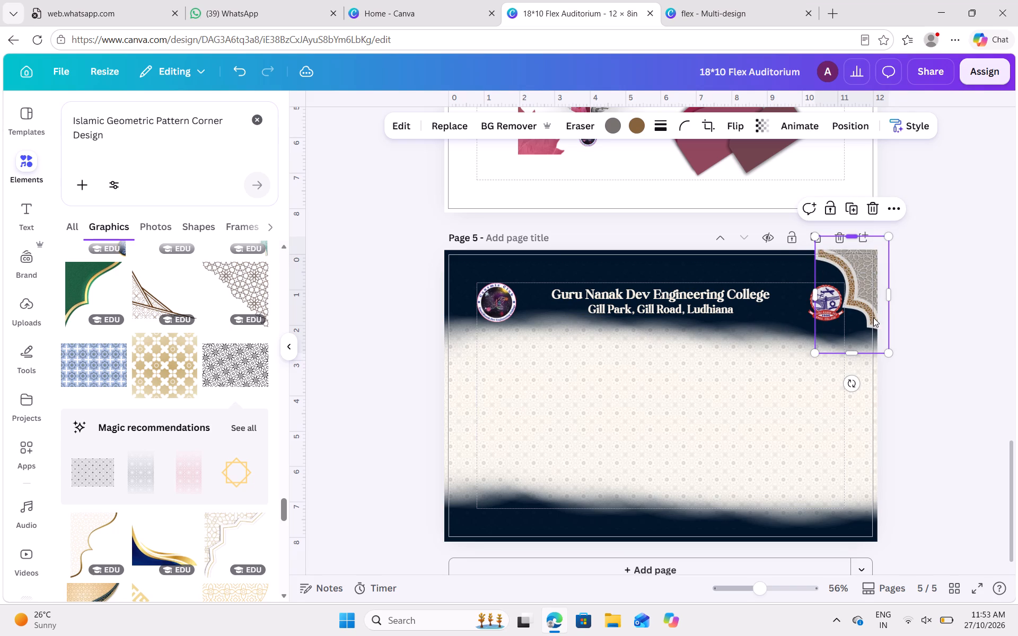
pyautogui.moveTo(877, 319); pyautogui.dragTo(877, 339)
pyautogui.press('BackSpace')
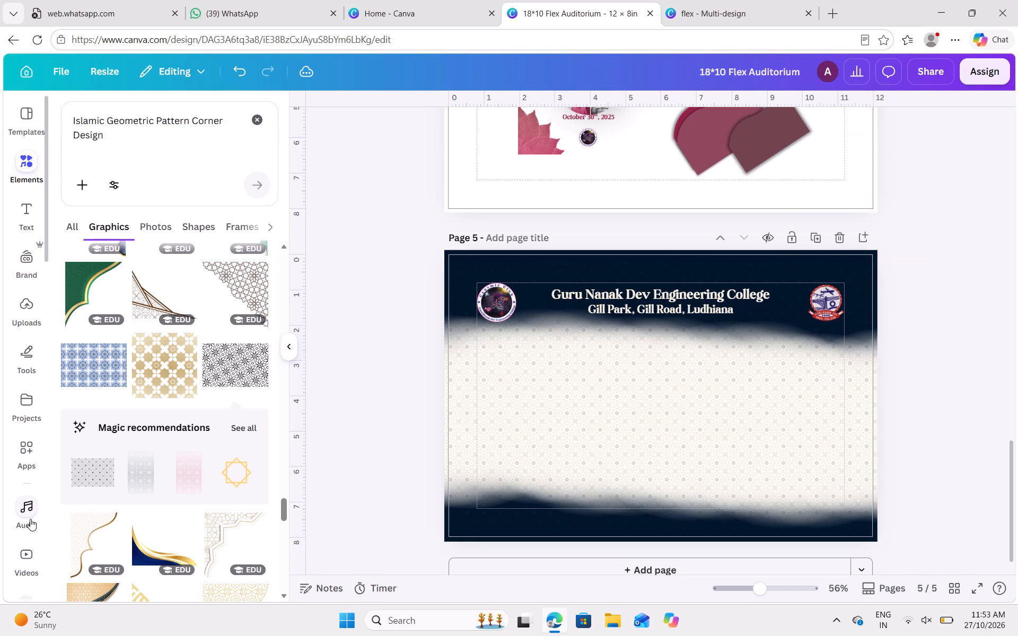
# Search the graphics for "cornerstyle" and browse the results for a corner decoration.
pyautogui.click(113, 144)
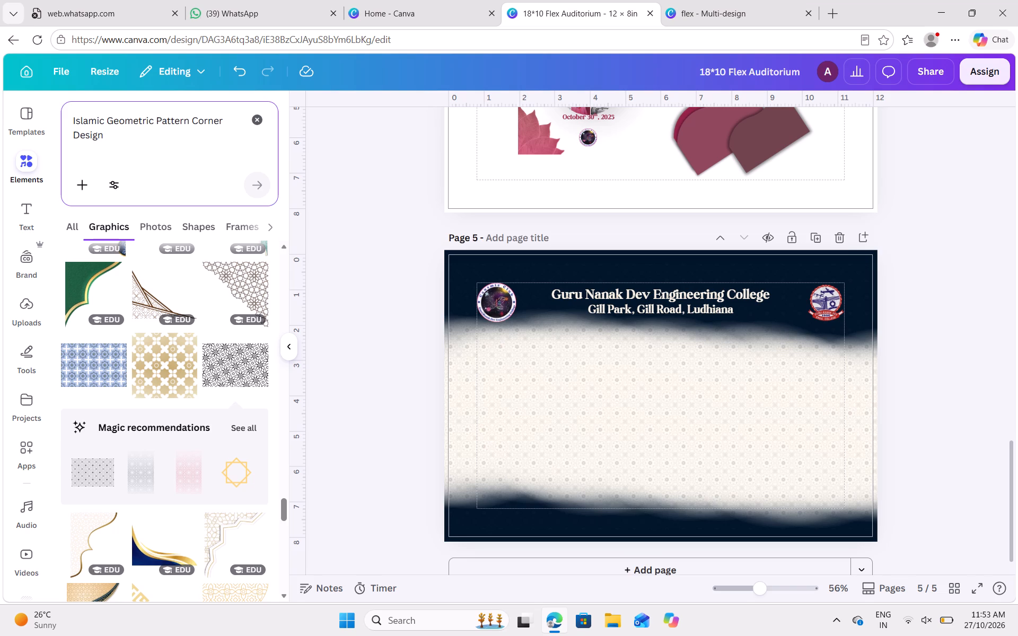
pyautogui.moveTo(112, 140); pyautogui.dragTo(30, 83)
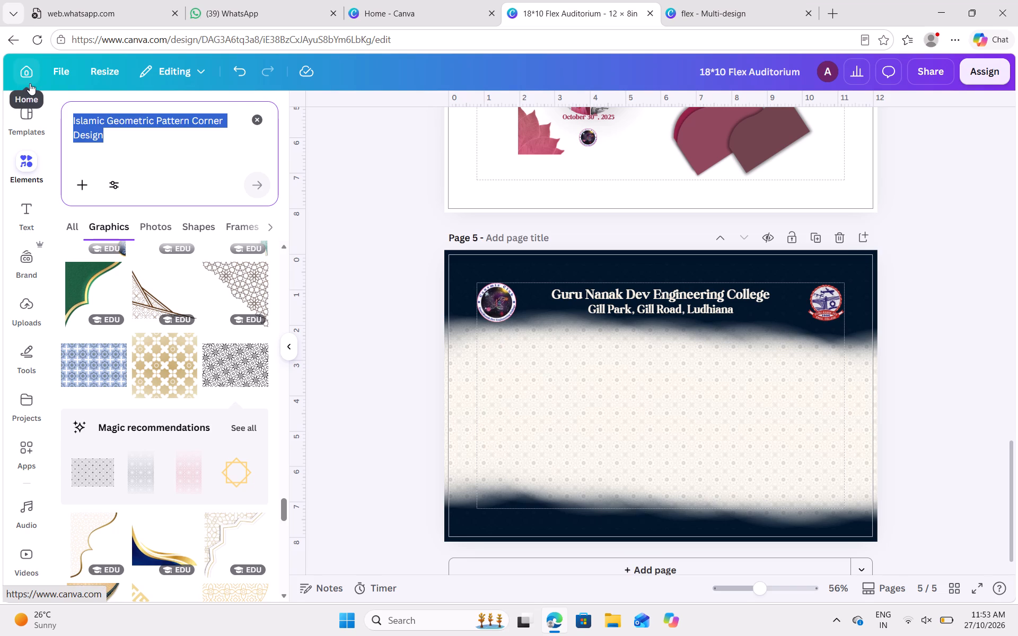
pyautogui.press('p')
pyautogui.press('BackSpace')
pyautogui.write('cor')
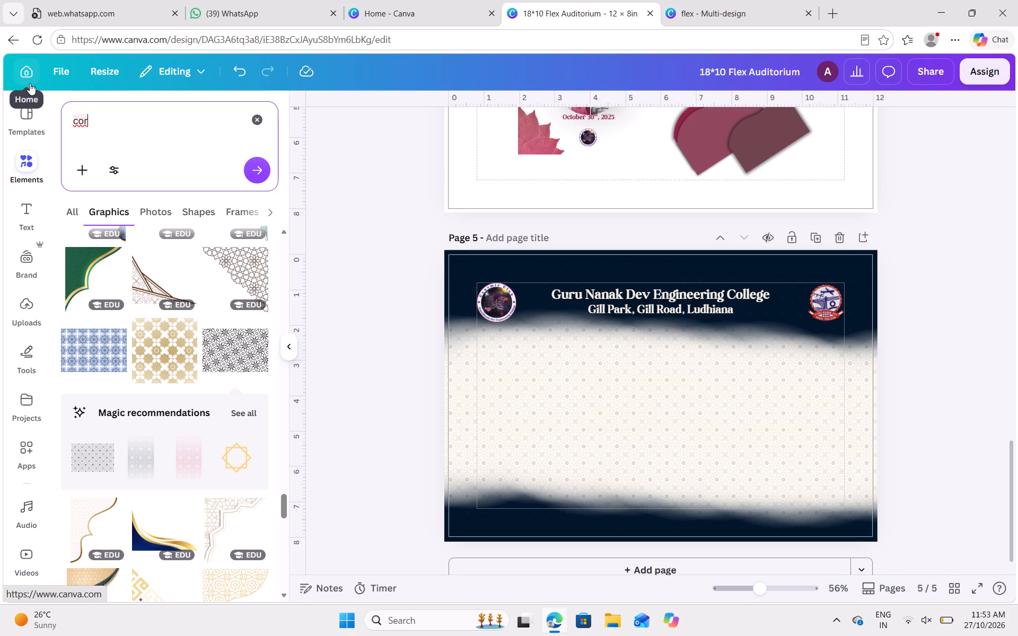
pyautogui.press('BackSpace')
pyautogui.press('BackSpace')
pyautogui.press('BackSpace')
pyautogui.write('corner')
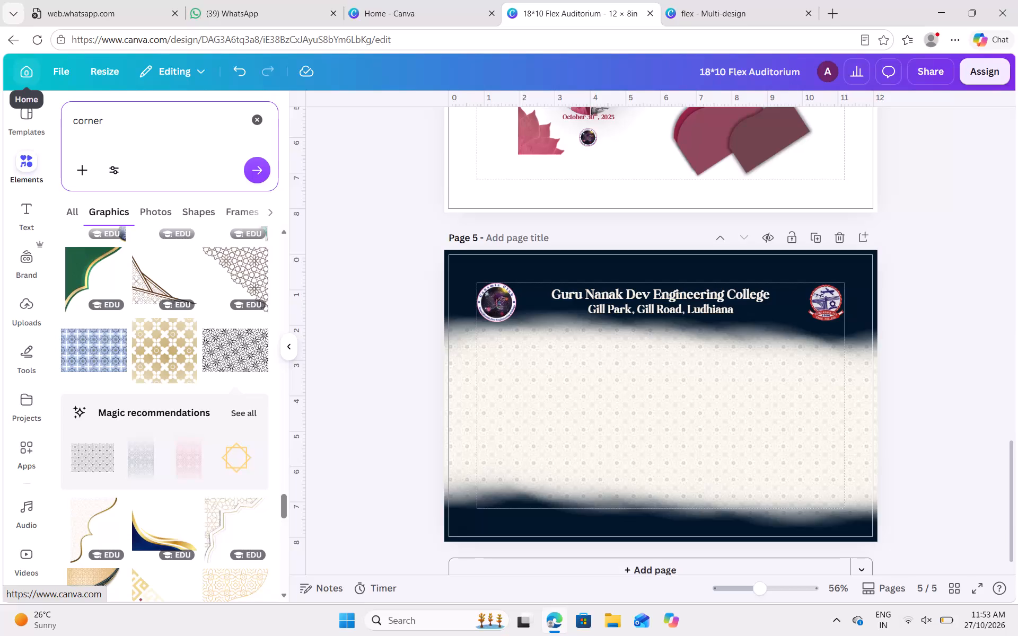
pyautogui.write('style')
pyautogui.press('Return')
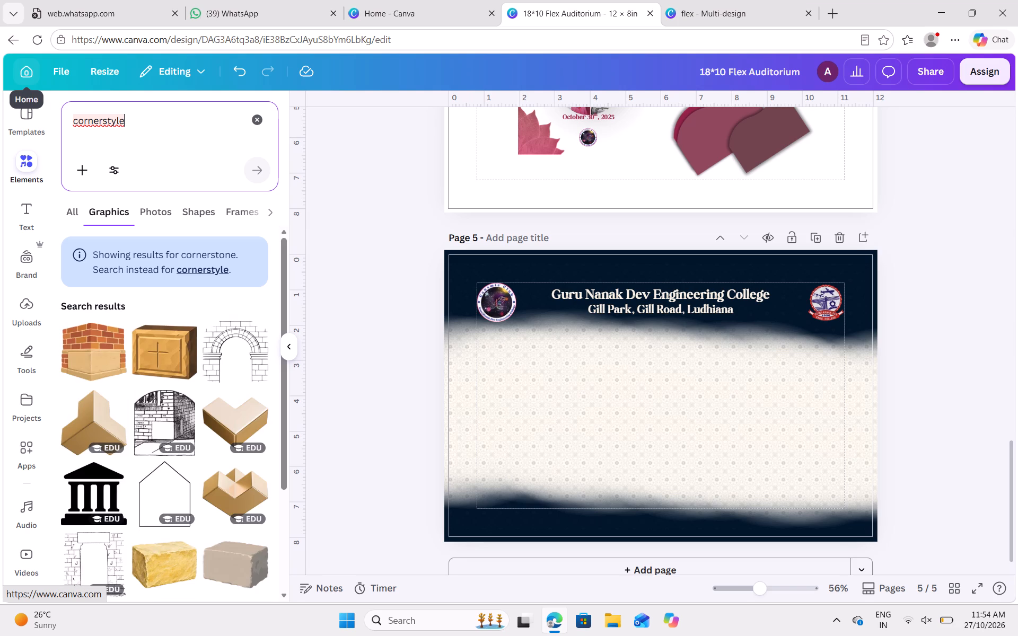
pyautogui.scroll(-2, 181, 390)
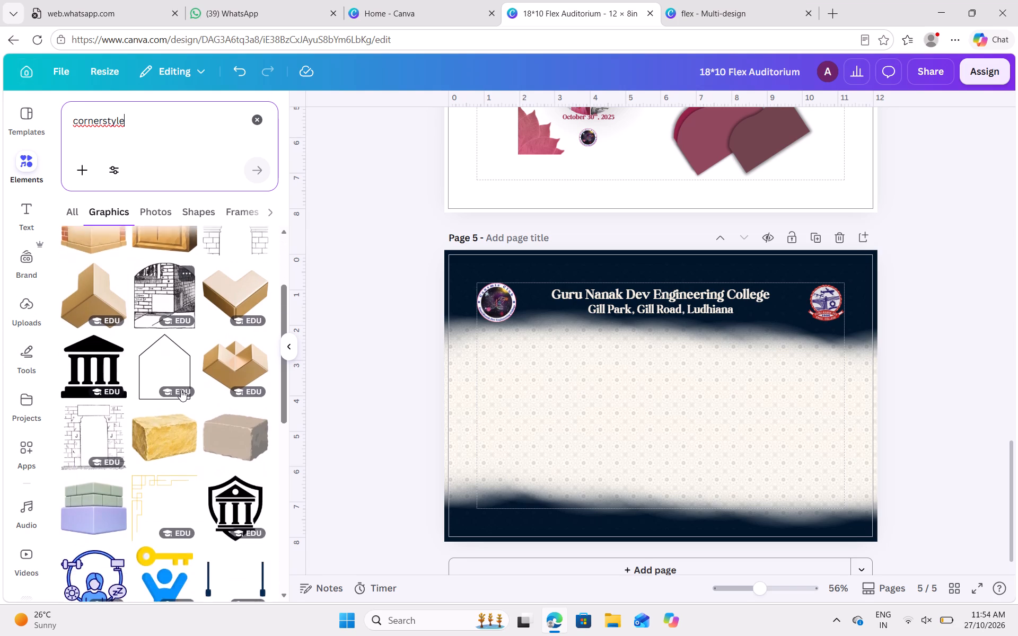
pyautogui.scroll(-1, 181, 390)
pyautogui.scroll(2, 181, 390)
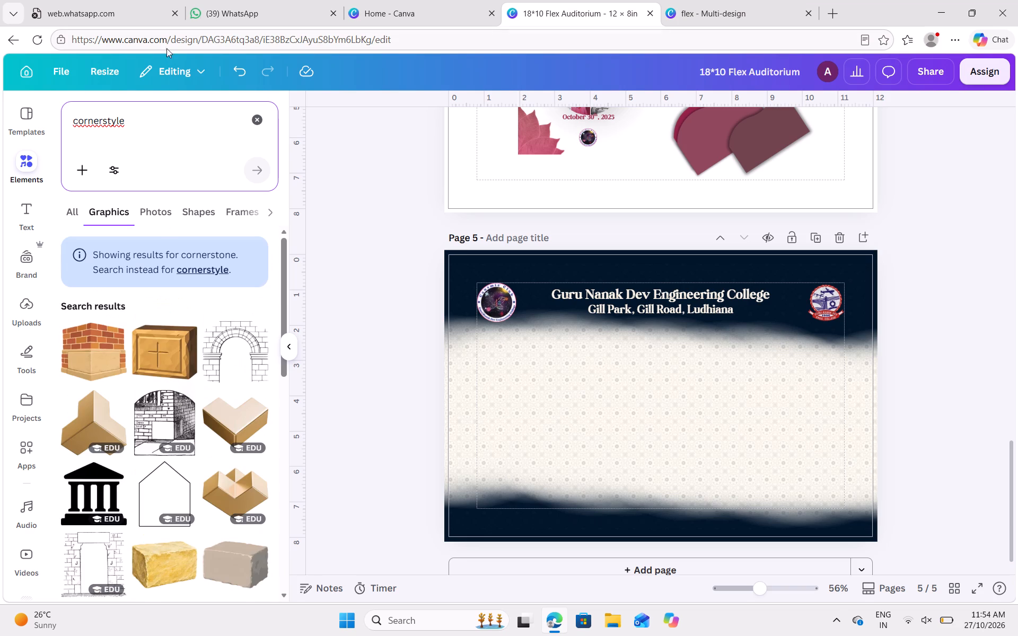
# Replace the graphics search with "waves" and browse the results for a suitable wave decoration.
pyautogui.click(166, 114)
pyautogui.press('BackSpace')
pyautogui.press('BackSpace')
pyautogui.press('BackSpace')
pyautogui.press('BackSpace')
pyautogui.press('BackSpace')
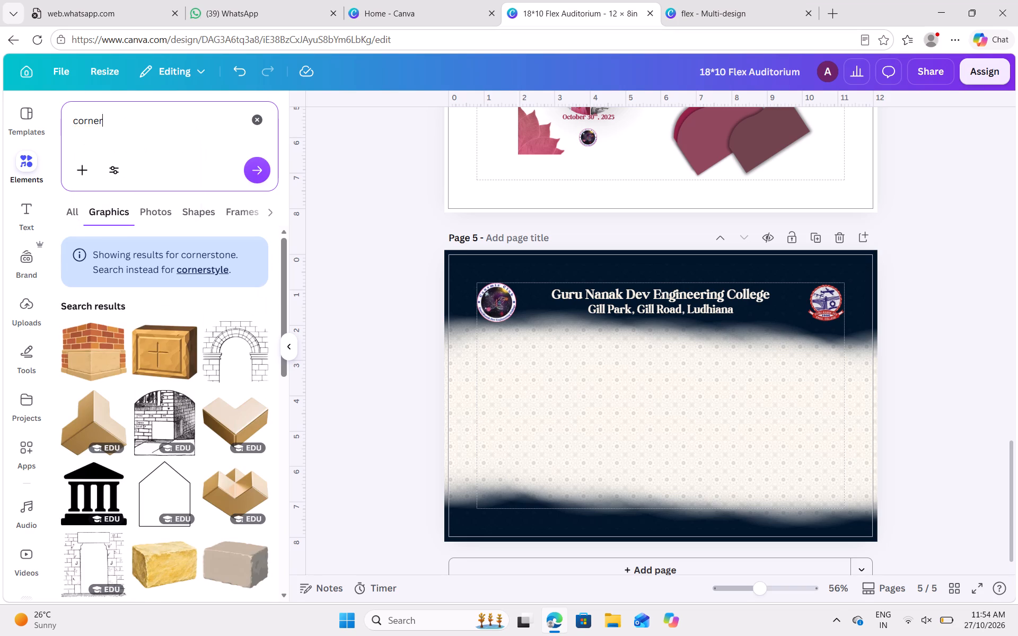
pyautogui.press('BackSpace')
pyautogui.press('BackSpace')
pyautogui.press('BackSpace')
pyautogui.press('BackSpace')
pyautogui.press('BackSpace')
pyautogui.press('BackSpace')
pyautogui.press('BackSpace')
pyautogui.press('BackSpace')
pyautogui.press('BackSpace')
pyautogui.press('BackSpace')
pyautogui.press('BackSpace')
pyautogui.press('BackSpace')
pyautogui.press('BackSpace')
pyautogui.press('BackSpace')
pyautogui.press('BackSpace')
pyautogui.press('BackSpace')
pyautogui.press('BackSpace')
pyautogui.press('BackSpace')
pyautogui.write('waves')
pyautogui.press('Return')
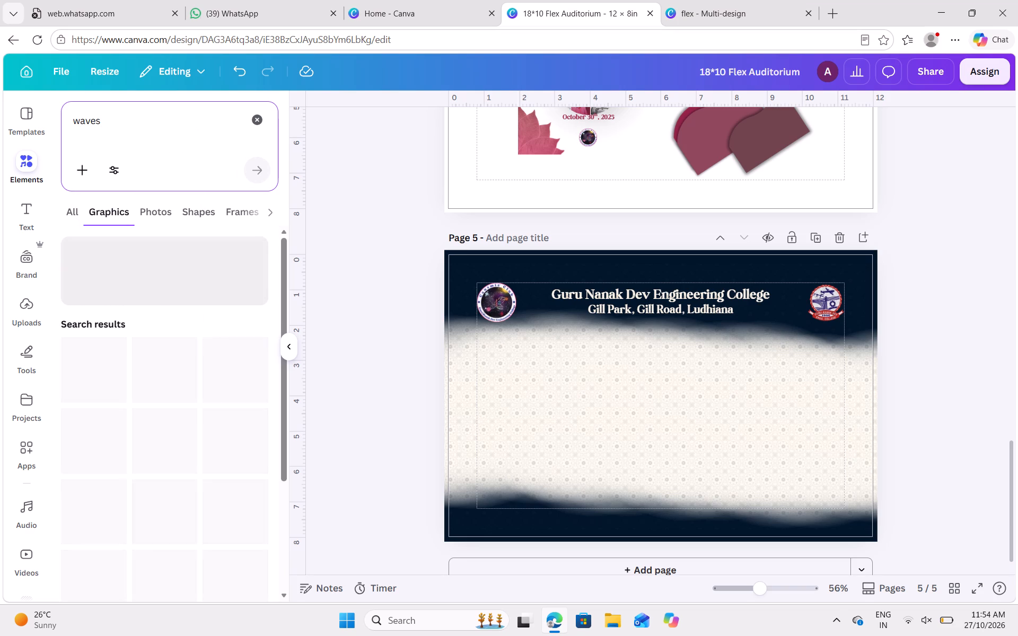
pyautogui.scroll(-2, 157, 456)
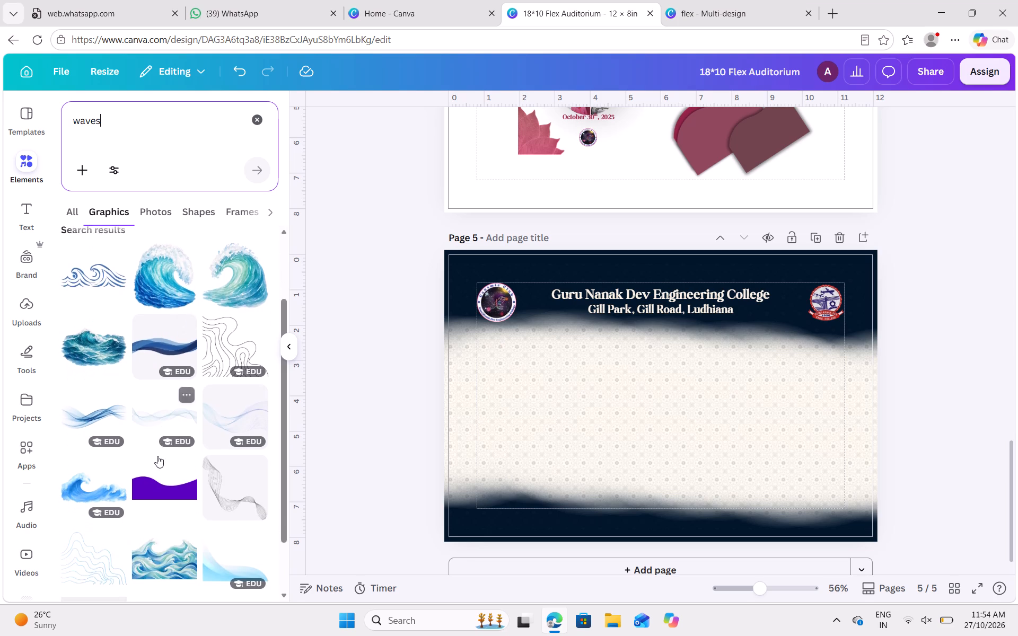
pyautogui.scroll(-3, 157, 456)
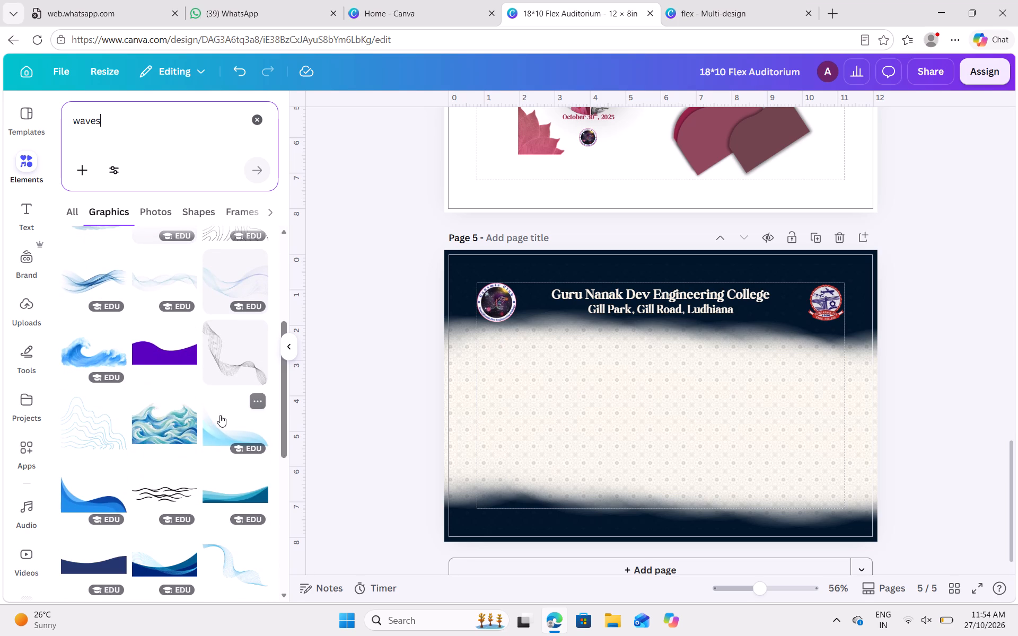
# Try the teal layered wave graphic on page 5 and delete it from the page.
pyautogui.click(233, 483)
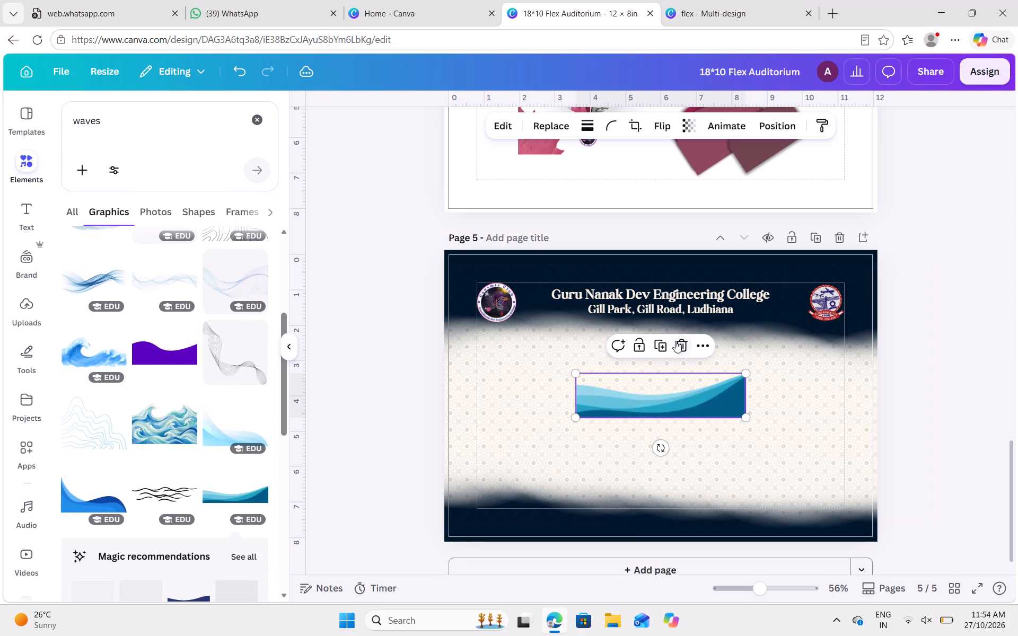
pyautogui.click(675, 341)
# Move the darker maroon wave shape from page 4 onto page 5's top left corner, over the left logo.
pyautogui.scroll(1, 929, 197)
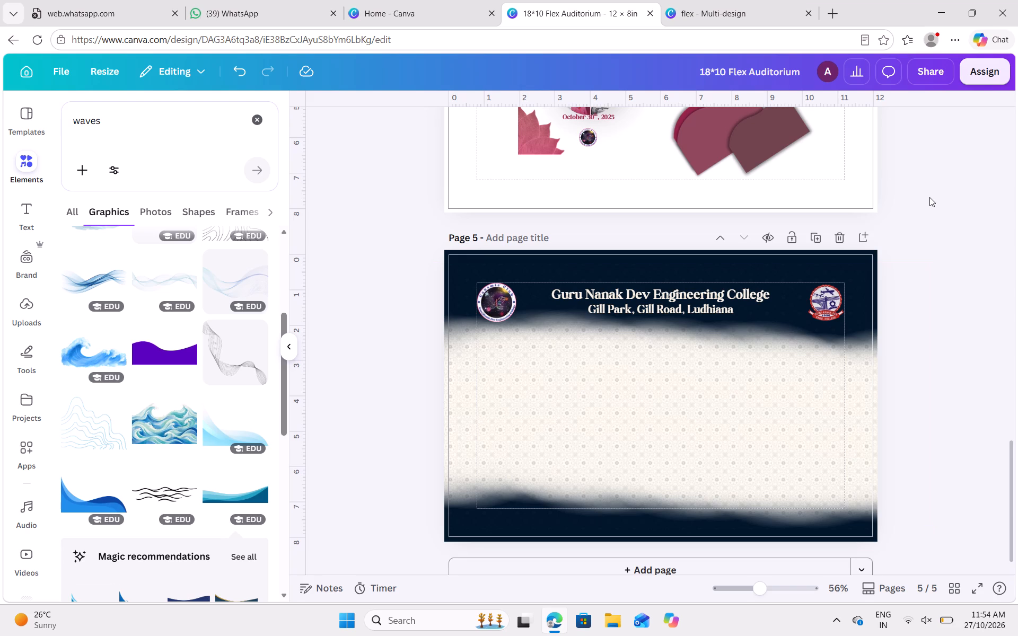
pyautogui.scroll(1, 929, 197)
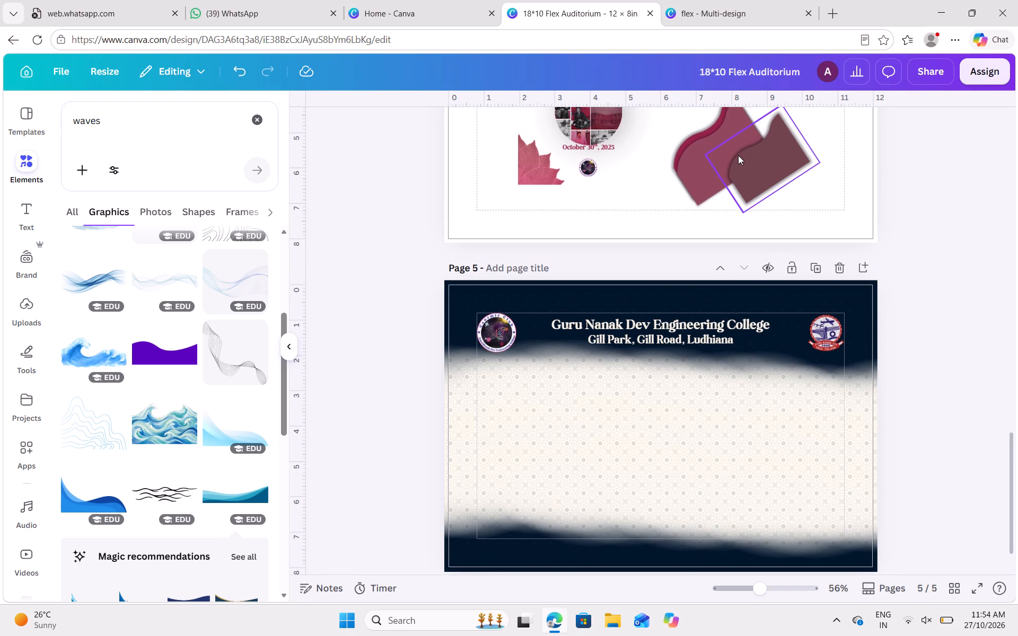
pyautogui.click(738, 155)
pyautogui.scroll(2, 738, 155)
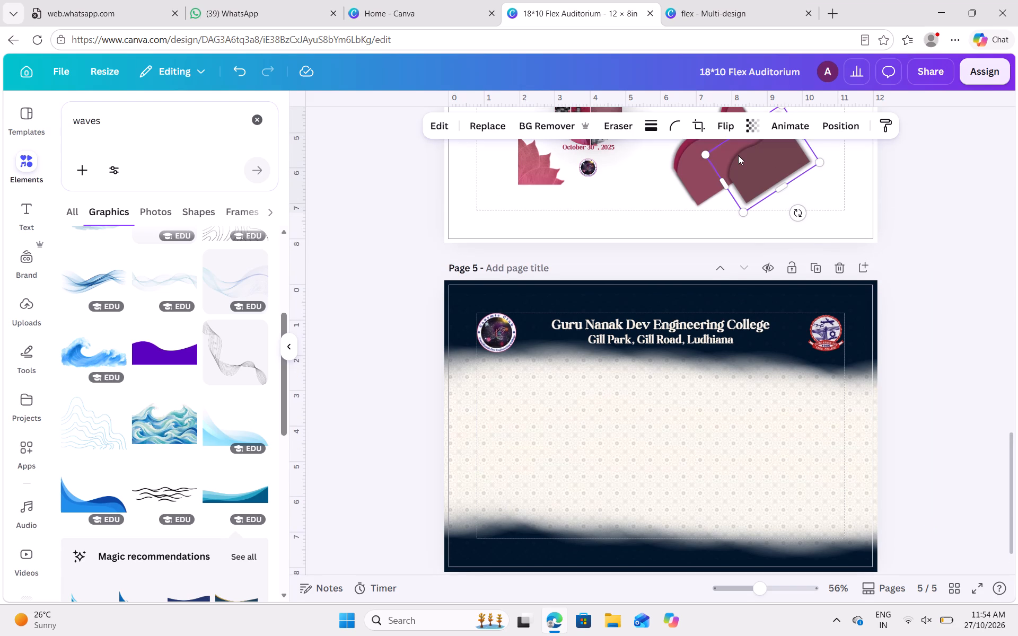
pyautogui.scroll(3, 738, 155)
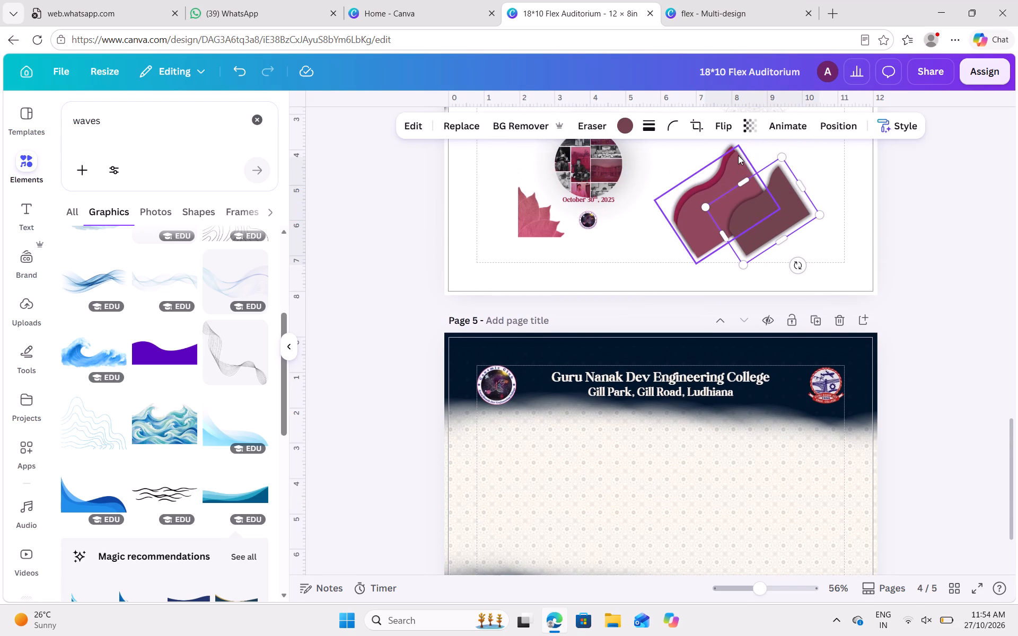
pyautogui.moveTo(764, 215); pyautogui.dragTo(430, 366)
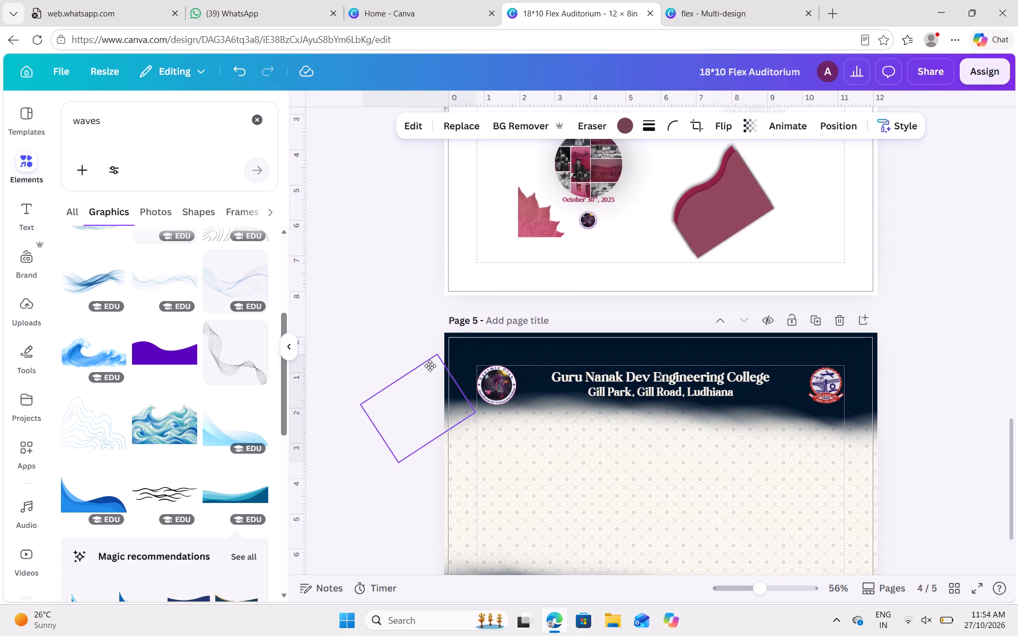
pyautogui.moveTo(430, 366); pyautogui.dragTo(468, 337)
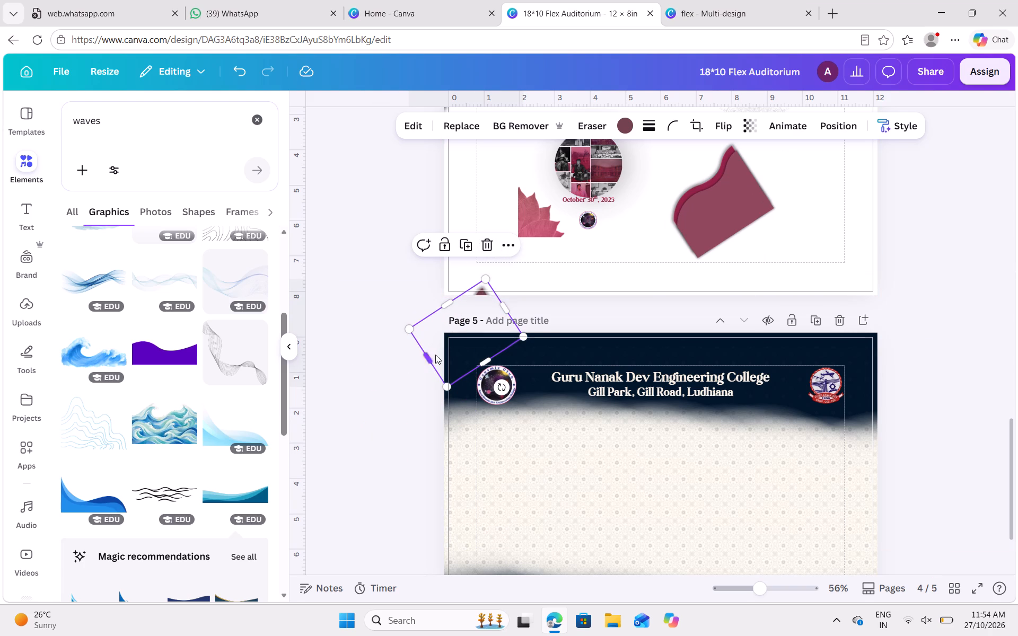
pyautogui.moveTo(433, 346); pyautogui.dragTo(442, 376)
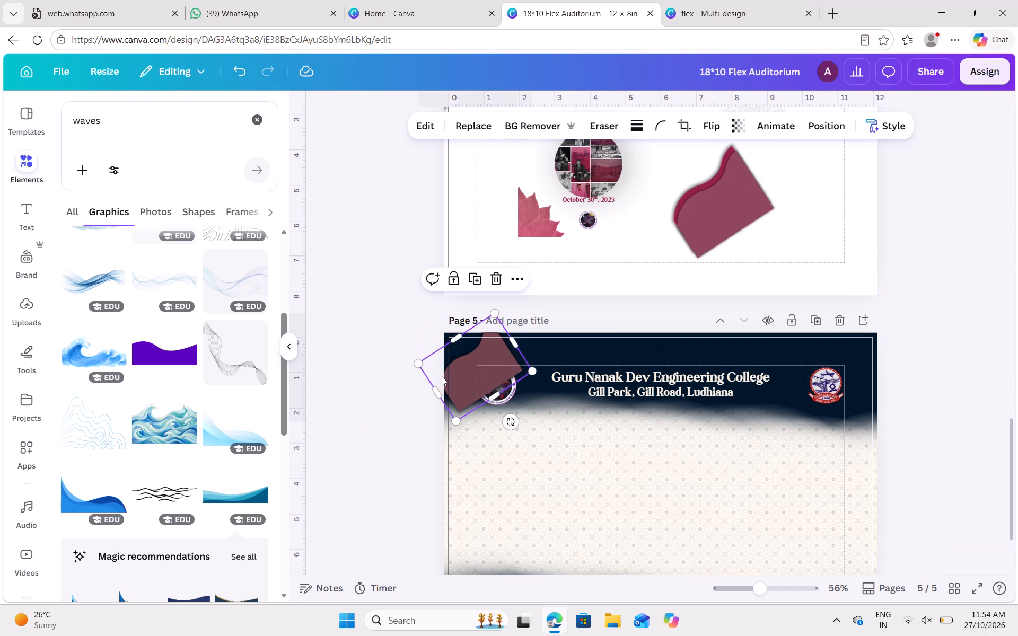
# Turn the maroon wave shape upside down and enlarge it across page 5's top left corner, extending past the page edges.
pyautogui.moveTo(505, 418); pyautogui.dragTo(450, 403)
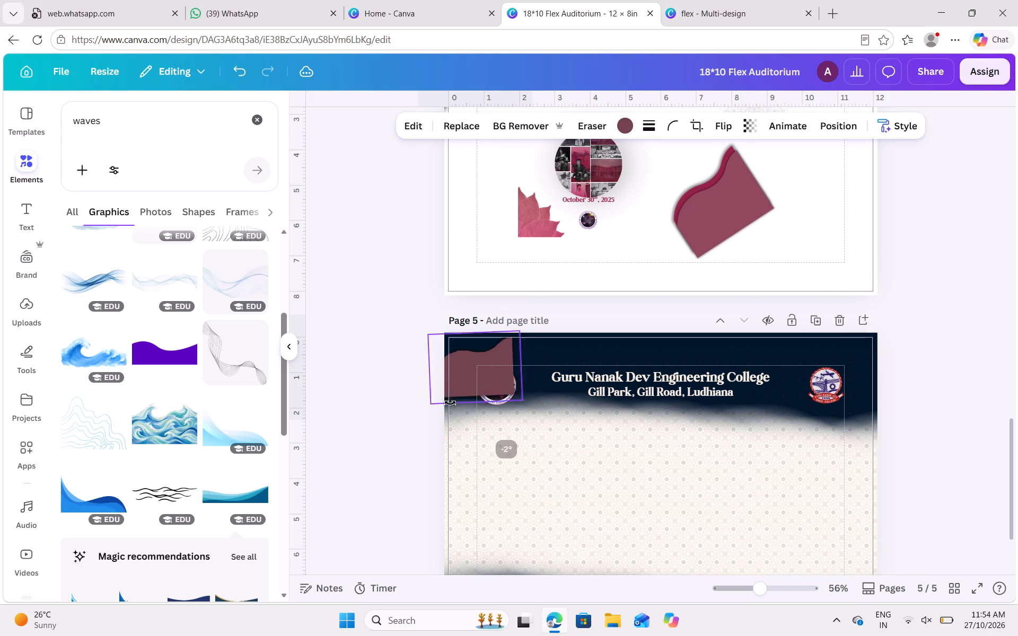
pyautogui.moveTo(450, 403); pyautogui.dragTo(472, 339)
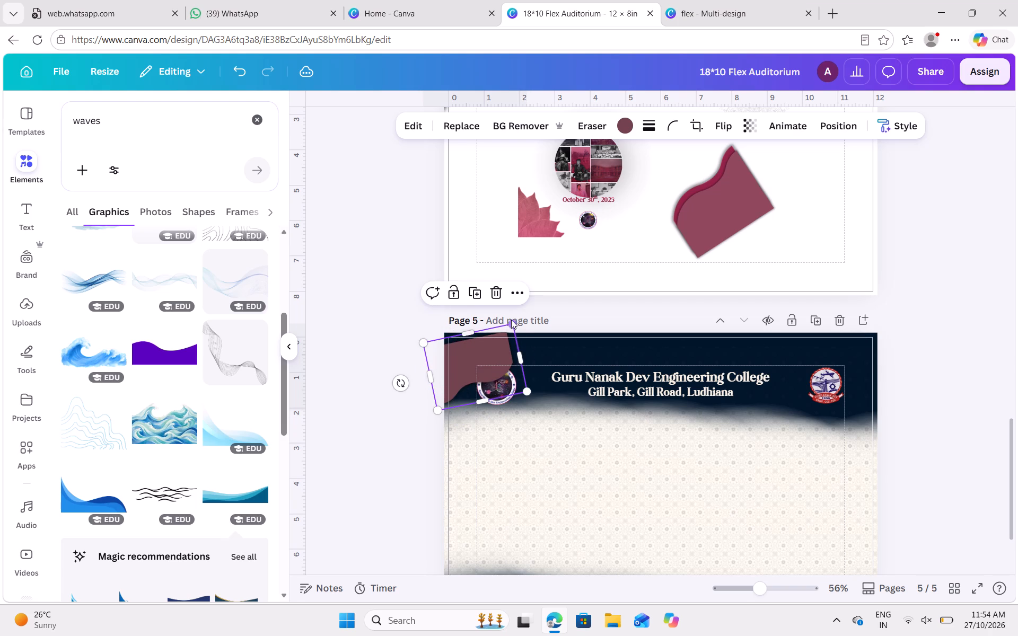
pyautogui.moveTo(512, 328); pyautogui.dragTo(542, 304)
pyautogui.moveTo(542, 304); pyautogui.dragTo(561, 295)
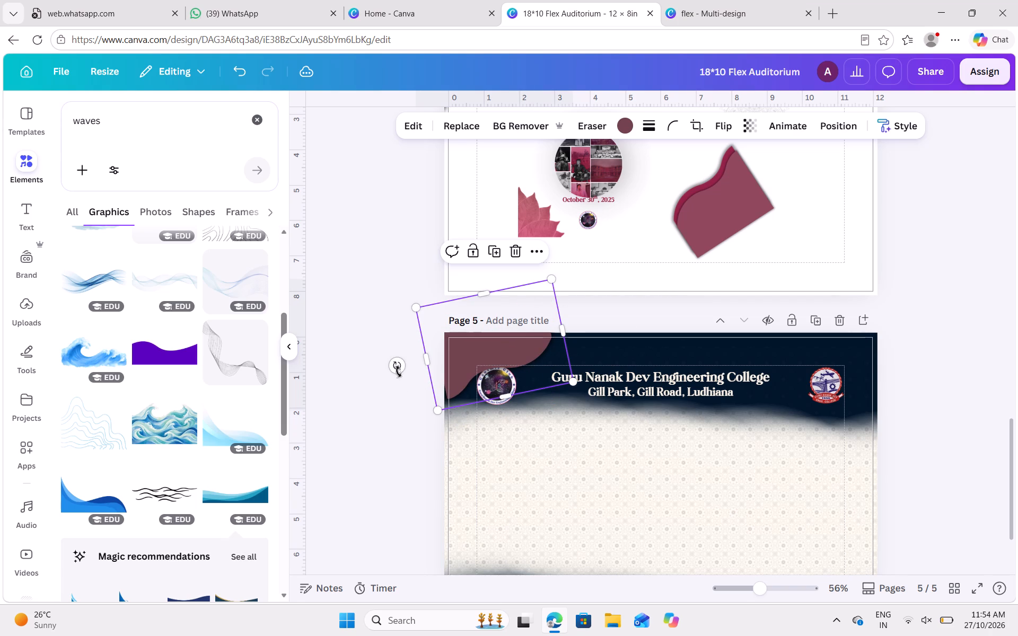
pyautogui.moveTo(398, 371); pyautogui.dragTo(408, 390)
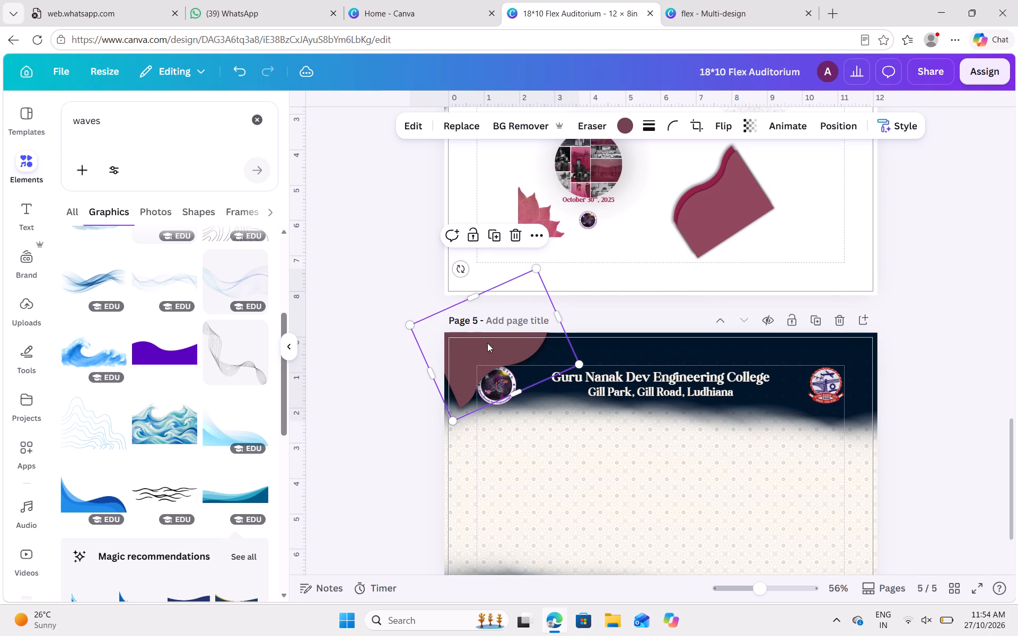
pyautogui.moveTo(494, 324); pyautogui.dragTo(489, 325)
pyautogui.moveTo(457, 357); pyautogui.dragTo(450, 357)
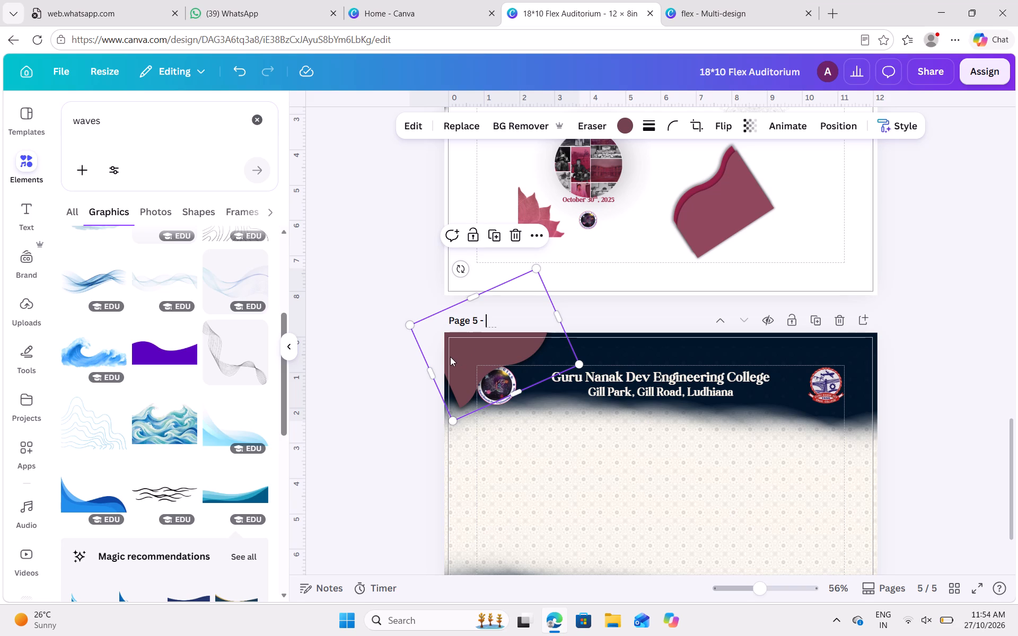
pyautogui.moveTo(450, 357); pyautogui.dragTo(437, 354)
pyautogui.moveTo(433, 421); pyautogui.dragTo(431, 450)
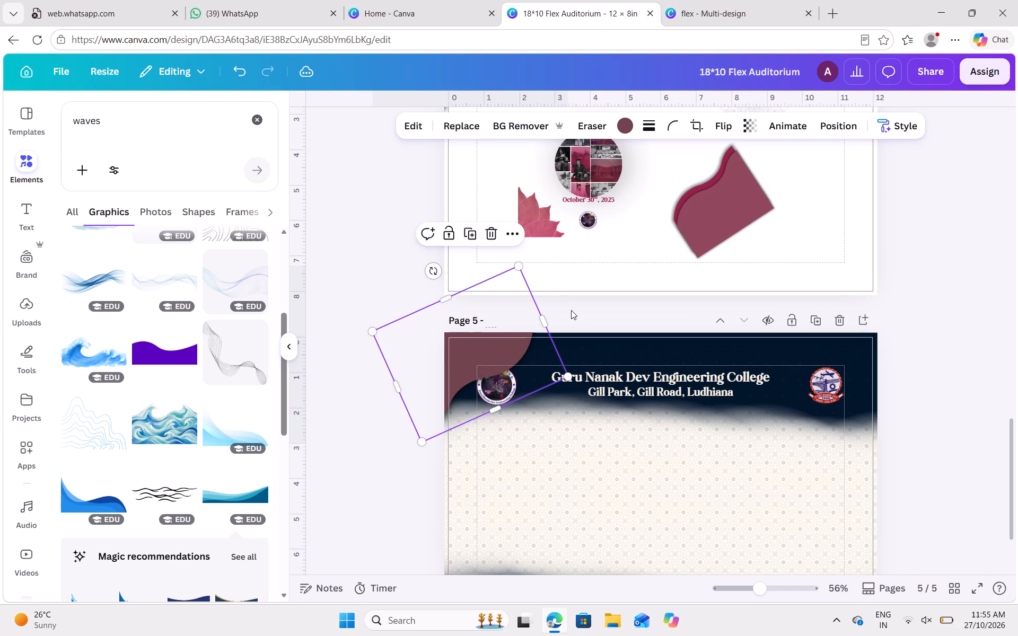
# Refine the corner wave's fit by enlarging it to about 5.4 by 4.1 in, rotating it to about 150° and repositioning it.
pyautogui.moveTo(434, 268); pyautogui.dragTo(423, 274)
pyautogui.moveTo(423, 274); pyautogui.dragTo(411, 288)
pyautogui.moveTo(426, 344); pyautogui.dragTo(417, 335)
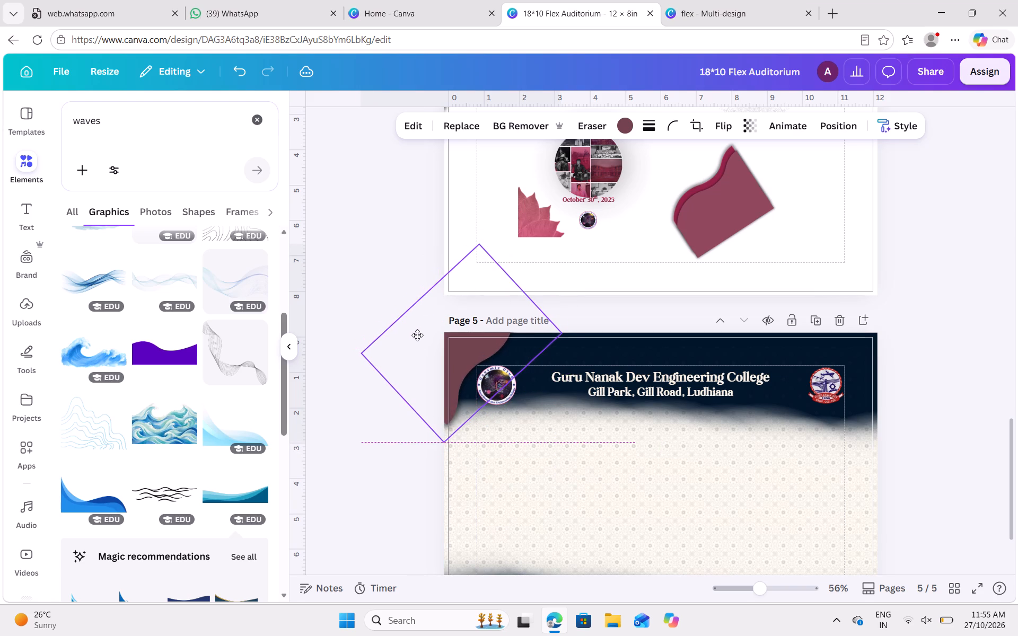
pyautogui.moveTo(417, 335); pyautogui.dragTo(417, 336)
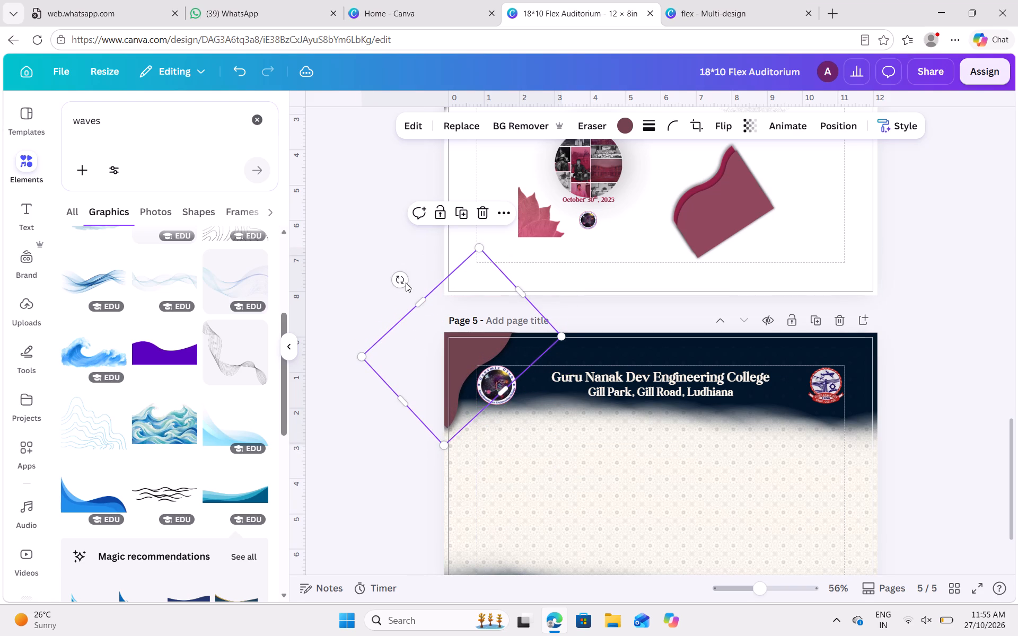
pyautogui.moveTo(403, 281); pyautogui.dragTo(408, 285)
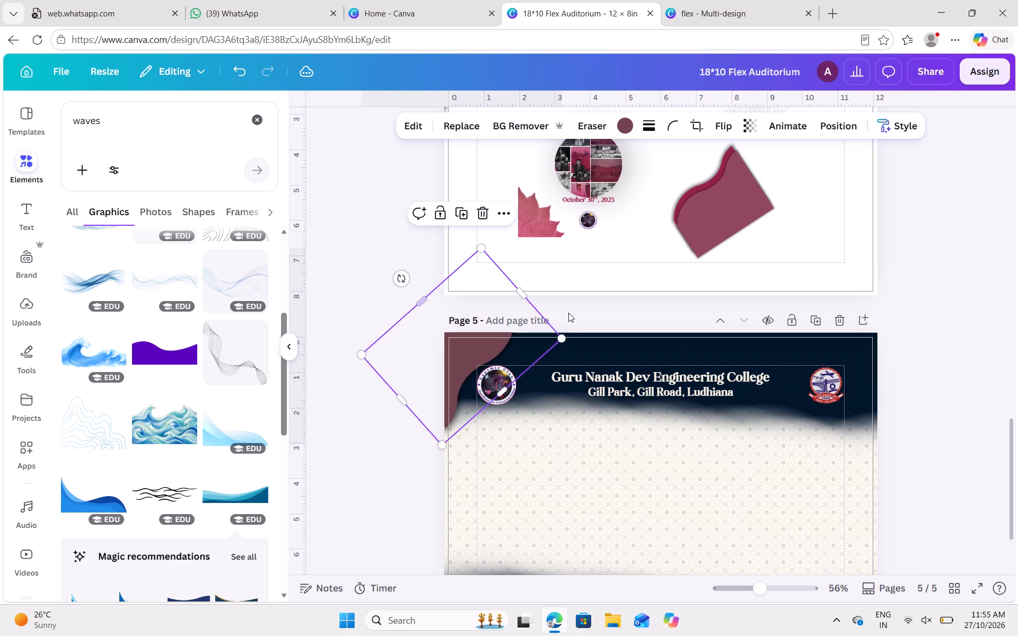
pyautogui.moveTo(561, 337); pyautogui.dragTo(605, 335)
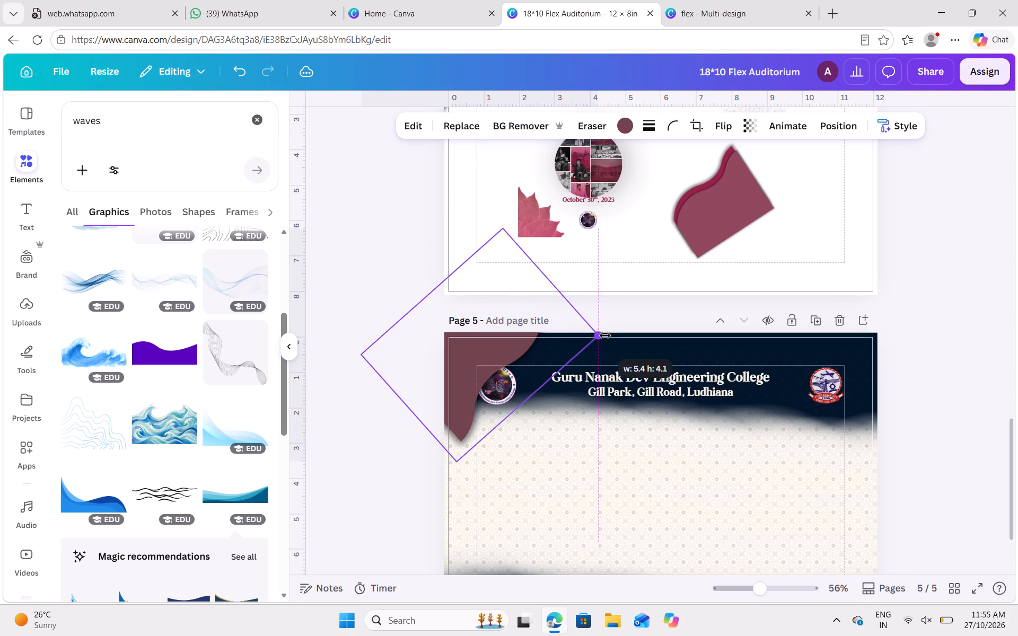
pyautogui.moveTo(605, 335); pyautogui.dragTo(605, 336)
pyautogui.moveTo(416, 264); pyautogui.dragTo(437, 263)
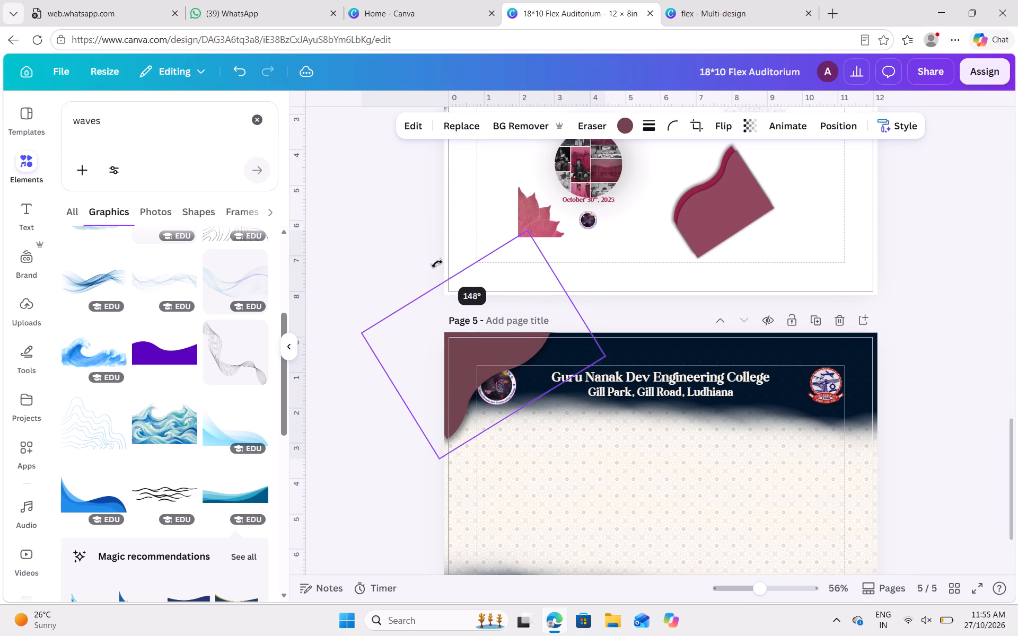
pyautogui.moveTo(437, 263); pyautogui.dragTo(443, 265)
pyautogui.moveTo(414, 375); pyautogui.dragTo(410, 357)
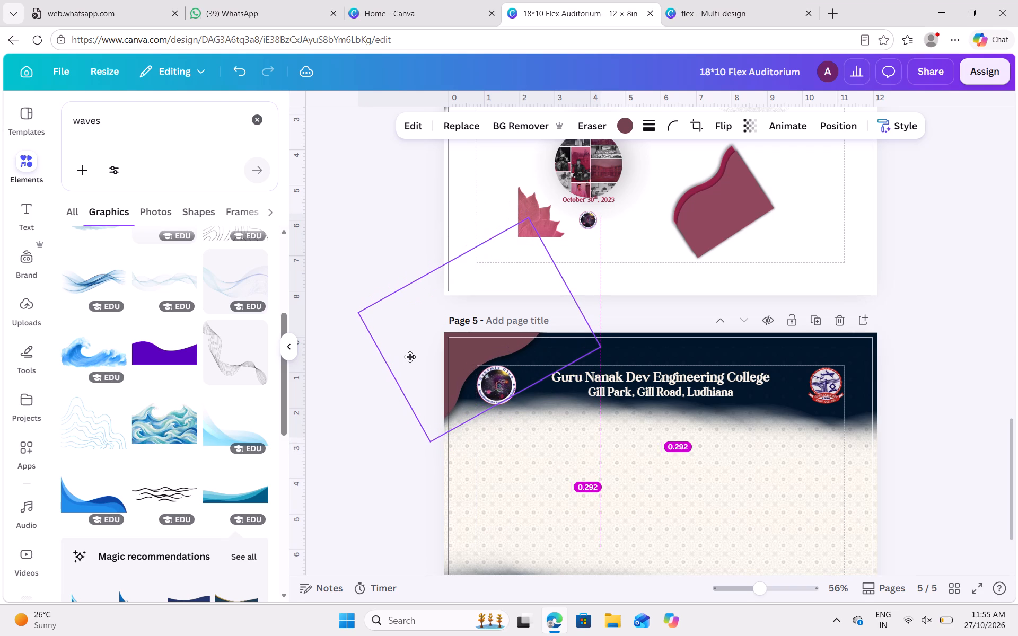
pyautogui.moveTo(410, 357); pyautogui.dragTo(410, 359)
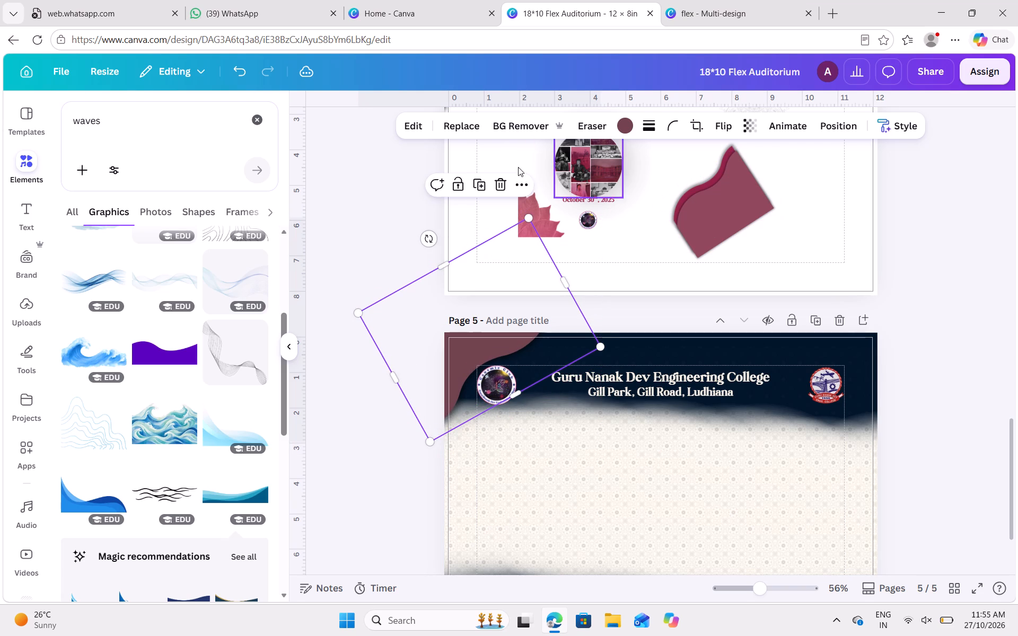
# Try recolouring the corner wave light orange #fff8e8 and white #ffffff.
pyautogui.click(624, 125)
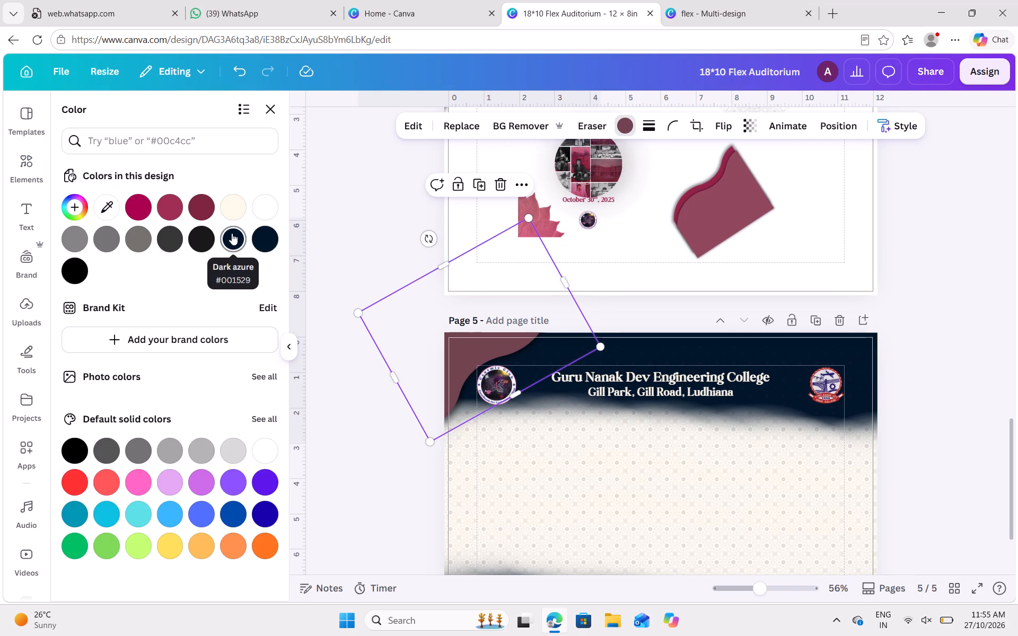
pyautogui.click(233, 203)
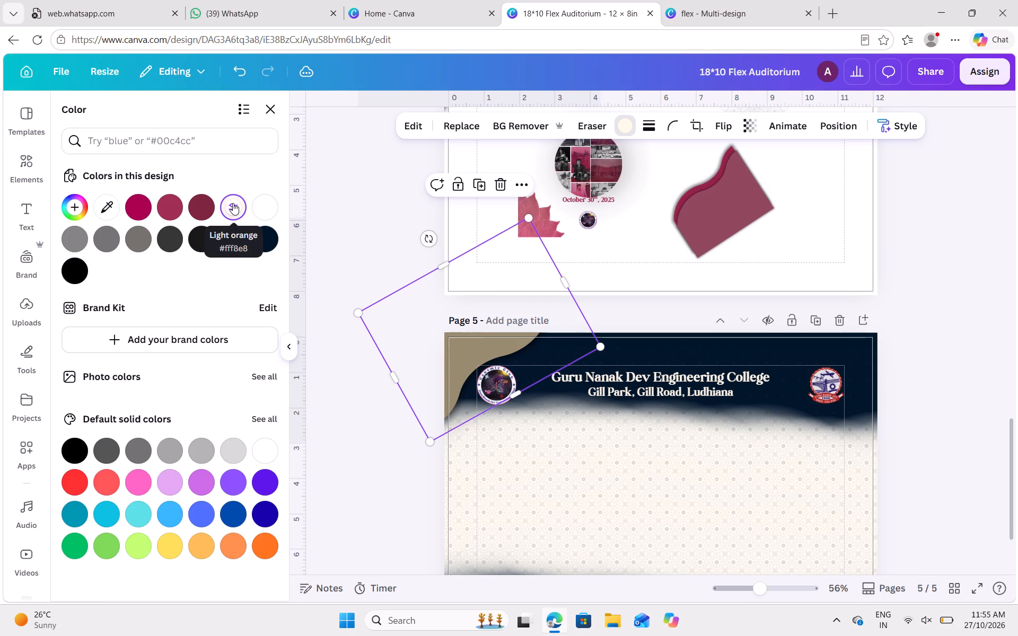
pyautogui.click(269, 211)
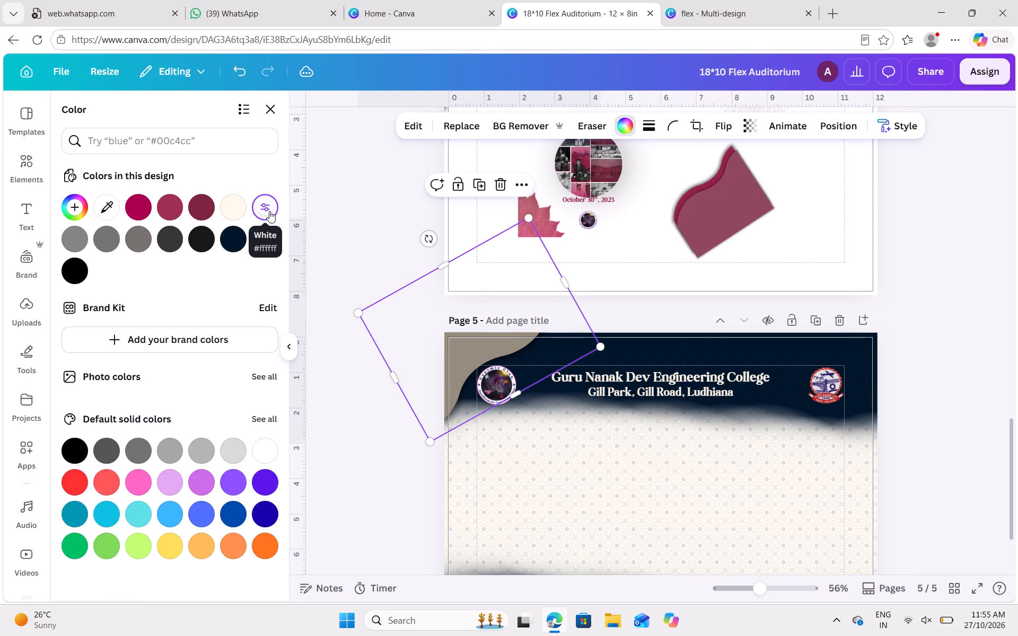
# Delete the wave shape from page 5's top left corner.
pyautogui.press('BackSpace')
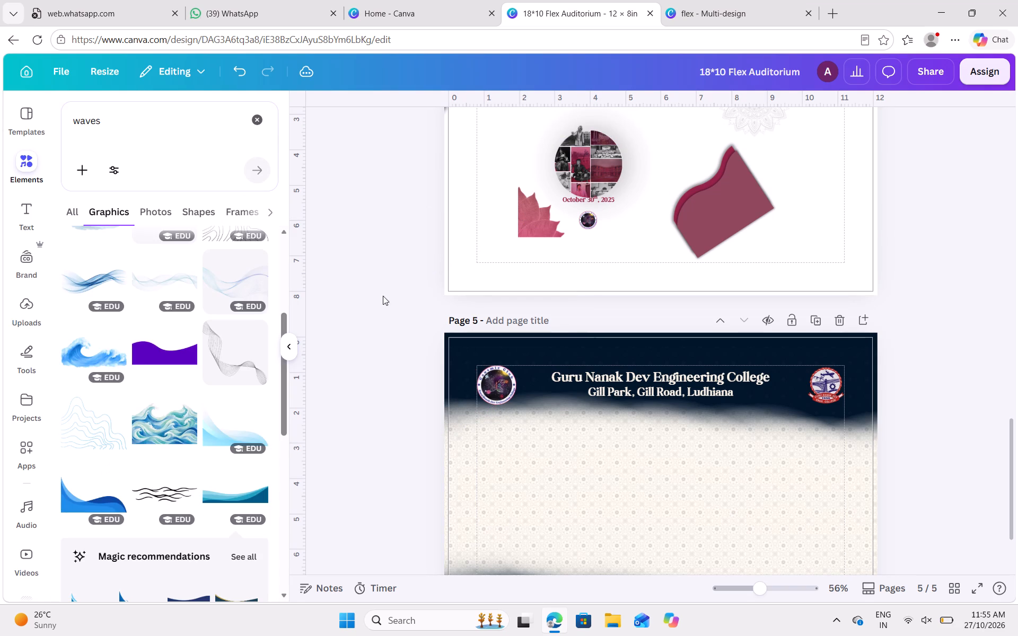
# Browse further through the "waves" graphics and their recommendations for another wave decoration.
pyautogui.scroll(-3, 222, 486)
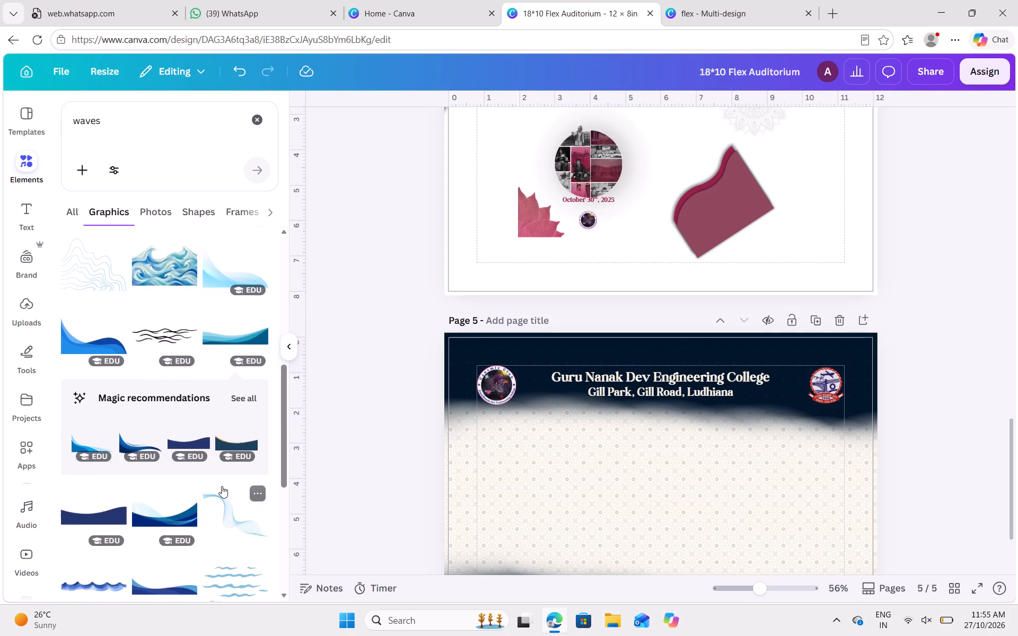
pyautogui.scroll(-11, 222, 486)
pyautogui.scroll(4, 222, 486)
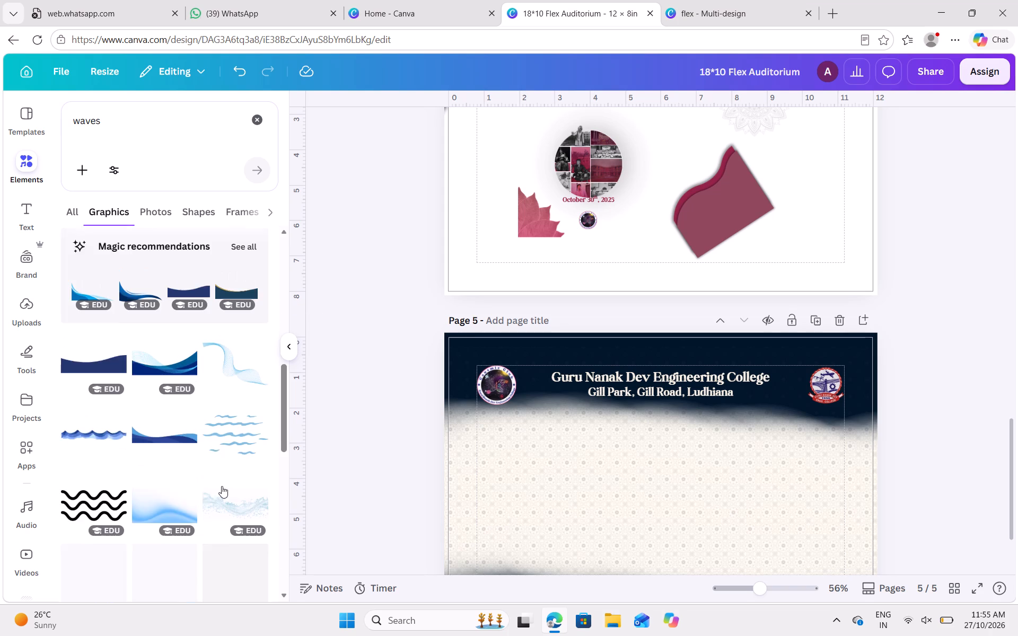
pyautogui.scroll(3, 222, 486)
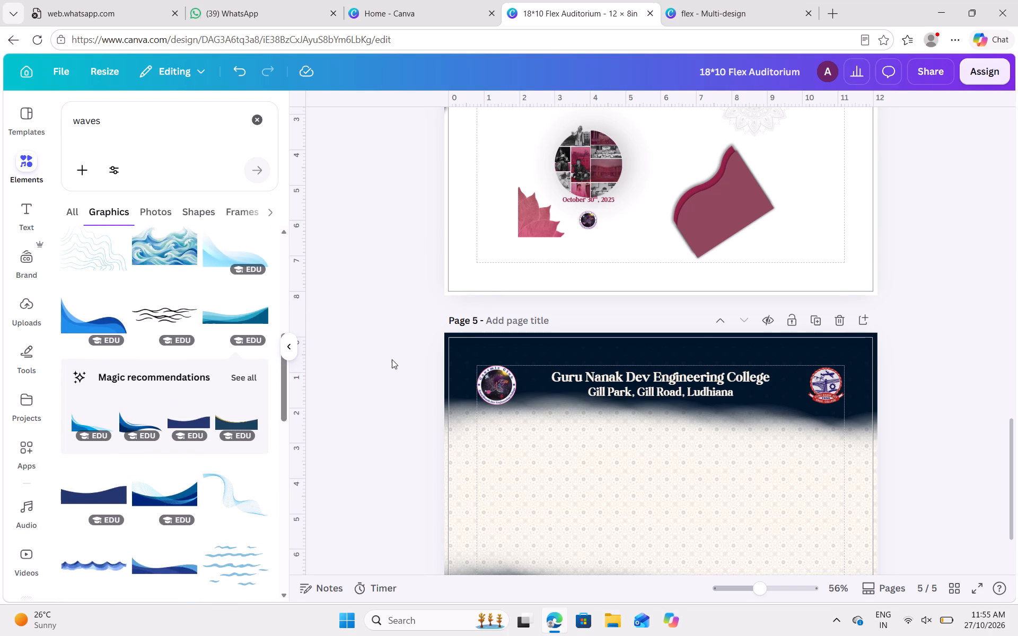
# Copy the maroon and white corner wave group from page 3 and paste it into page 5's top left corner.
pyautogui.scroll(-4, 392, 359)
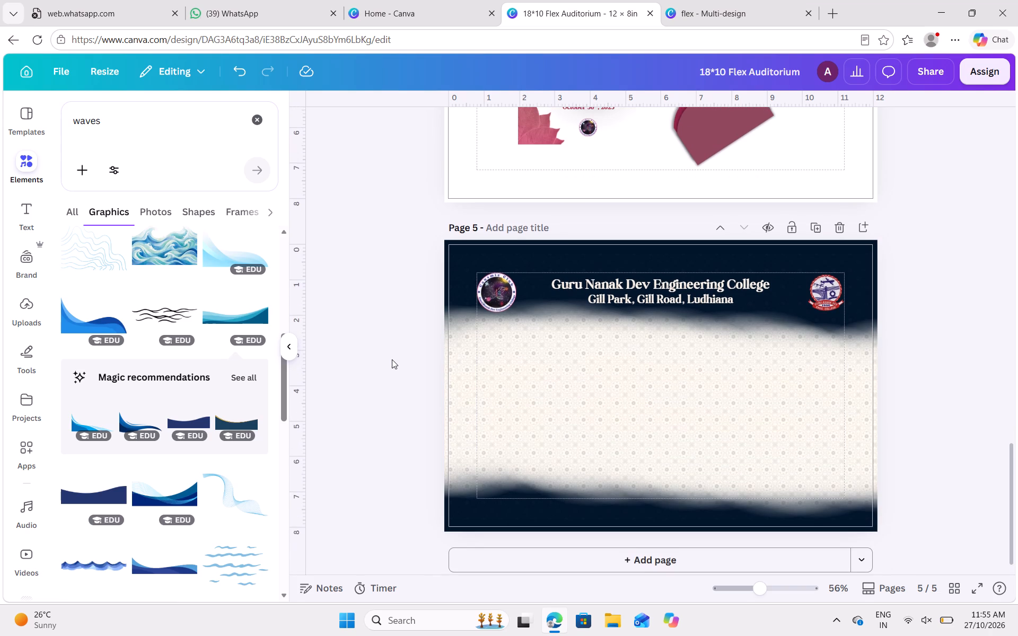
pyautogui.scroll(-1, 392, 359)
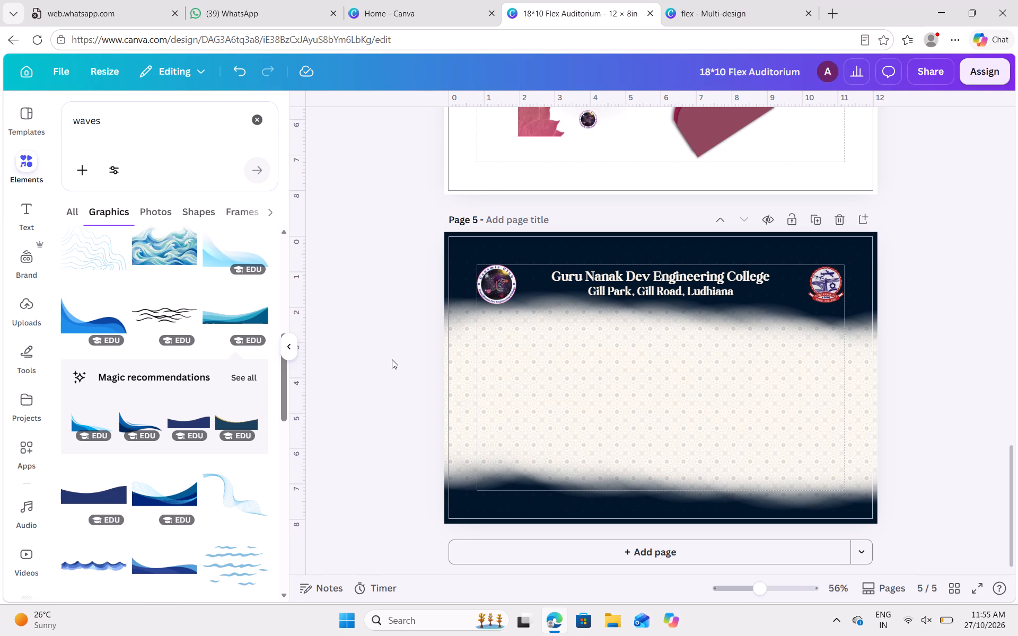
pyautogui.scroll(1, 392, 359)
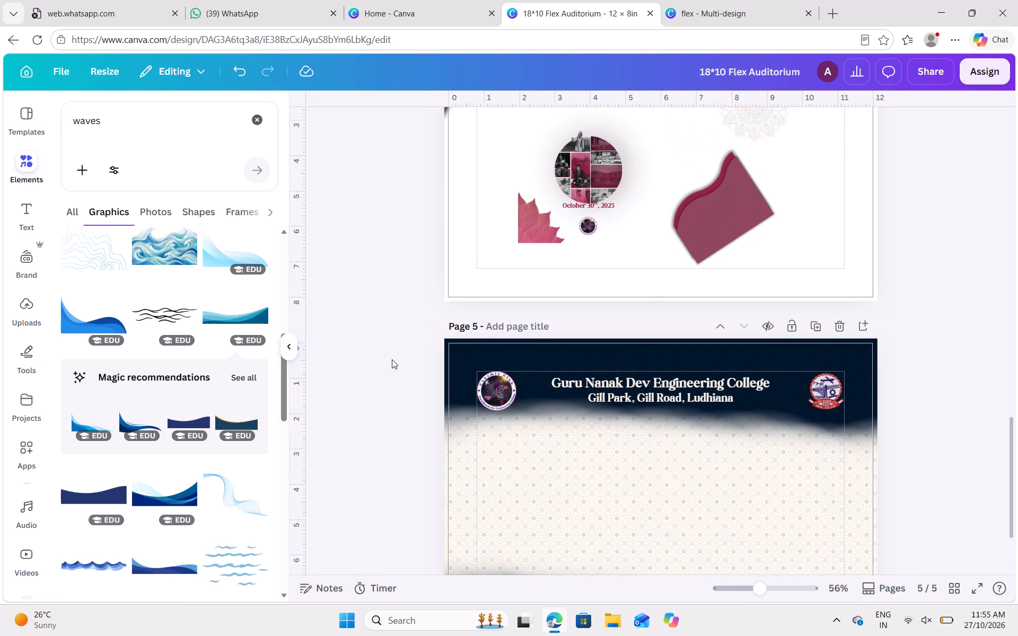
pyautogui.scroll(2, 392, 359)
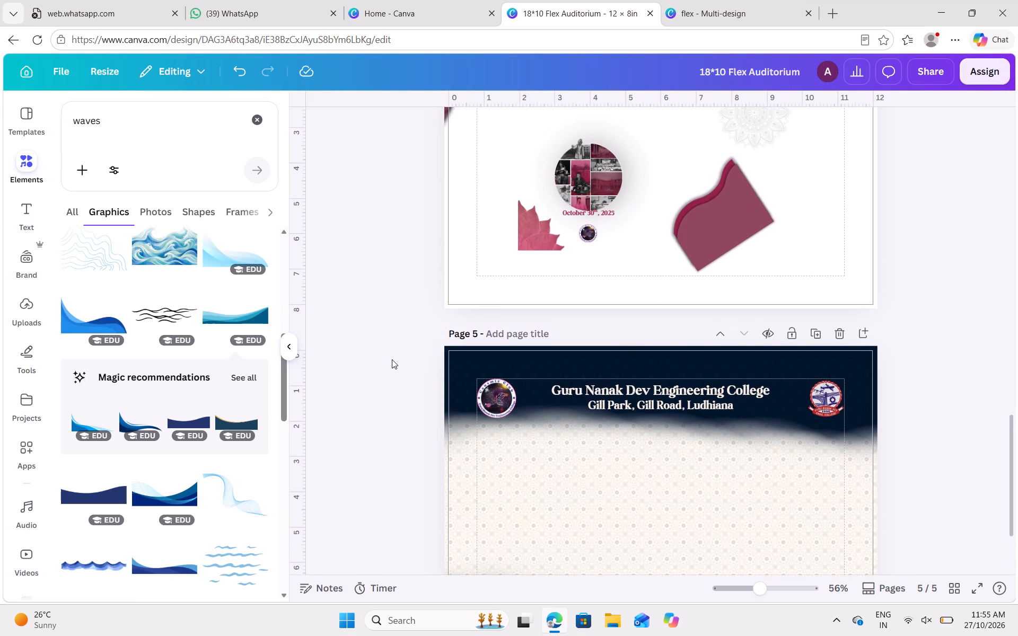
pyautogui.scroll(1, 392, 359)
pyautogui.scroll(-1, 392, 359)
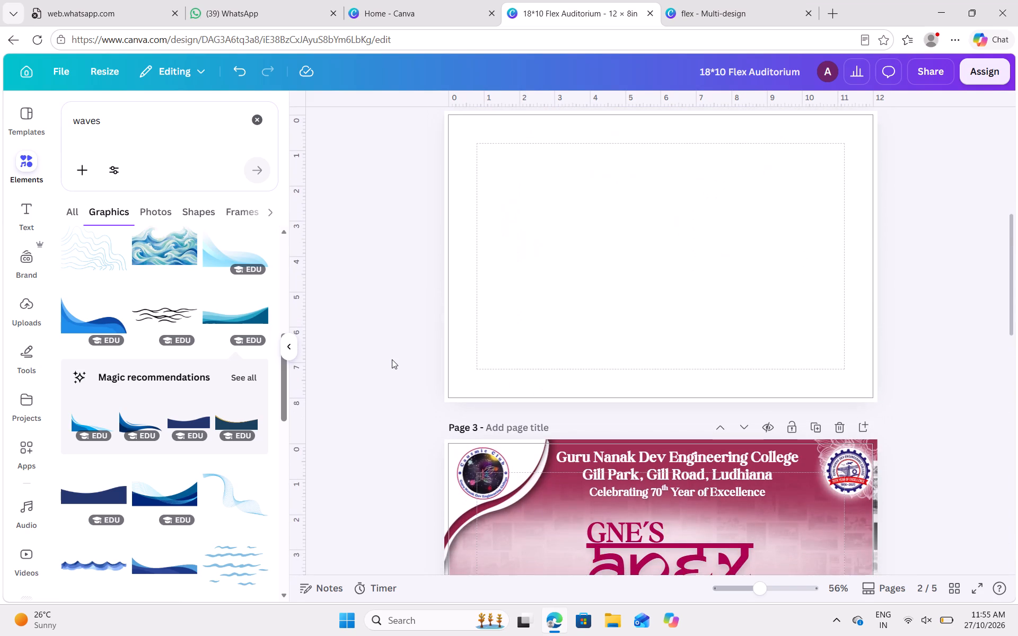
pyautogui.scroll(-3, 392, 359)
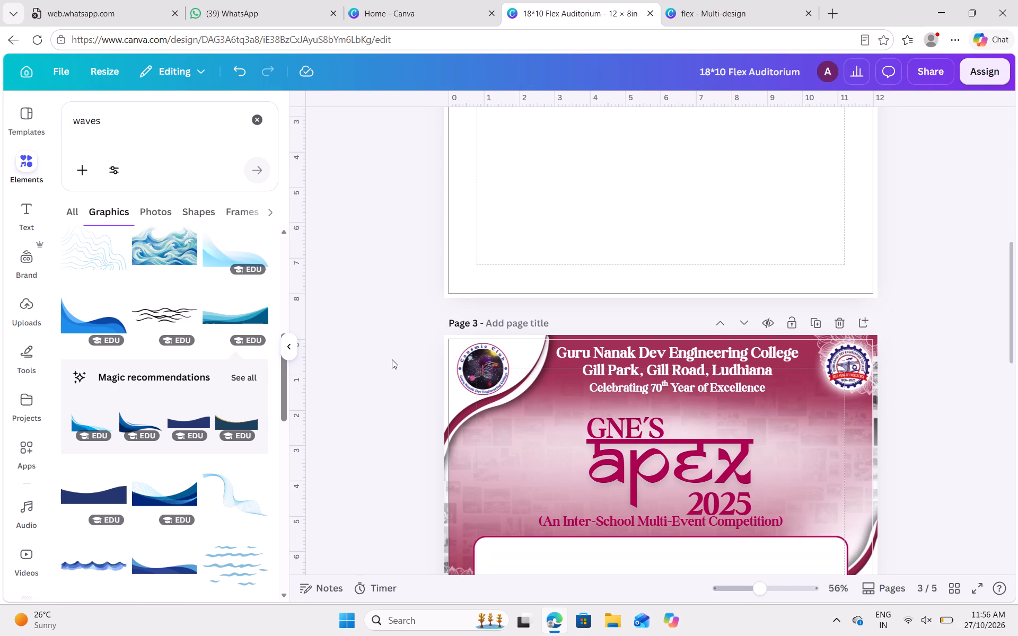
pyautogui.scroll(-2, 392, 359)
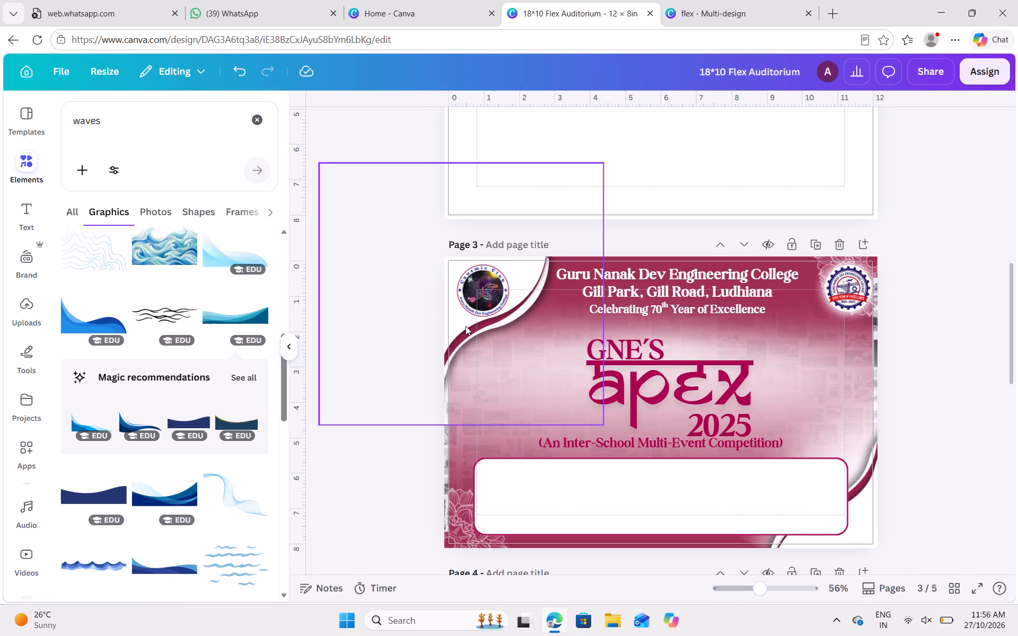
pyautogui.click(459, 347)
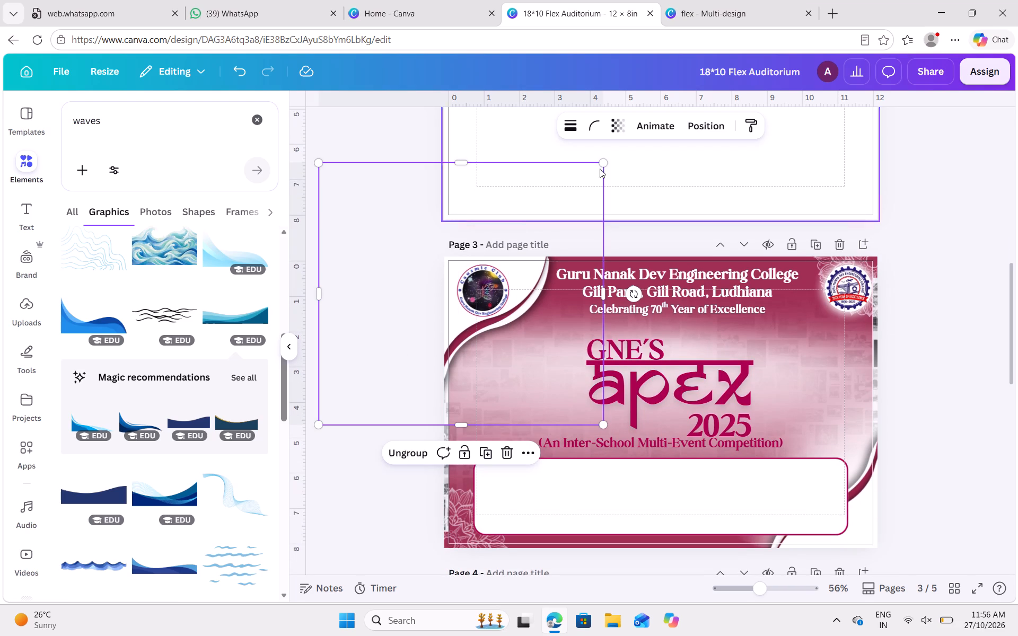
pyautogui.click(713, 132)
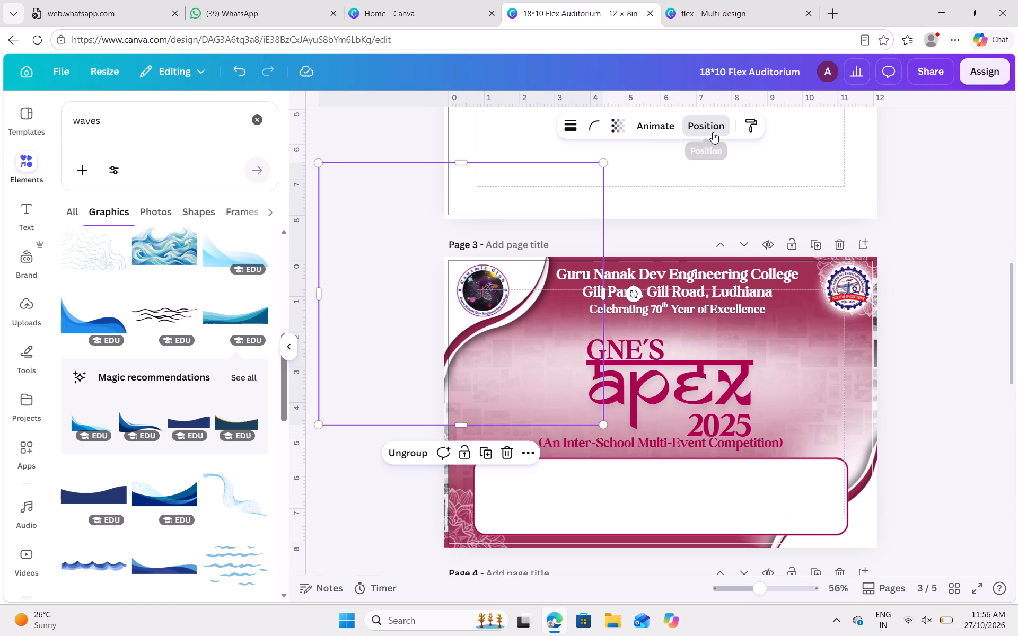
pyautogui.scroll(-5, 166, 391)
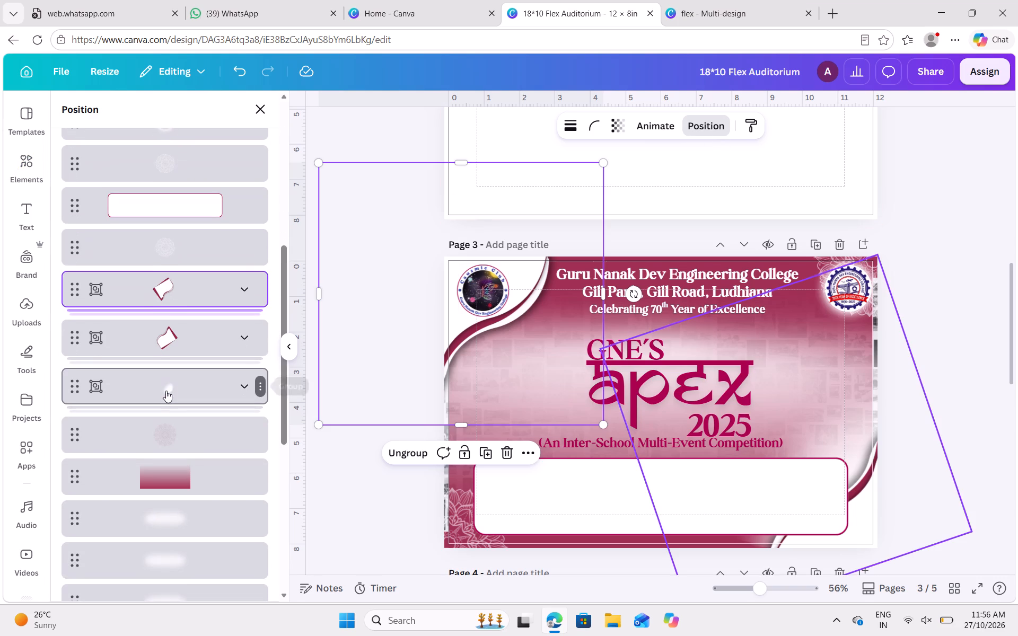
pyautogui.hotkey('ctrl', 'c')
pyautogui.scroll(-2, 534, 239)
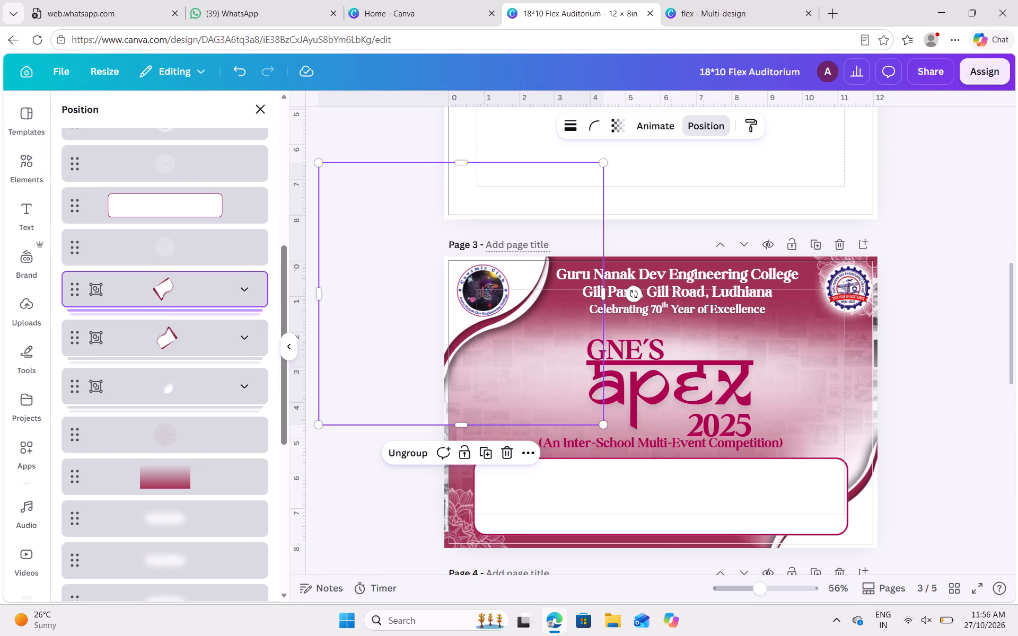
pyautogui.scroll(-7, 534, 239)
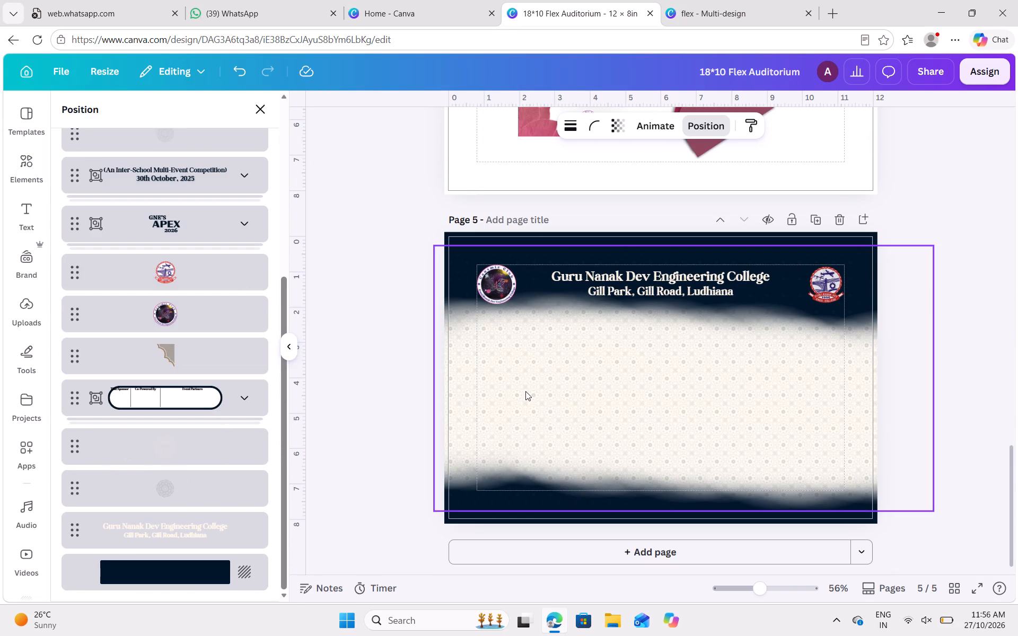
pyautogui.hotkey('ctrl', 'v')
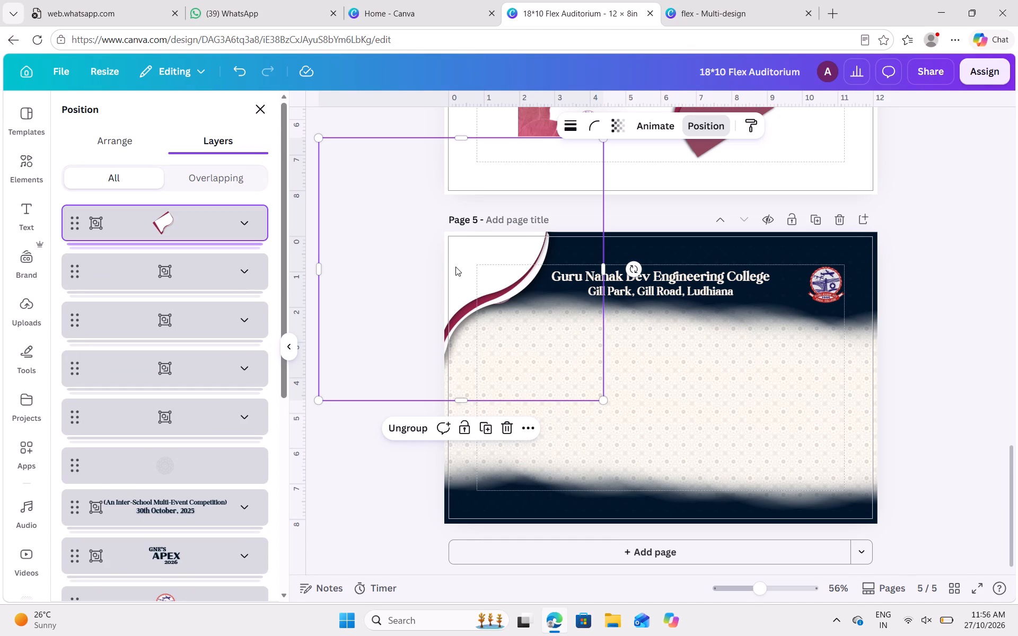
# Compare the pasted corner wave on page 5 with the corner designs on pages 1 and 3.
pyautogui.scroll(7, 455, 267)
pyautogui.scroll(-1, 455, 267)
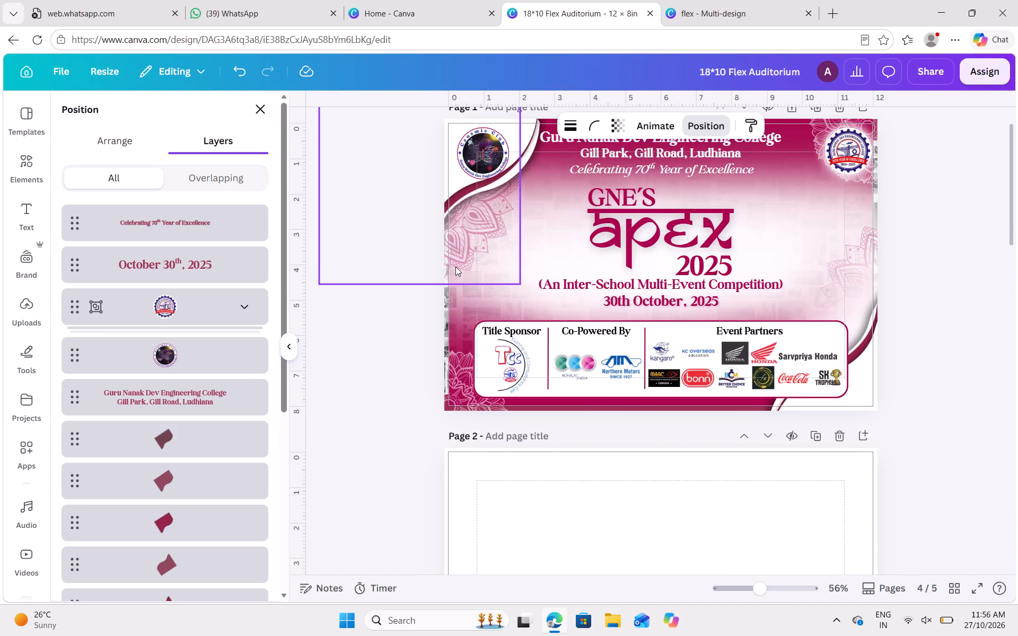
pyautogui.scroll(-7, 455, 267)
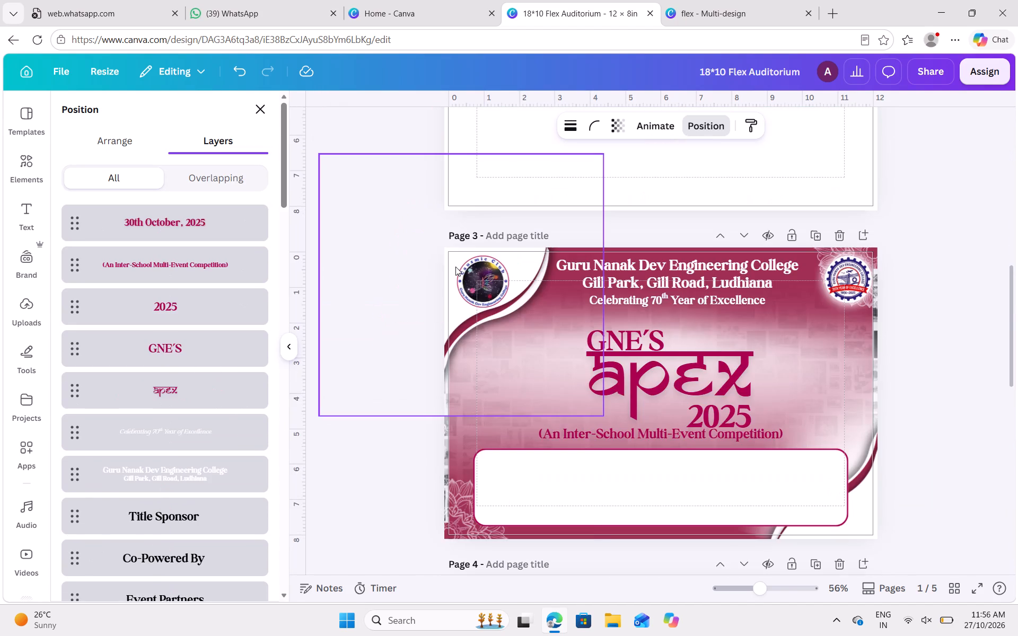
pyautogui.scroll(-5, 455, 267)
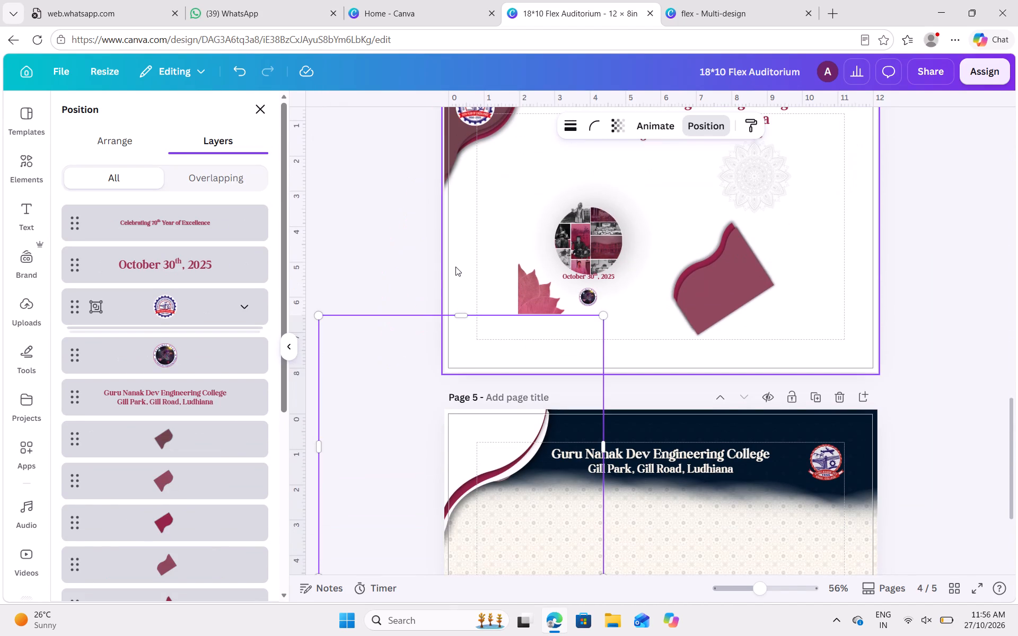
pyautogui.scroll(-2, 455, 267)
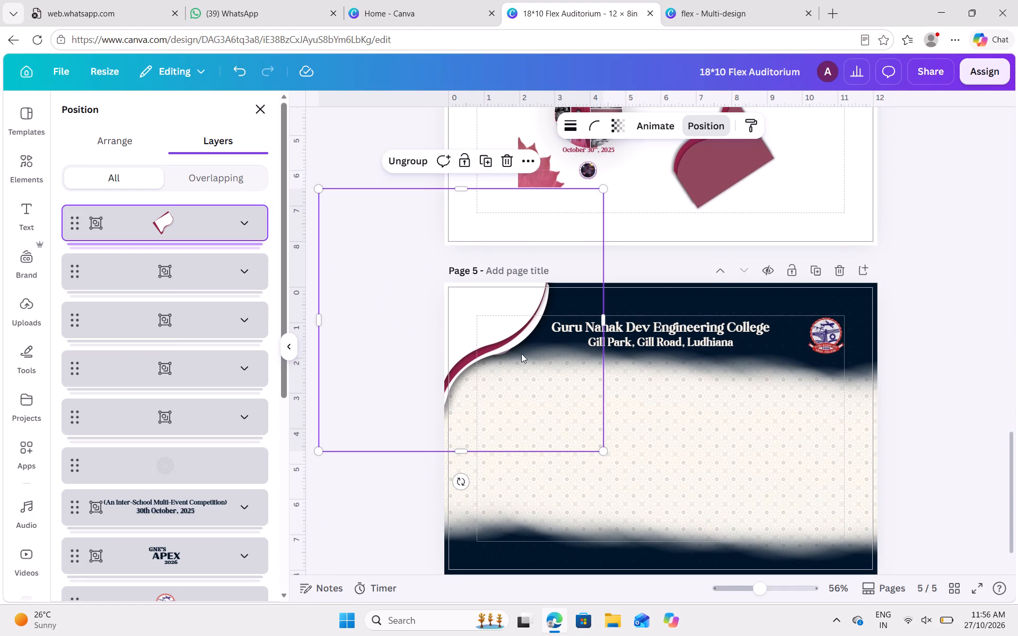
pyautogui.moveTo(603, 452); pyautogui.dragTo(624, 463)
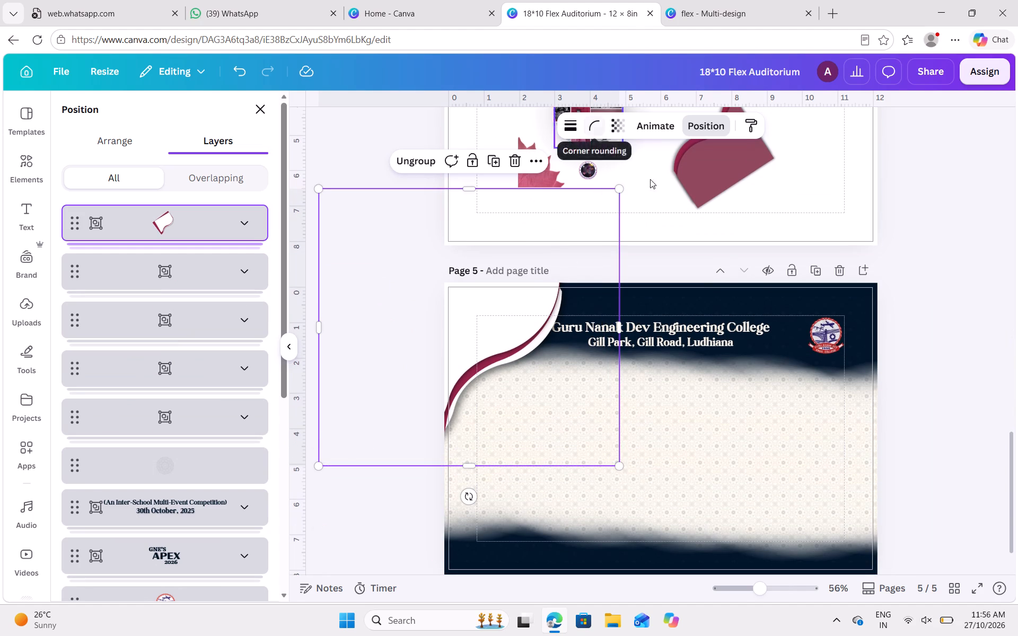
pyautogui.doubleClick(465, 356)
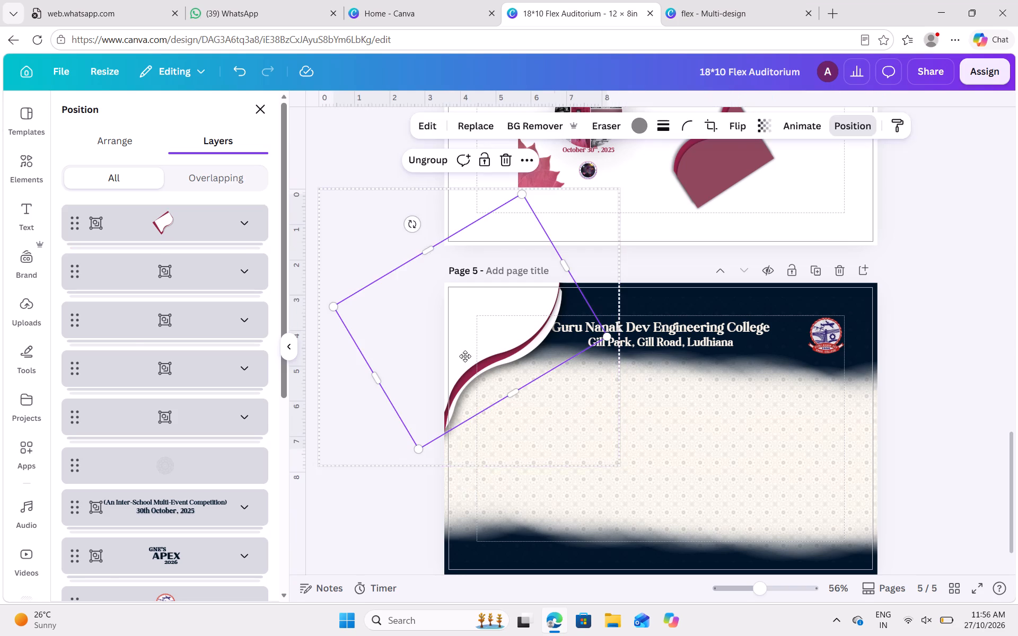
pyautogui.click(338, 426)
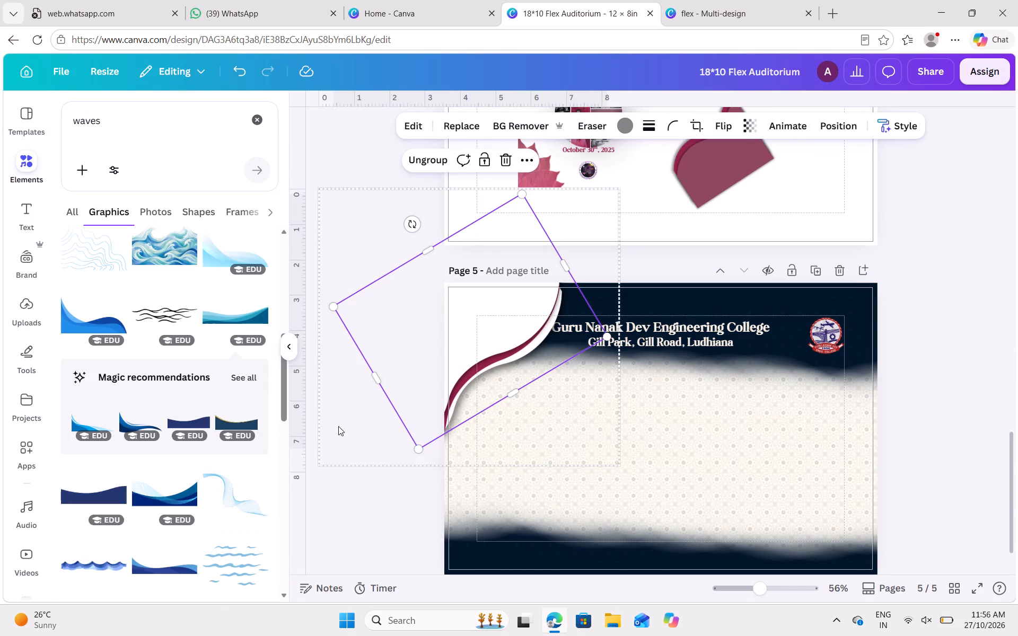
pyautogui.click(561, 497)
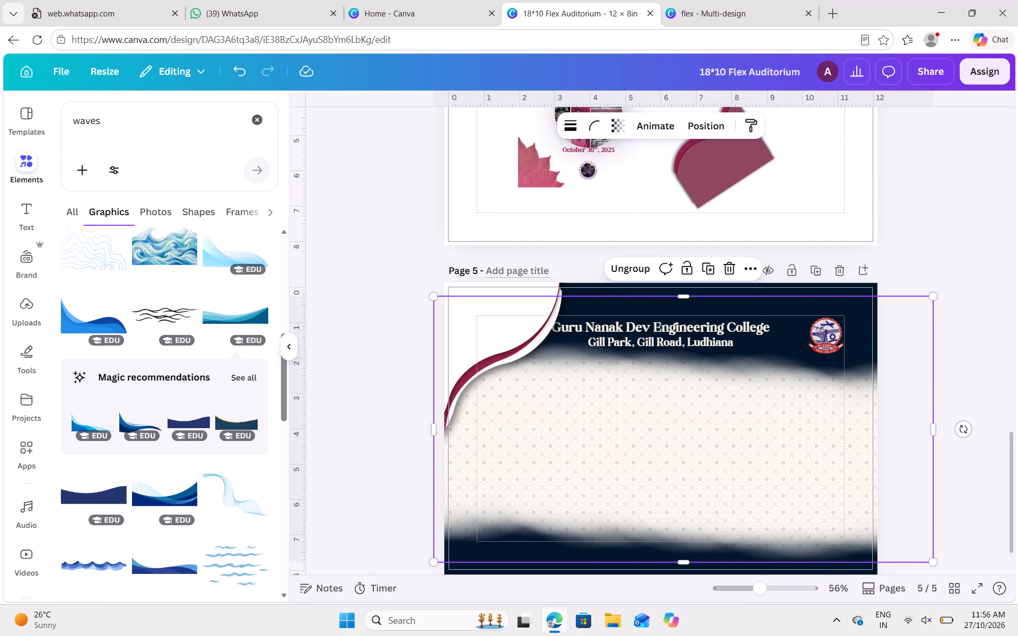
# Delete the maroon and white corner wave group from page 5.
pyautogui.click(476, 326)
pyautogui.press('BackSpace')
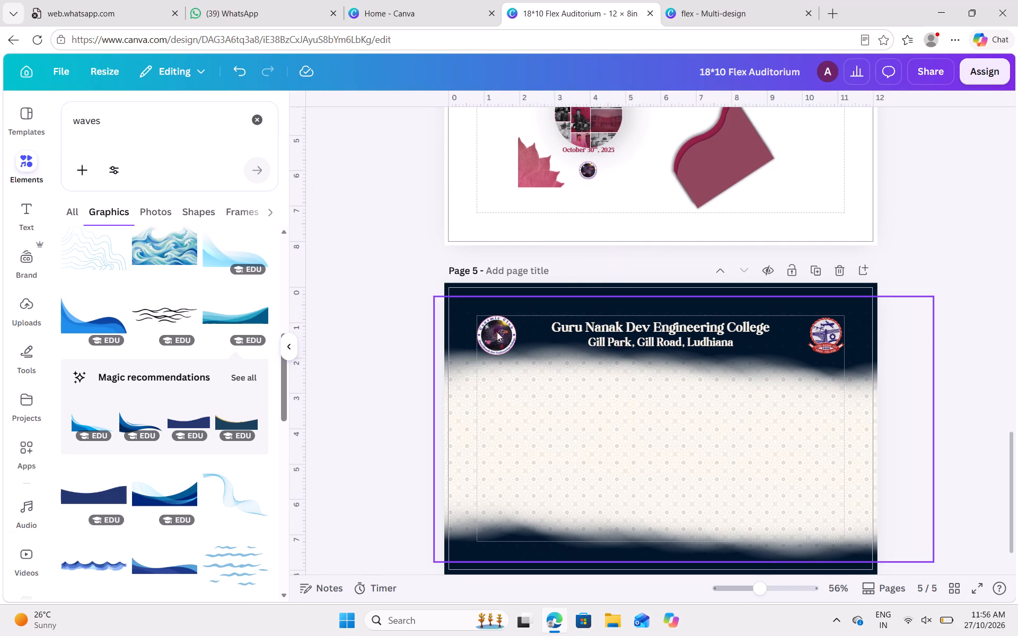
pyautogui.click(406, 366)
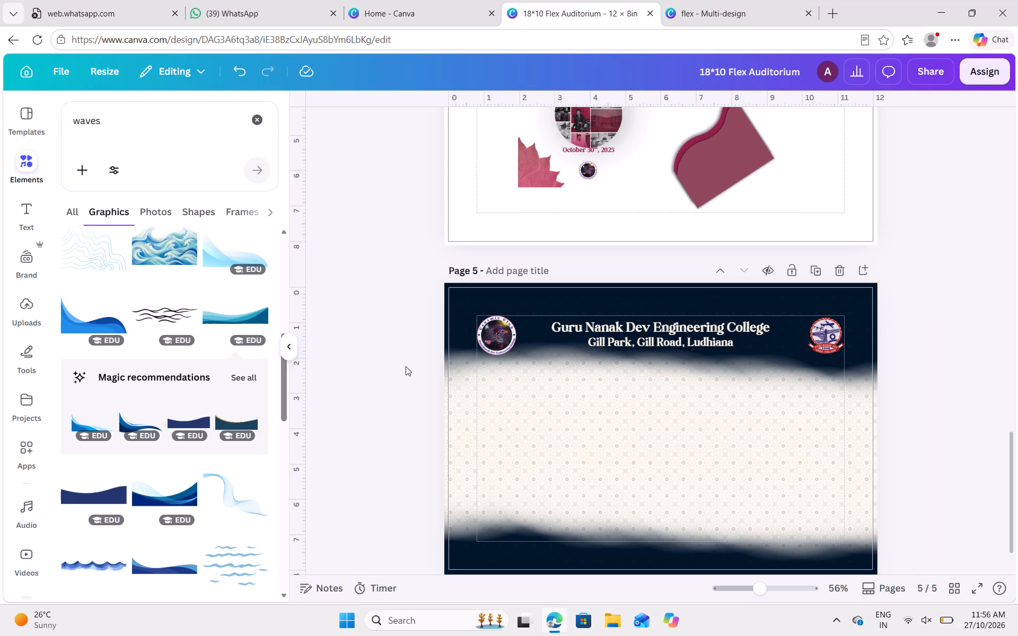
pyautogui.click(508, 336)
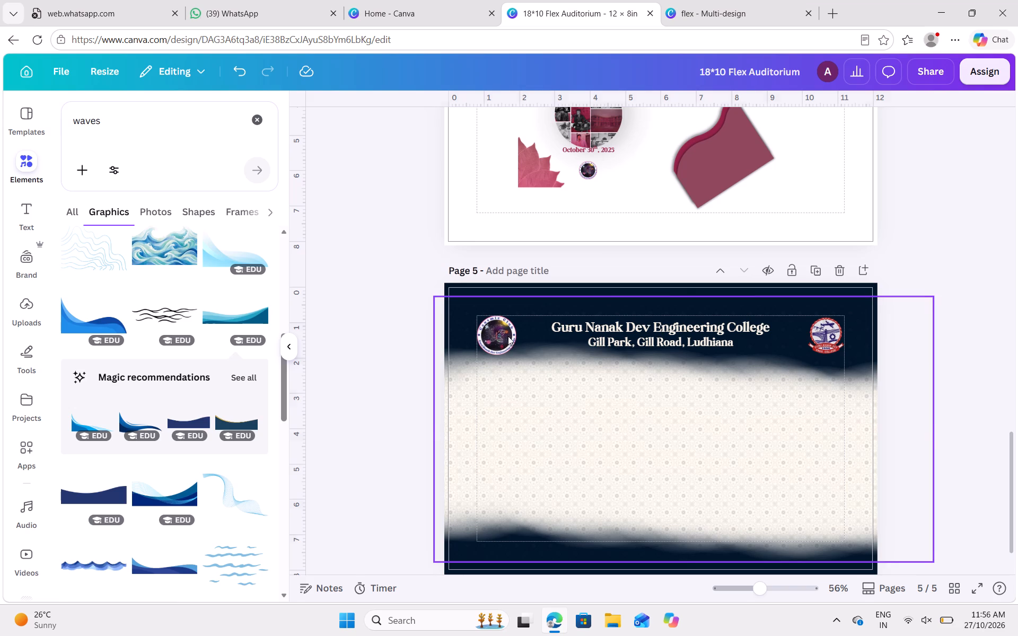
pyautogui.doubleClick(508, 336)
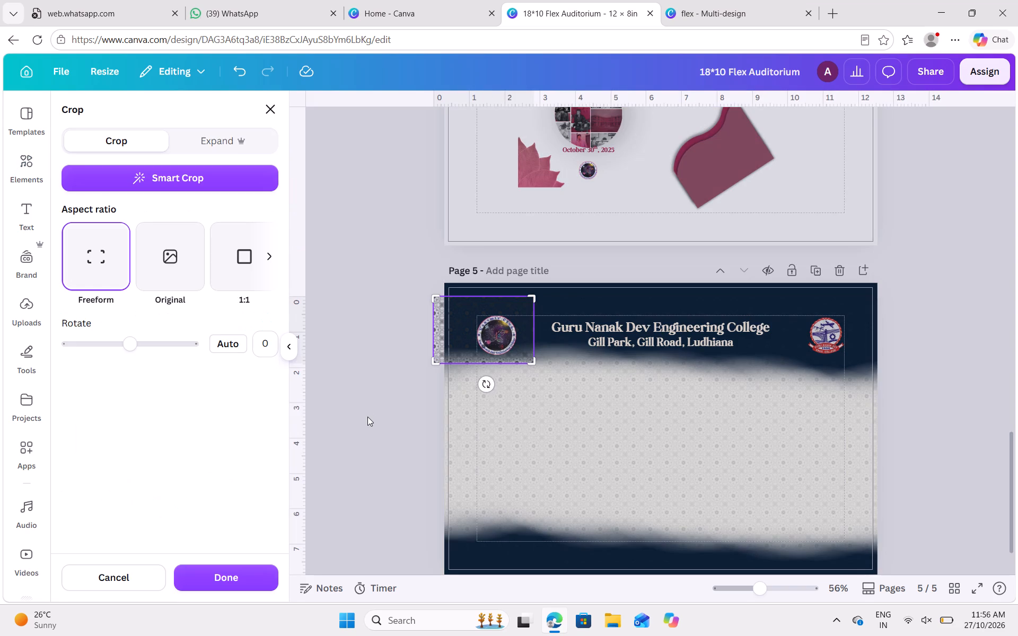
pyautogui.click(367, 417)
# Move the four unlabelled large group layers on page 5 to just below the Guru Nanak Dev Engineering College heading in the layer order.
pyautogui.click(827, 128)
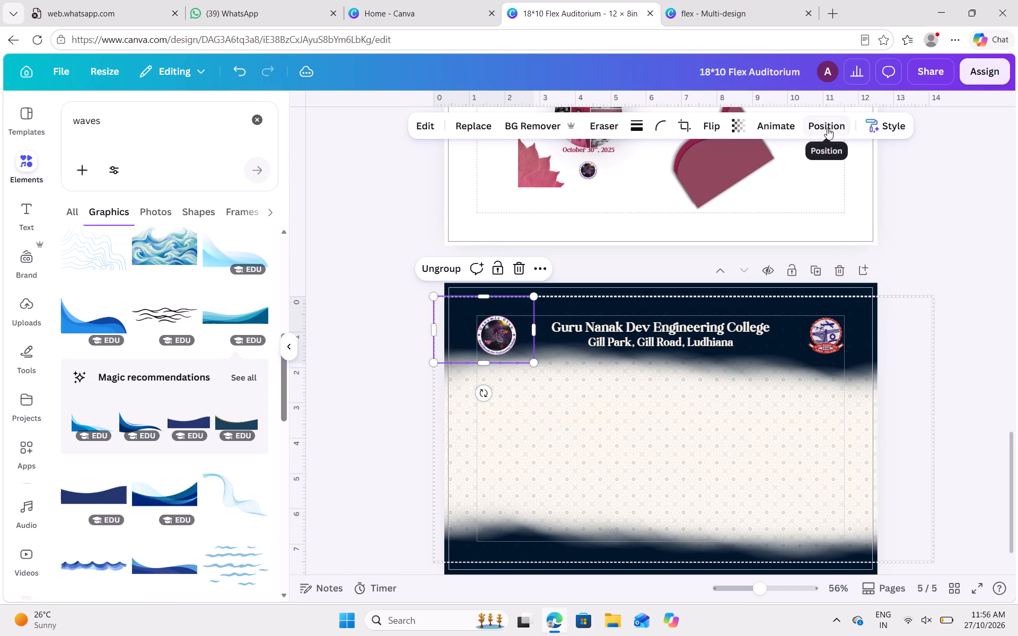
pyautogui.scroll(-1, 147, 528)
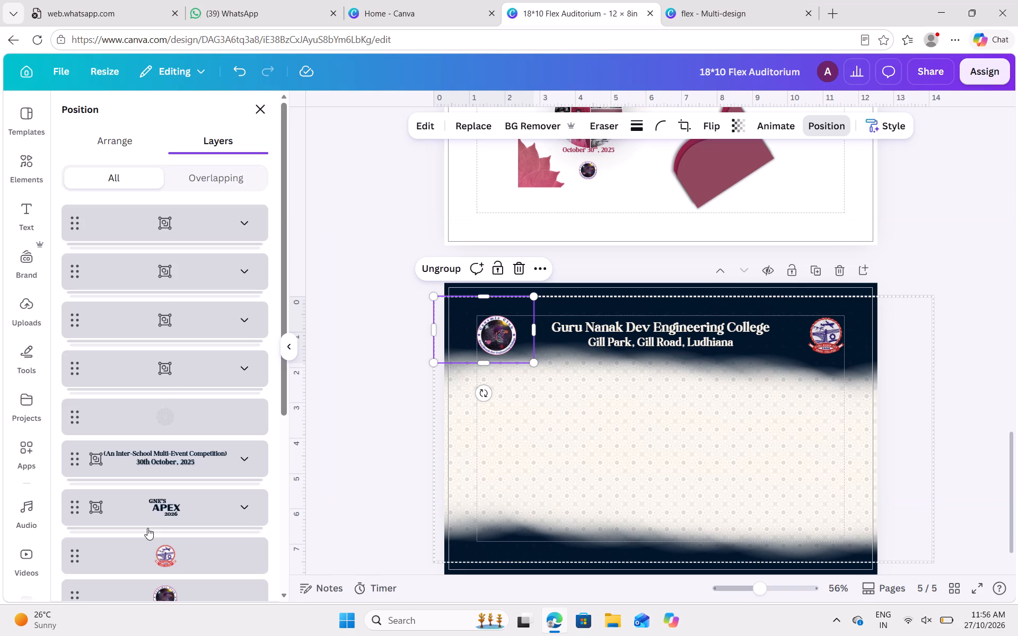
pyautogui.scroll(-1, 147, 528)
pyautogui.scroll(1, 189, 327)
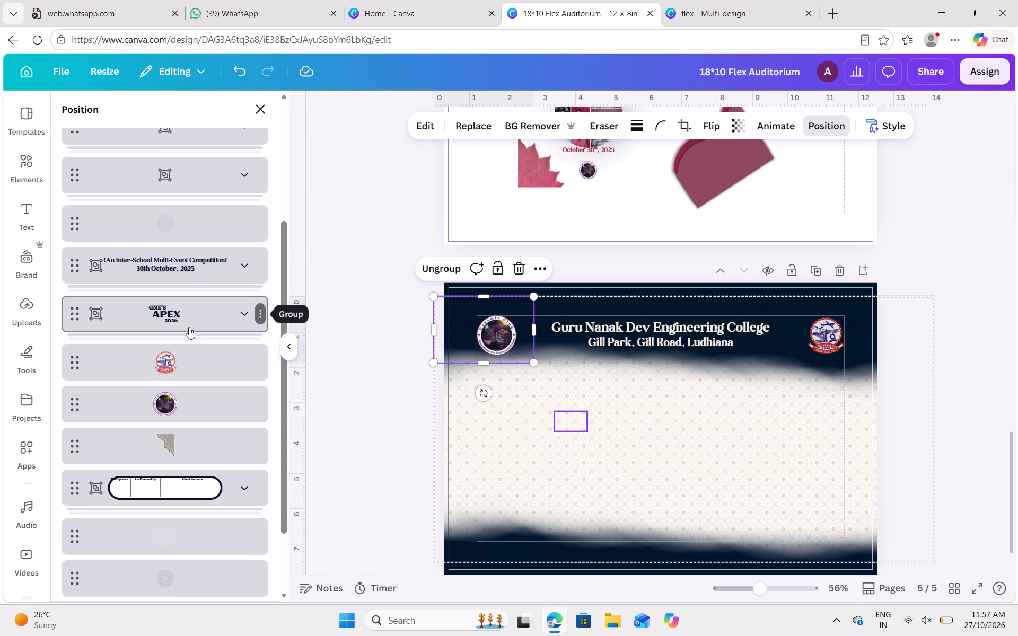
pyautogui.scroll(1, 189, 327)
pyautogui.click(205, 232)
pyautogui.scroll(1, 205, 232)
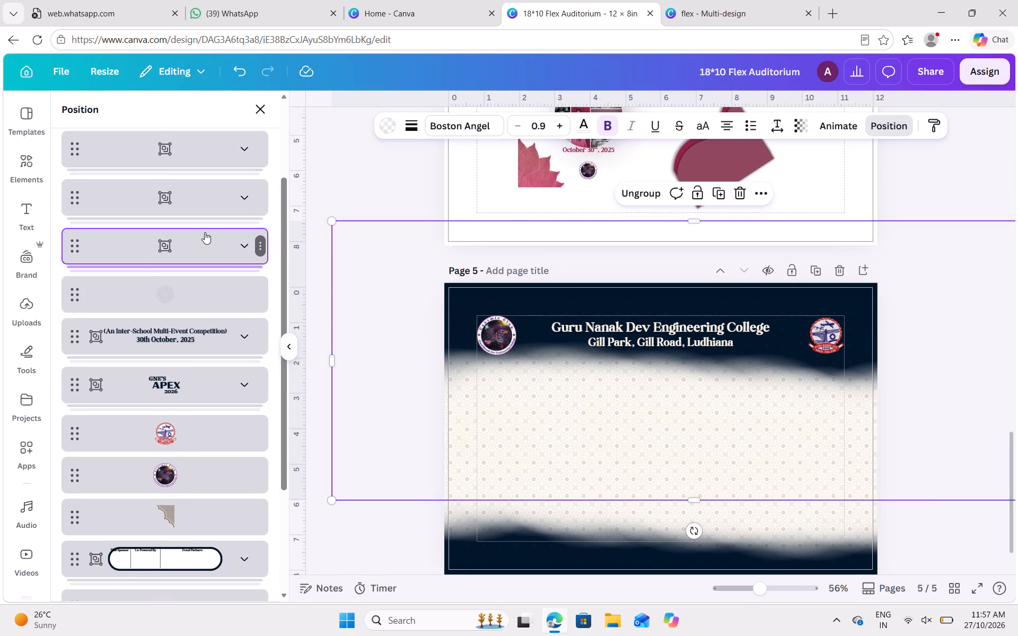
pyautogui.scroll(1, 205, 232)
pyautogui.click(180, 302)
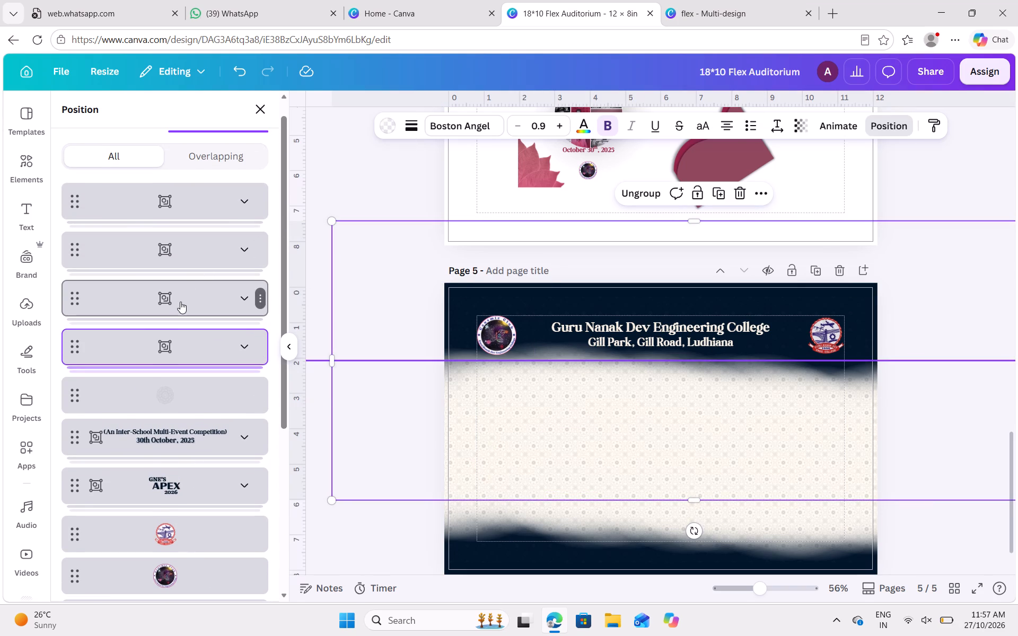
pyautogui.click(197, 241)
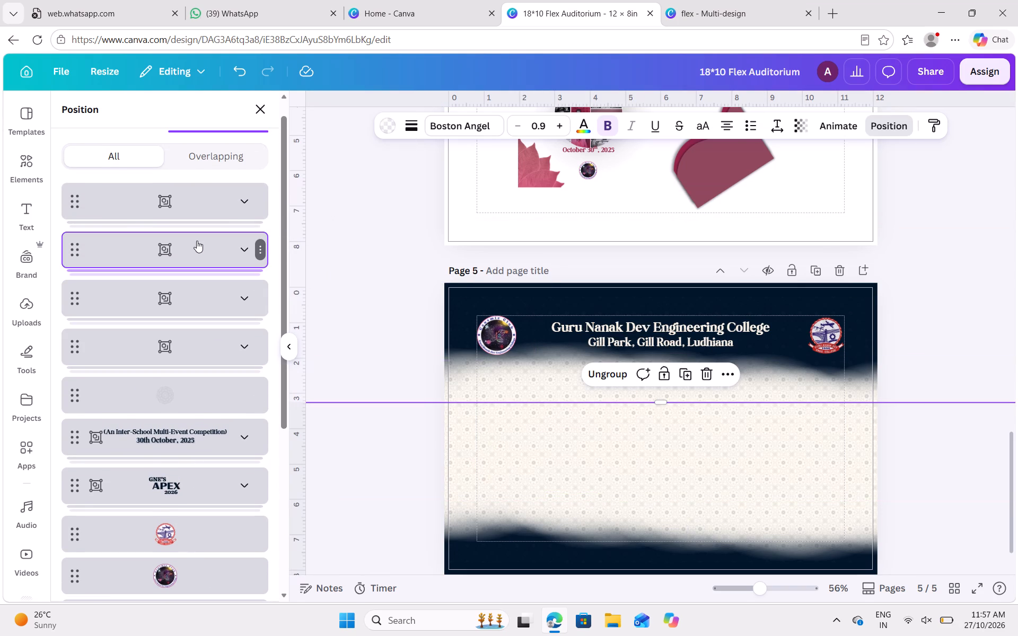
pyautogui.click(195, 192)
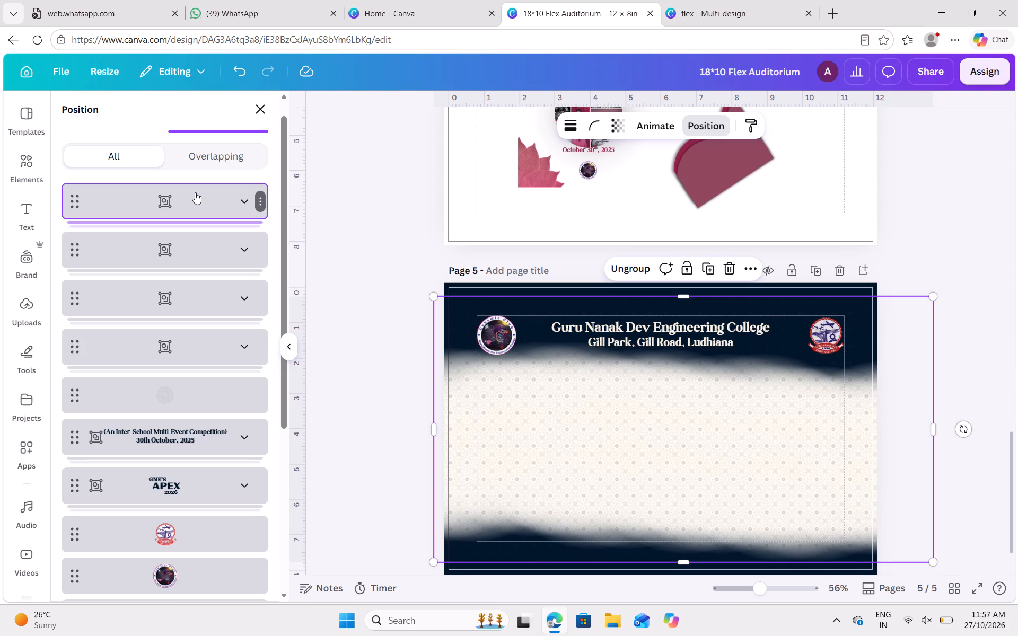
pyautogui.click(195, 192)
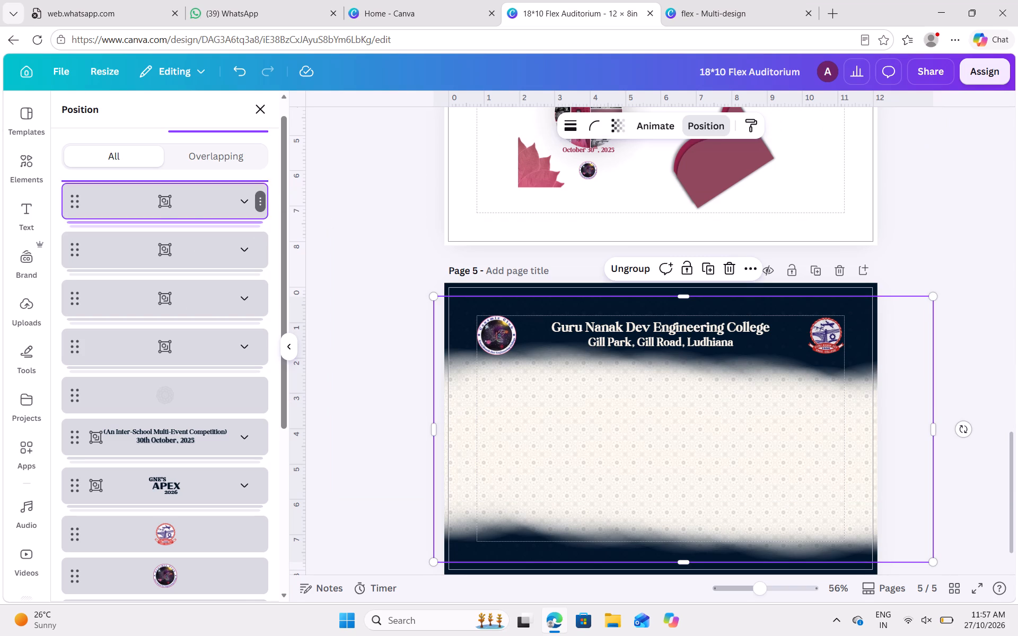
pyautogui.keyDown('shift'); pyautogui.click(174, 352); pyautogui.keyUp('shift')
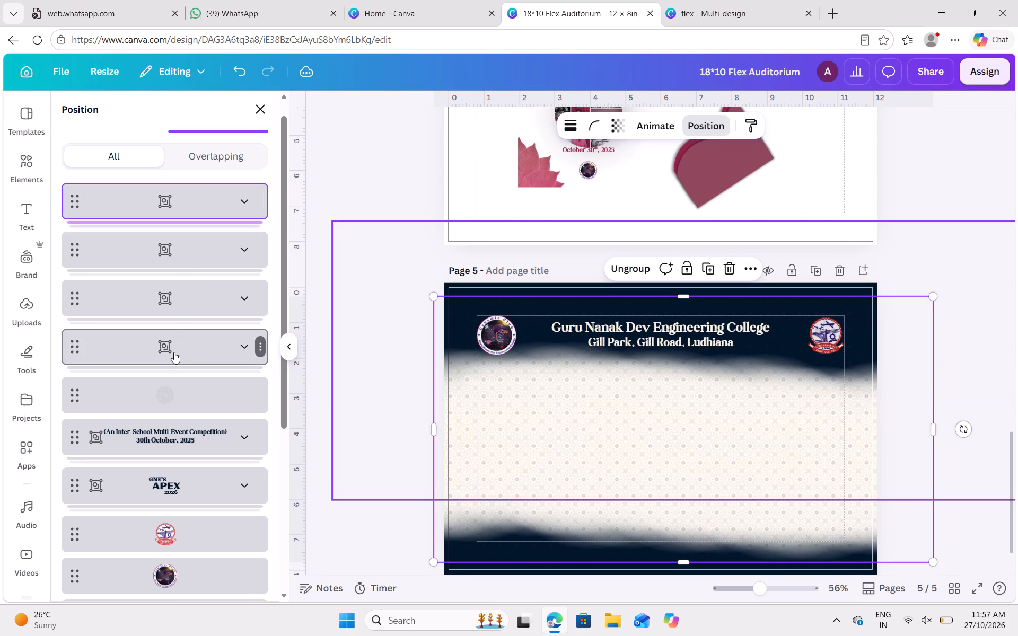
pyautogui.moveTo(174, 352); pyautogui.dragTo(169, 621)
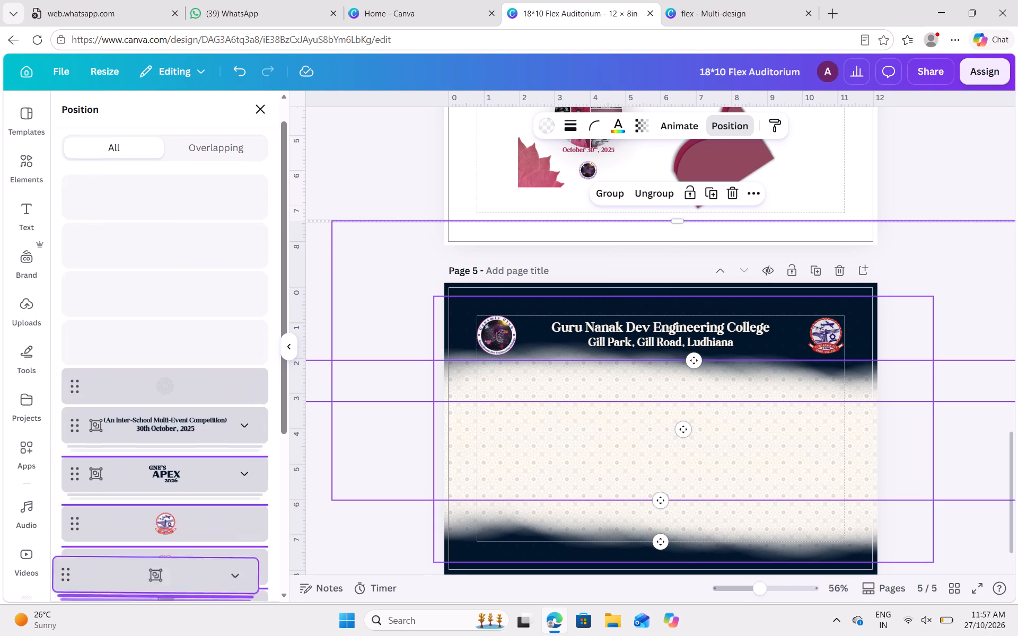
pyautogui.moveTo(169, 621); pyautogui.dragTo(175, 538)
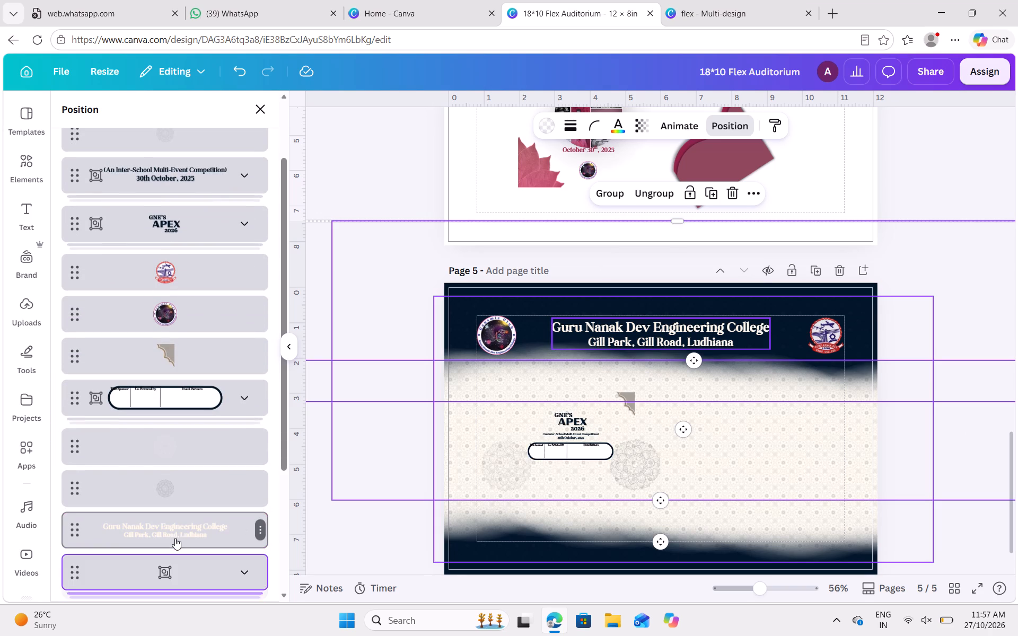
# Delete the faint mandala decorations and the beige corner ornament from page 5.
pyautogui.click(205, 482)
pyautogui.press('BackSpace')
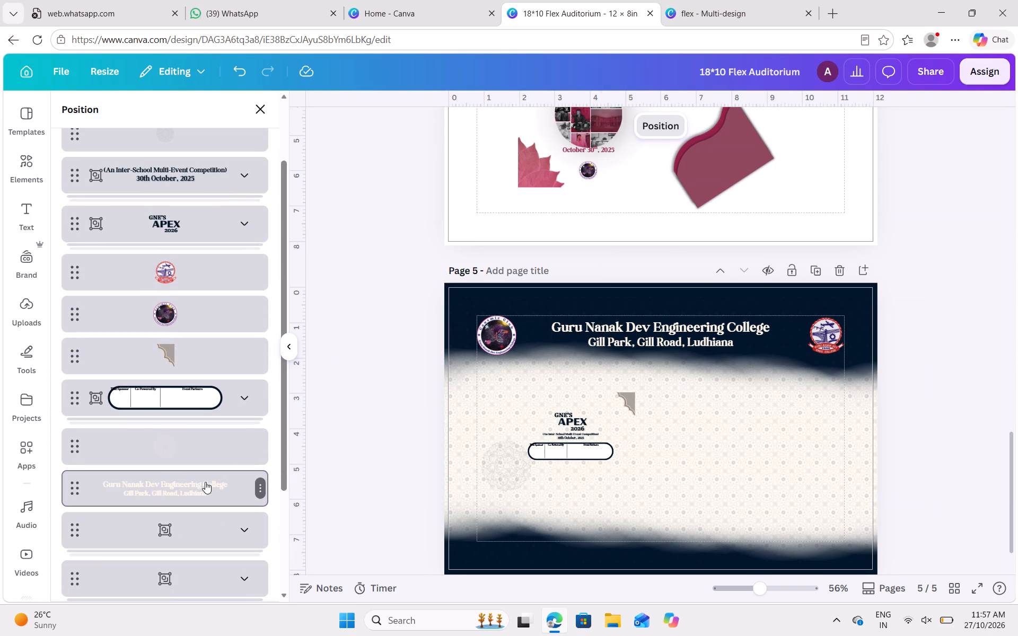
pyautogui.click(160, 458)
pyautogui.press('BackSpace')
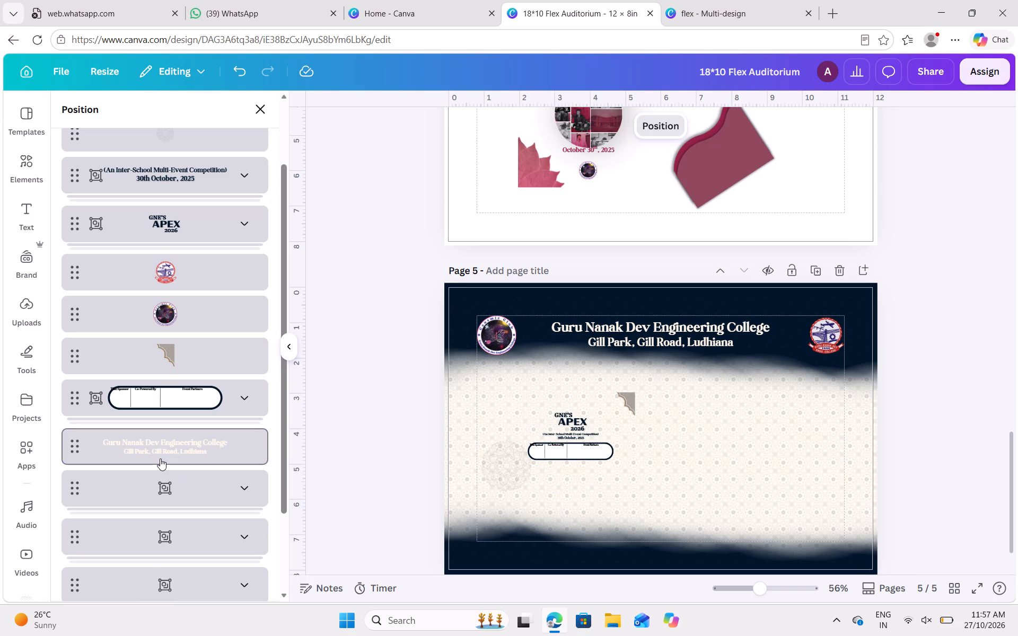
pyautogui.click(186, 372)
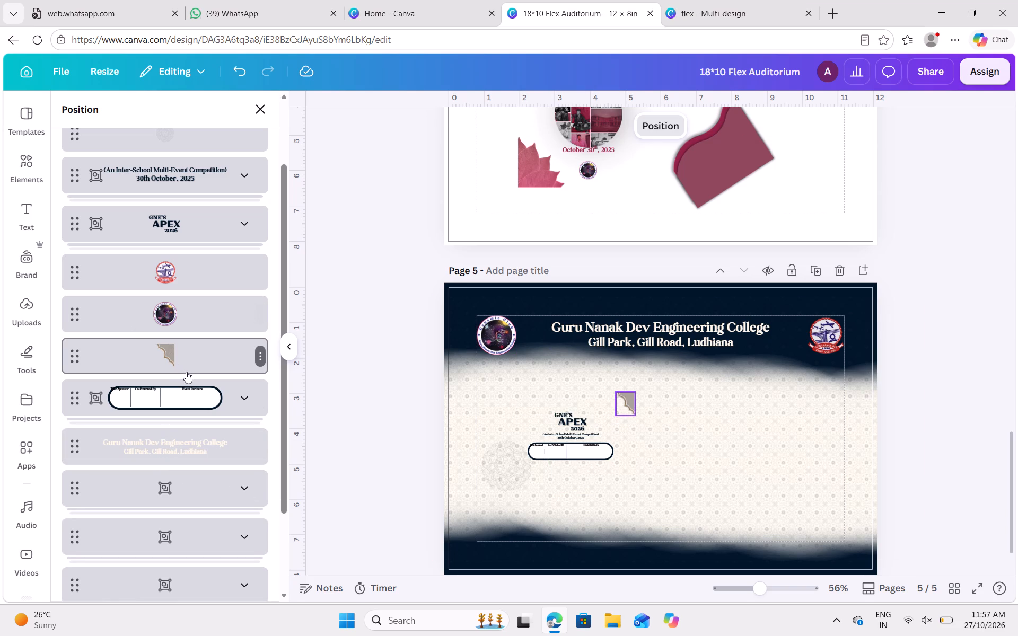
pyautogui.press('BackSpace')
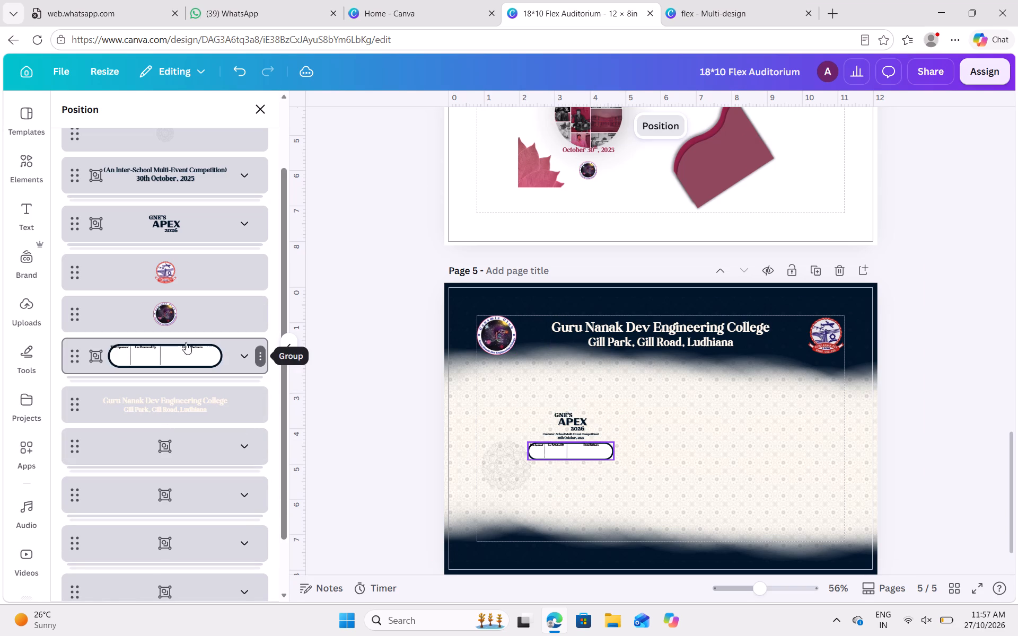
pyautogui.click(504, 486)
pyautogui.press('BackSpace')
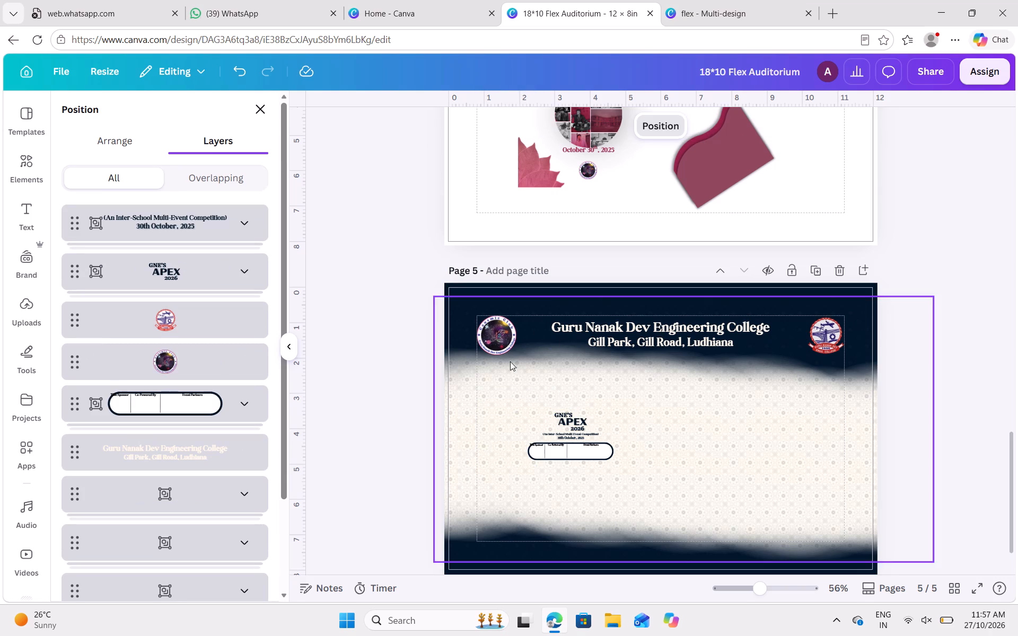
# Move the round club logo into page 5's top left corner and enlarge it, using page 3's logo placement as reference.
pyautogui.click(501, 341)
pyautogui.moveTo(501, 341); pyautogui.dragTo(483, 328)
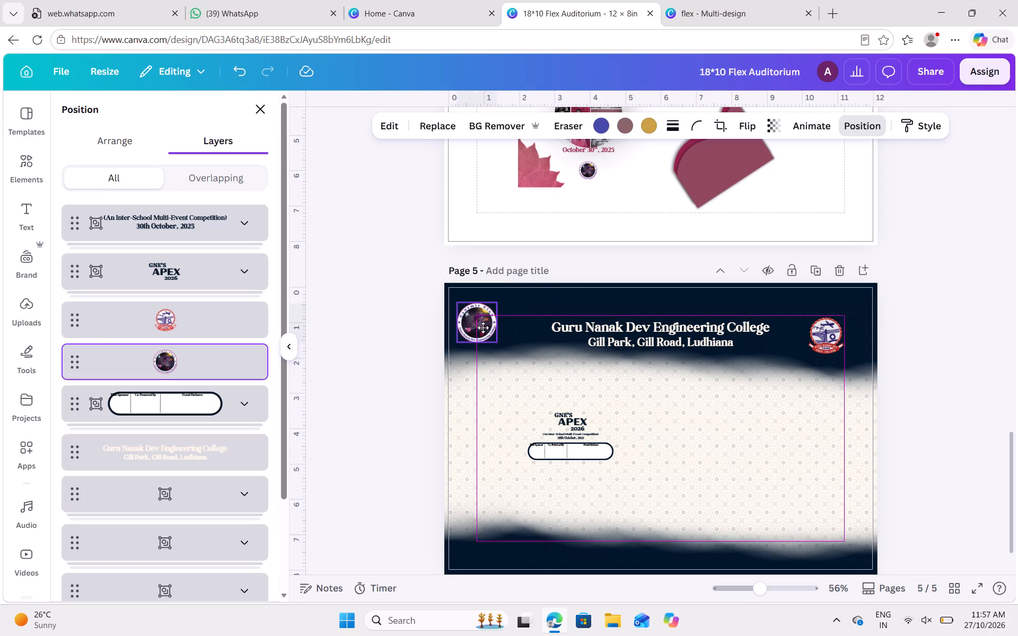
pyautogui.moveTo(483, 328); pyautogui.dragTo(485, 326)
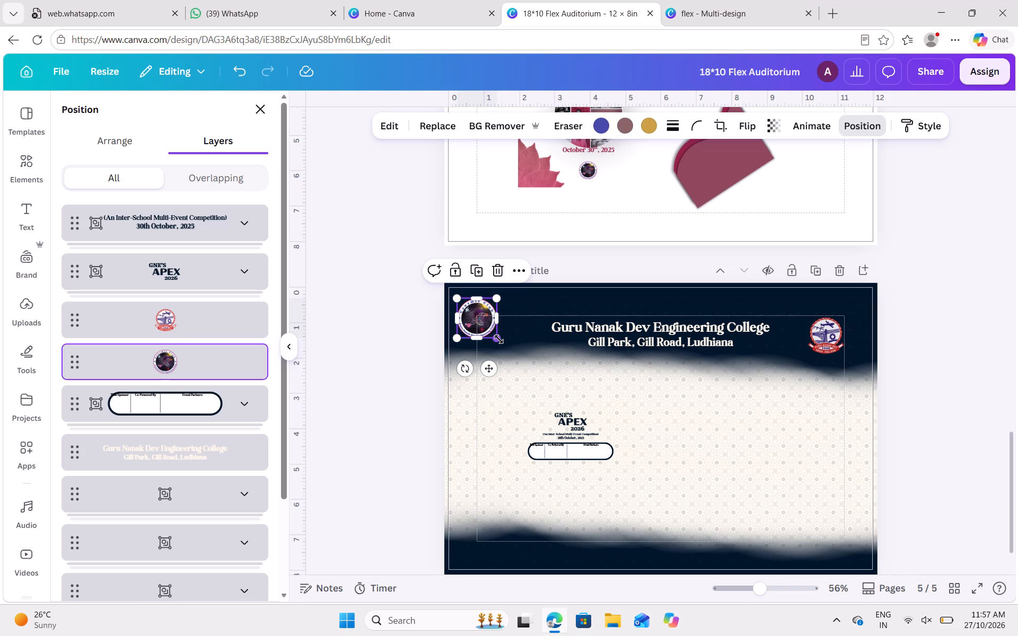
pyautogui.scroll(8, 499, 339)
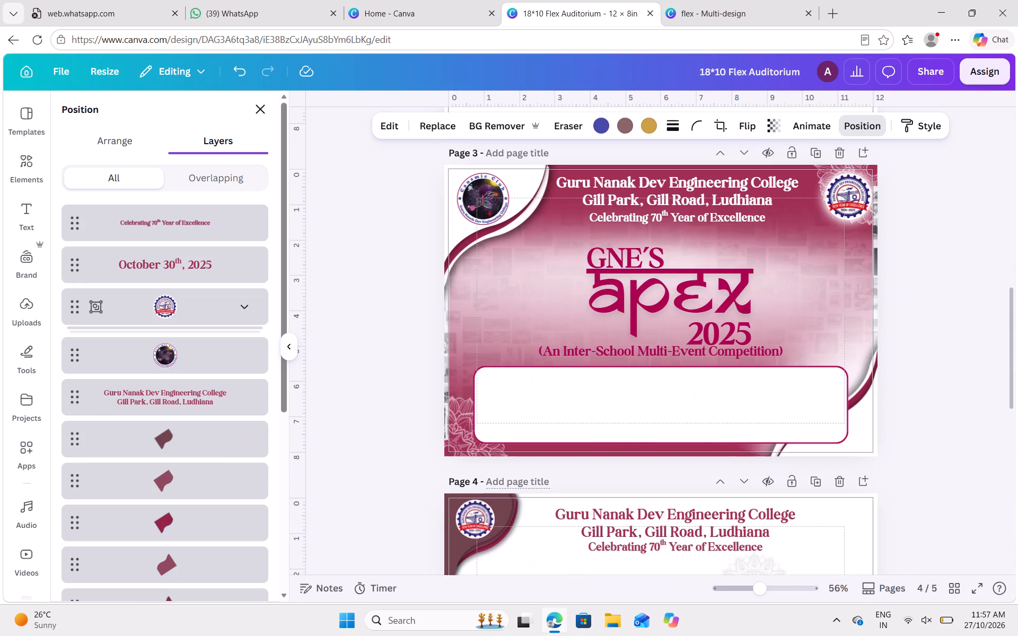
pyautogui.scroll(-2, 499, 339)
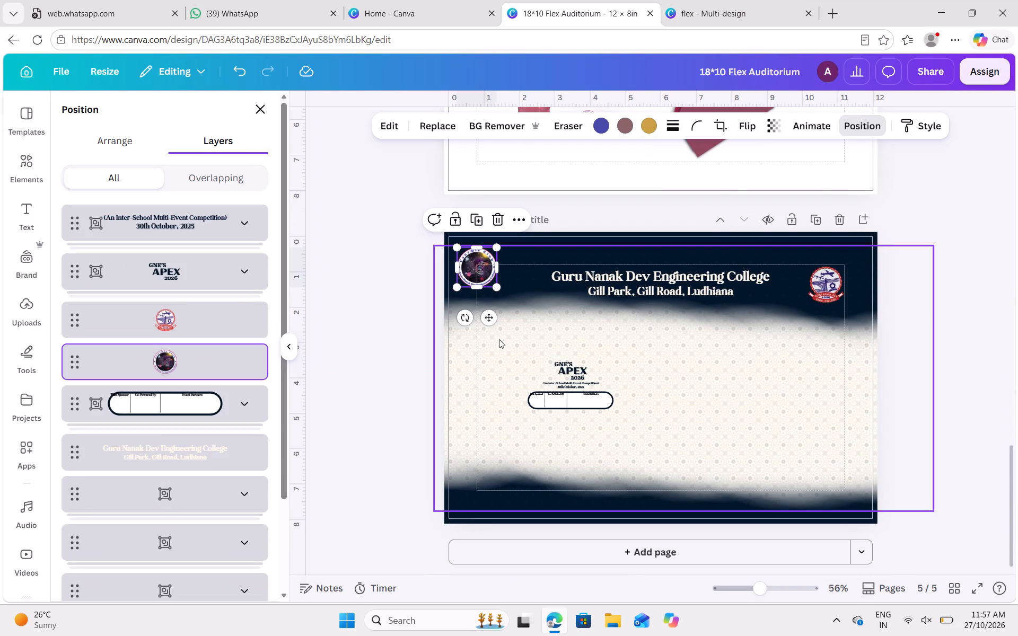
pyautogui.scroll(-1, 499, 339)
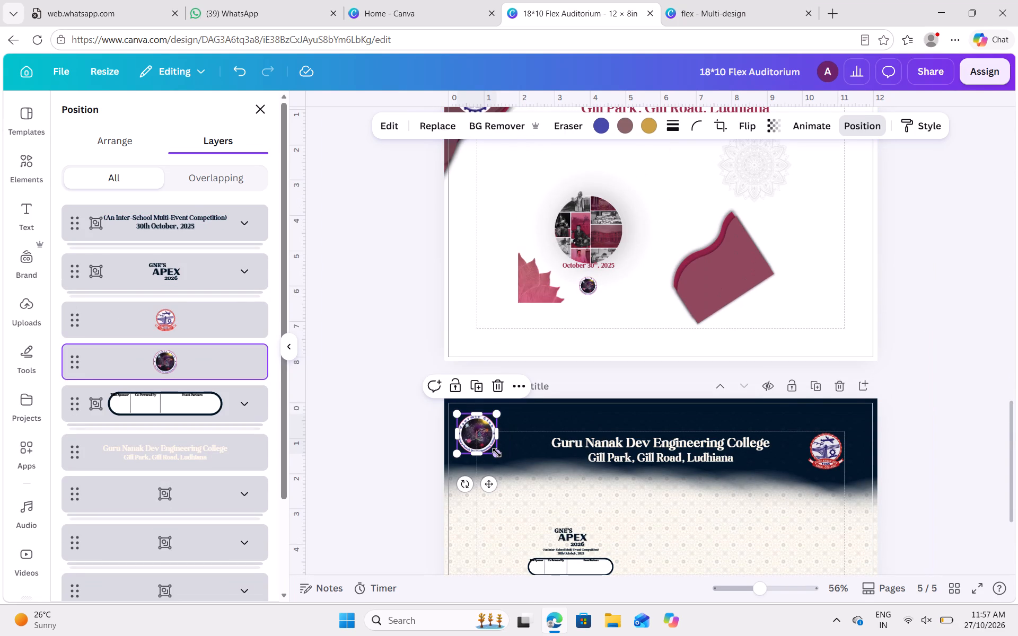
pyautogui.moveTo(497, 453); pyautogui.dragTo(514, 471)
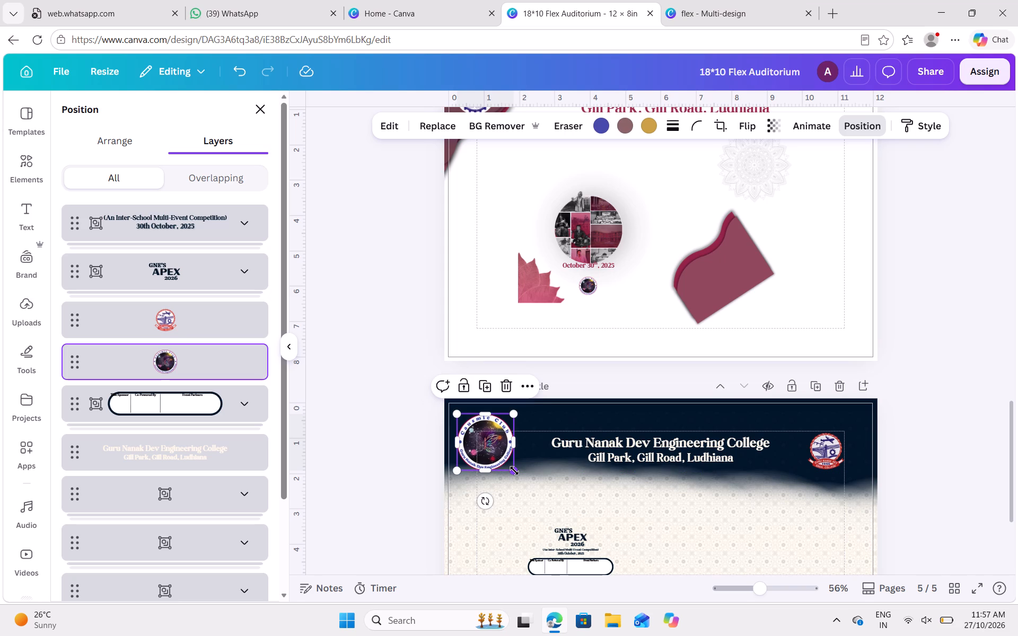
pyautogui.press('Right')
pyautogui.press('Up')
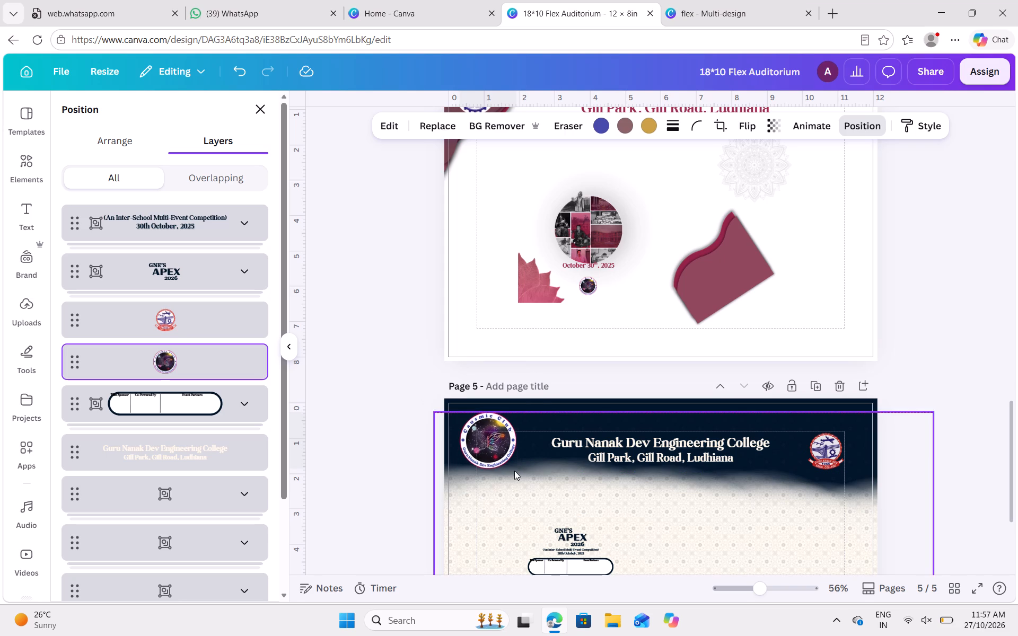
# Overlay the college logo on the club logo on page 5 and enlarge it to match the club logo's size.
pyautogui.click(827, 449)
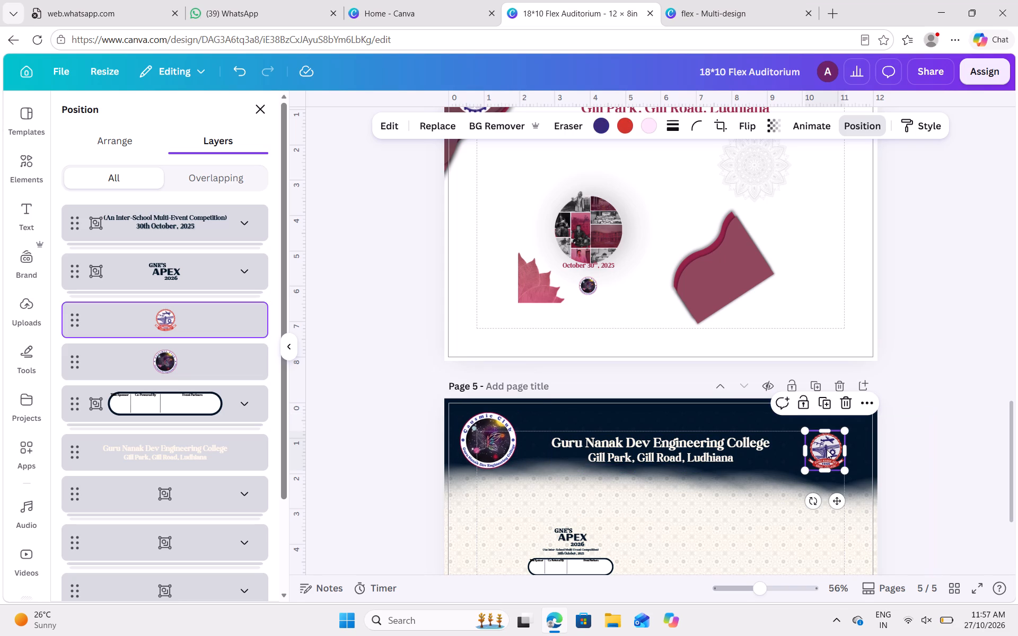
pyautogui.moveTo(827, 449); pyautogui.dragTo(498, 459)
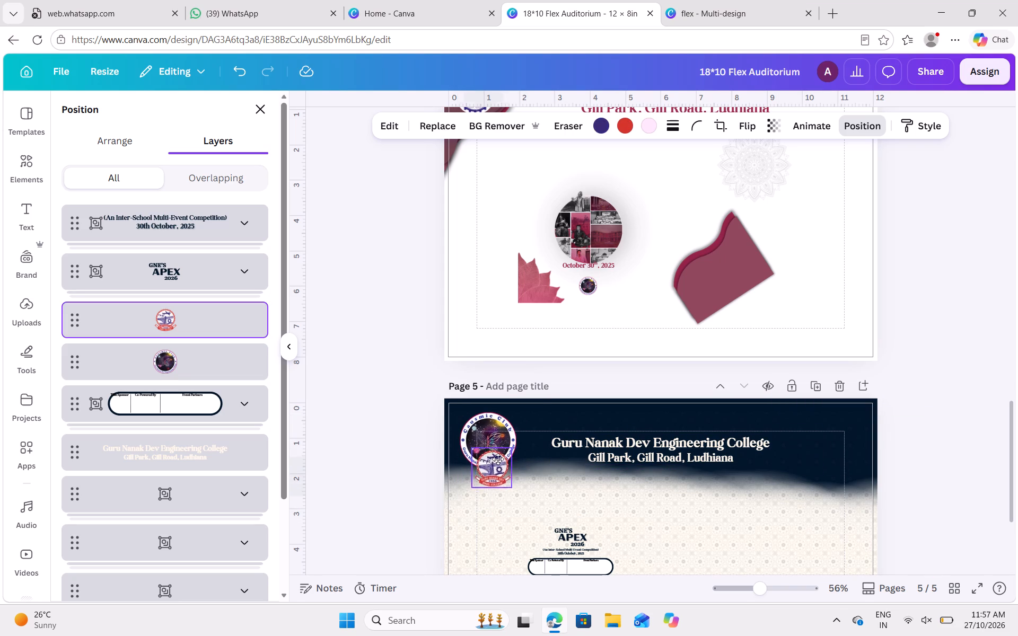
pyautogui.moveTo(498, 459); pyautogui.dragTo(489, 449)
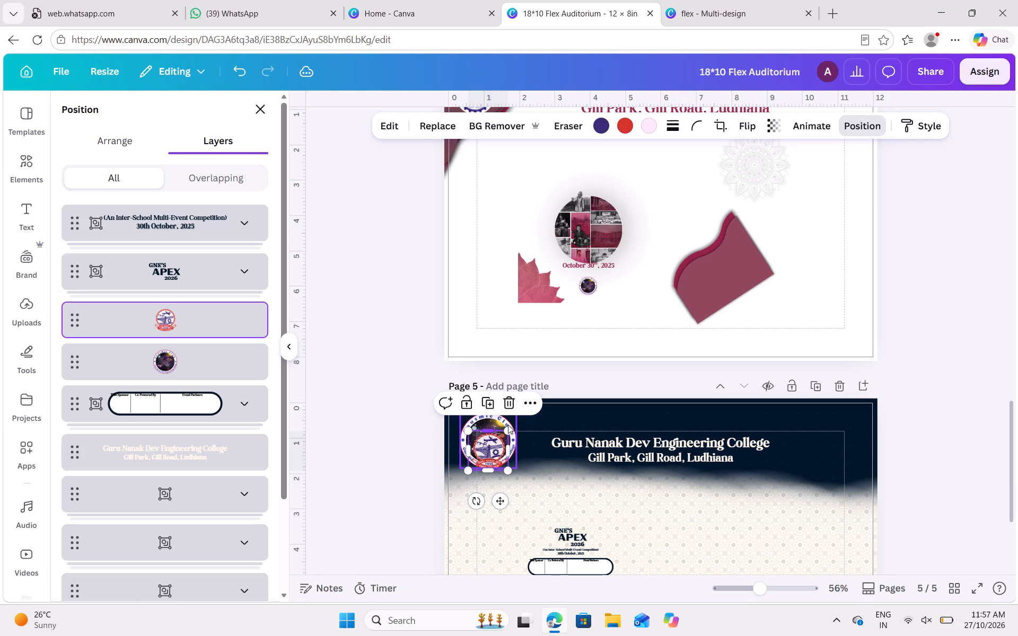
pyautogui.moveTo(507, 428); pyautogui.dragTo(511, 421)
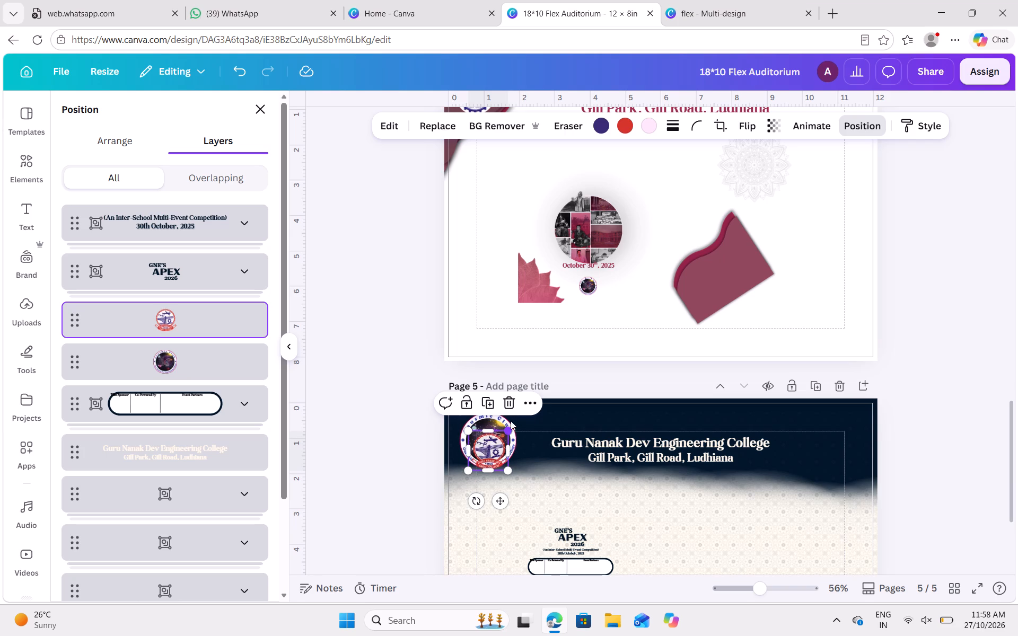
pyautogui.moveTo(511, 421); pyautogui.dragTo(516, 412)
pyautogui.moveTo(467, 419); pyautogui.dragTo(453, 415)
pyautogui.press('Left')
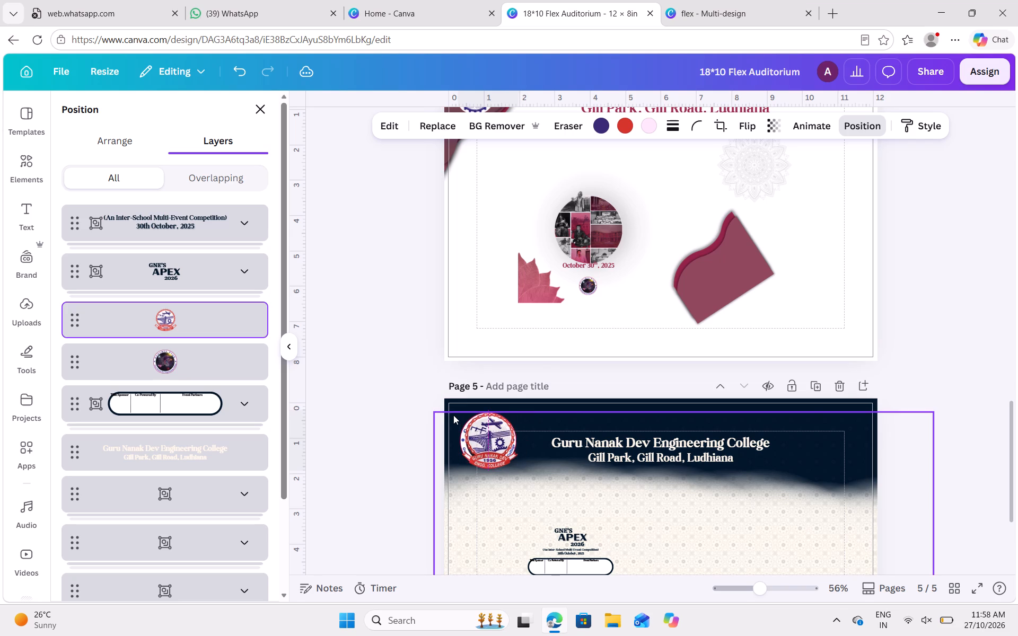
pyautogui.press('Left')
# Place the enlarged college logo in page 5's top right corner, level with the club logo.
pyautogui.moveTo(478, 434); pyautogui.dragTo(483, 434)
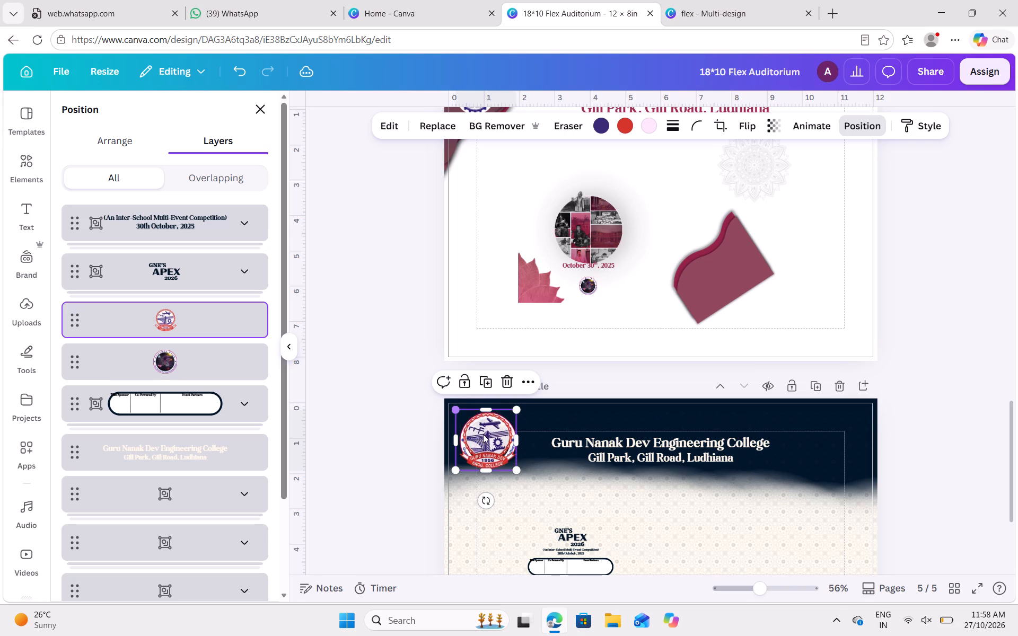
pyautogui.moveTo(483, 434); pyautogui.dragTo(825, 432)
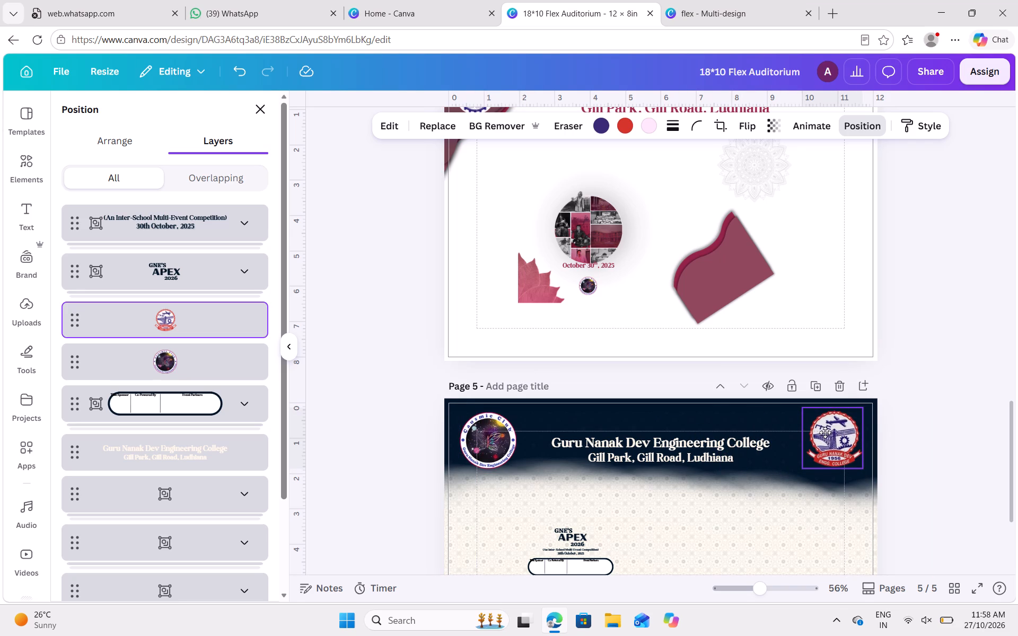
pyautogui.moveTo(825, 432); pyautogui.dragTo(817, 438)
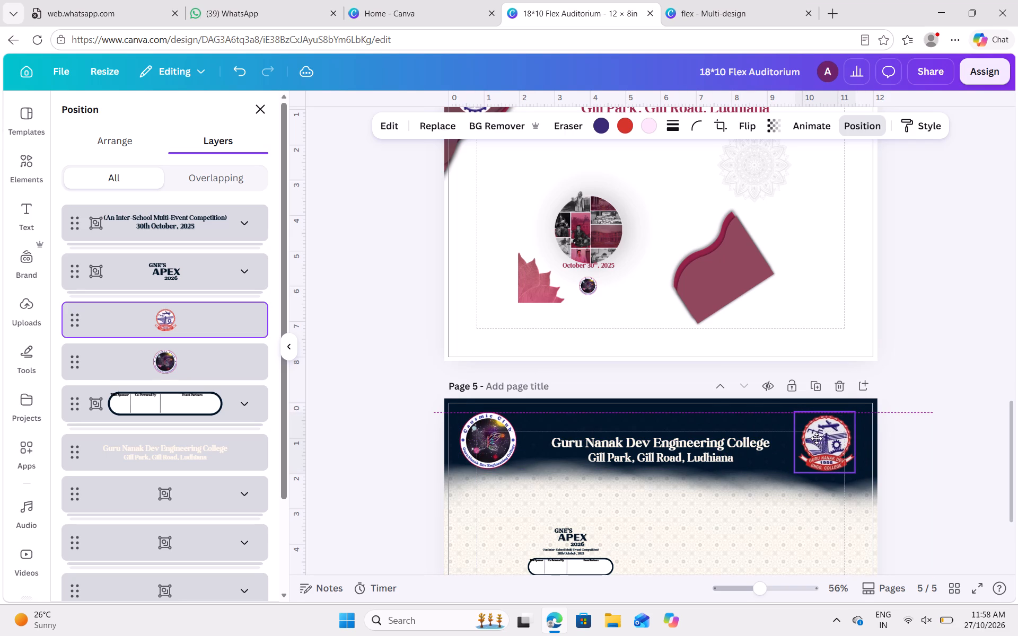
pyautogui.moveTo(817, 438); pyautogui.dragTo(823, 438)
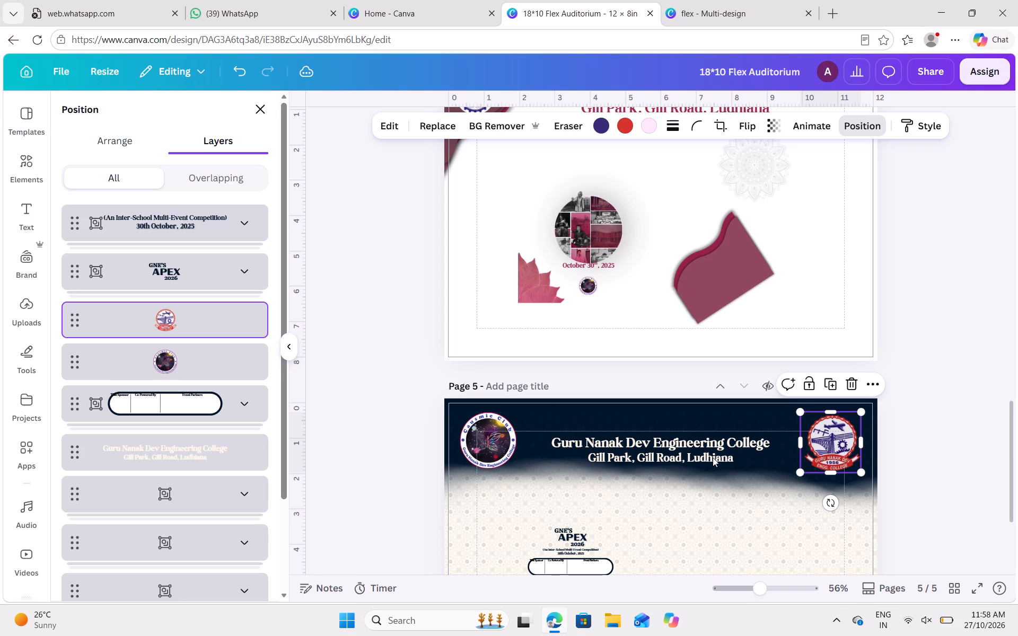
# Move the college name and address heading on page 5 upward, enlarge it between the two logos, and open its text for editing.
pyautogui.click(704, 460)
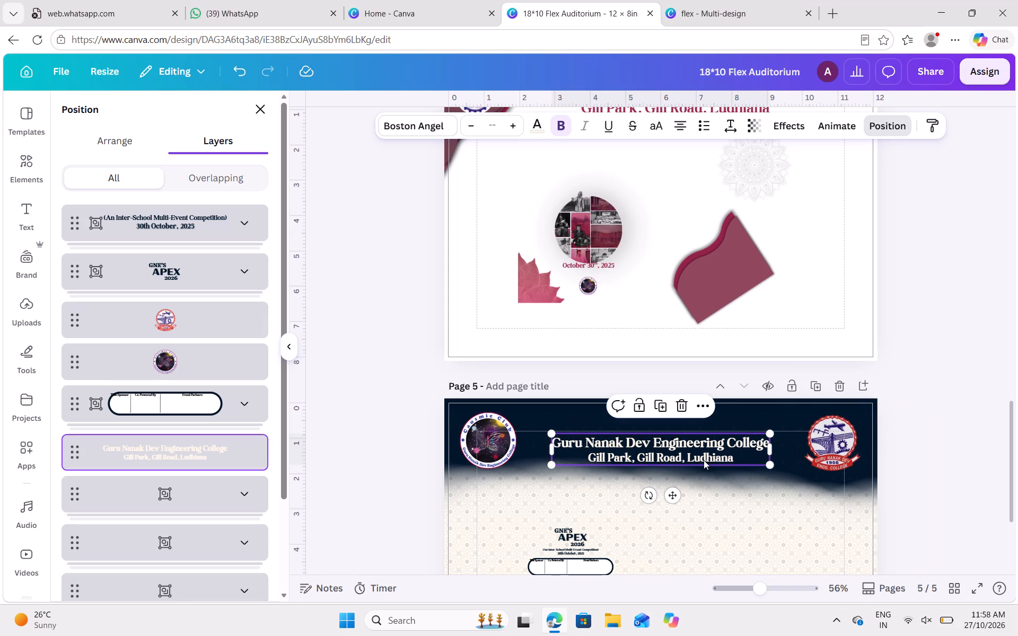
pyautogui.moveTo(704, 460); pyautogui.dragTo(682, 442)
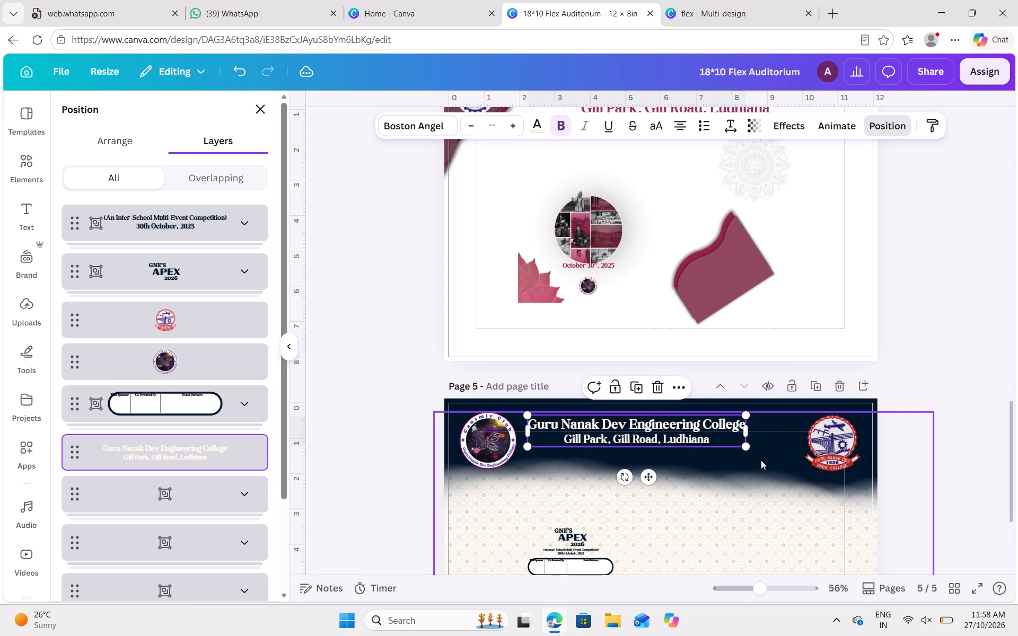
pyautogui.moveTo(744, 447); pyautogui.dragTo(786, 460)
pyautogui.click(726, 430)
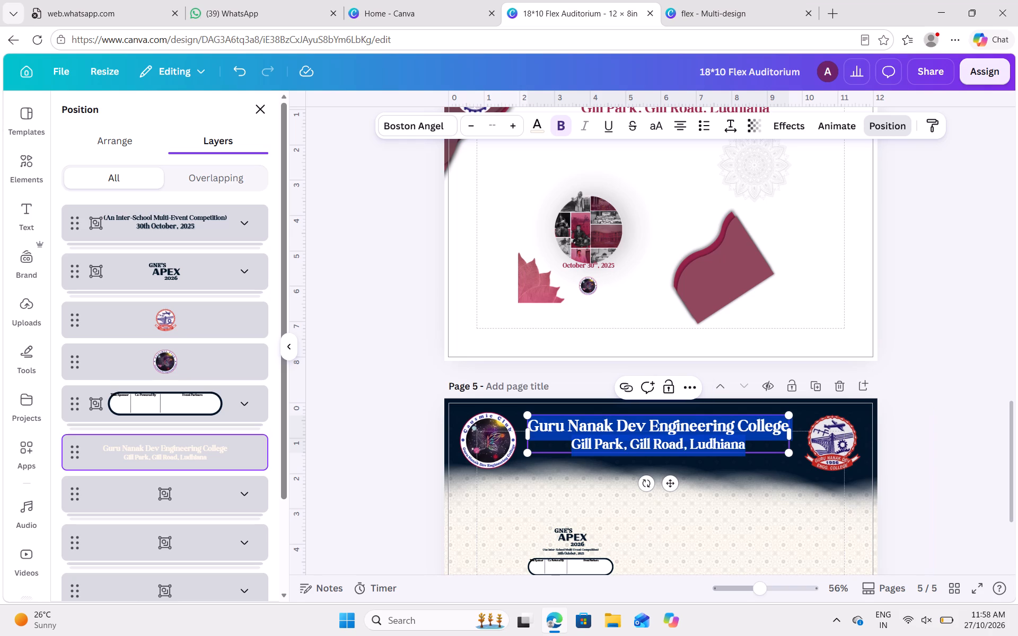
# Review the layouts of page 5 and the pages above it as reference for arranging page 5's remaining elements.
pyautogui.scroll(-3, 726, 430)
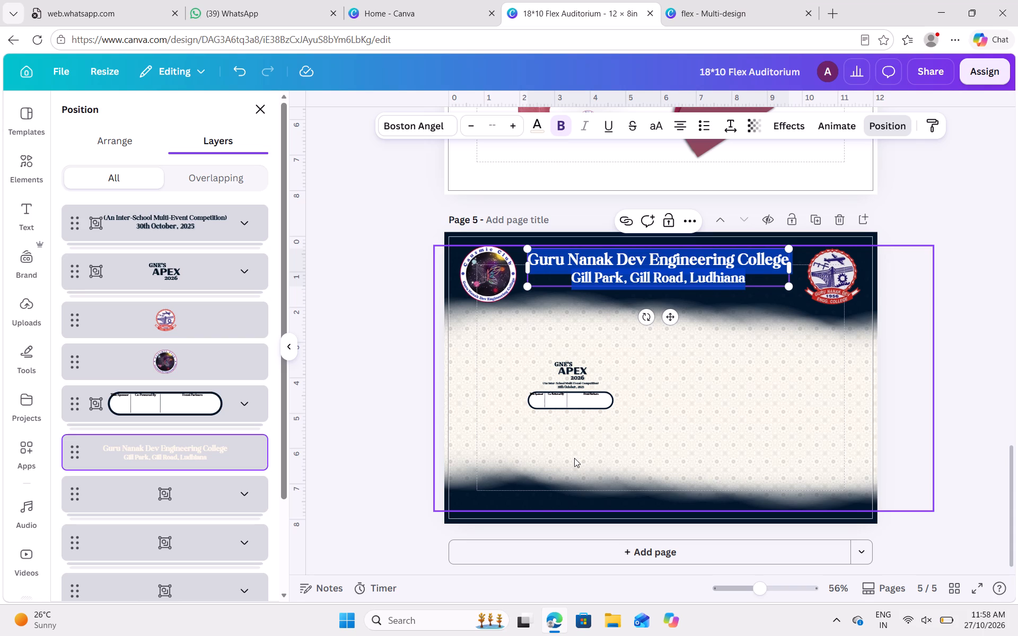
pyautogui.scroll(2, 563, 361)
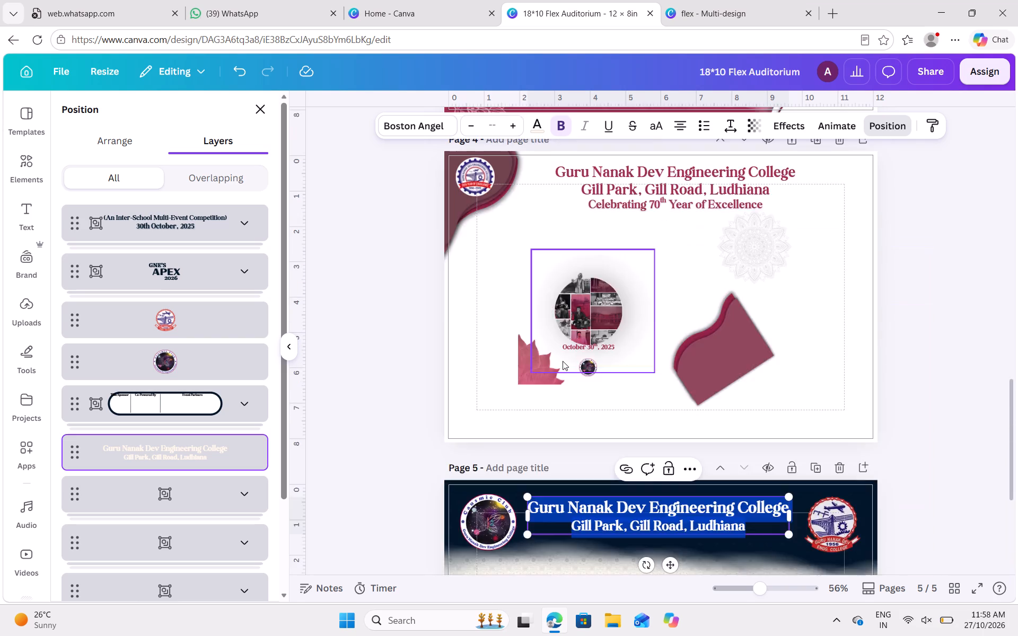
pyautogui.scroll(3, 563, 361)
pyautogui.scroll(-10, 563, 361)
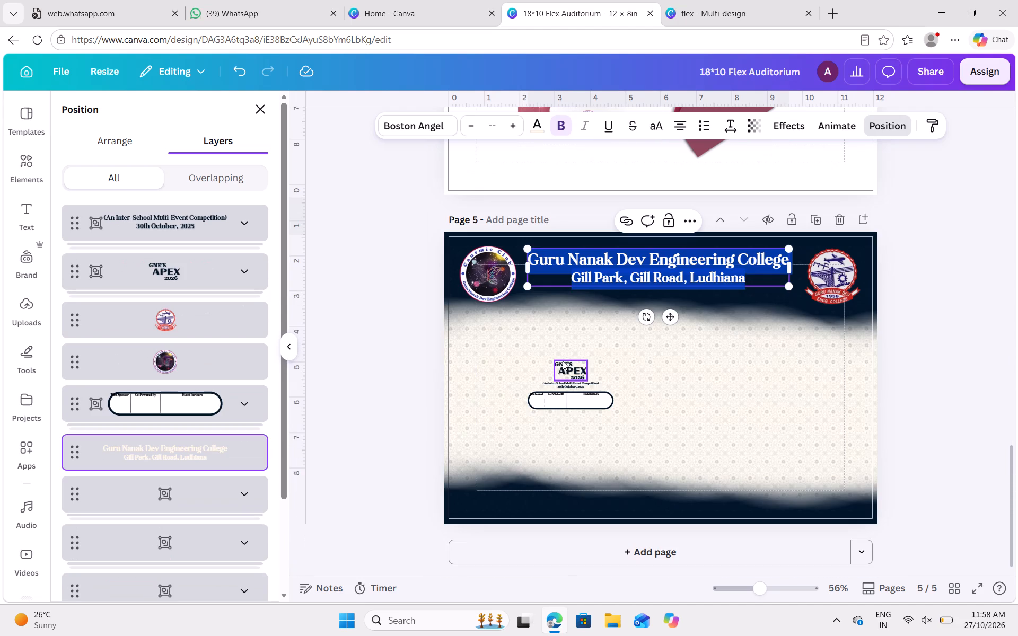